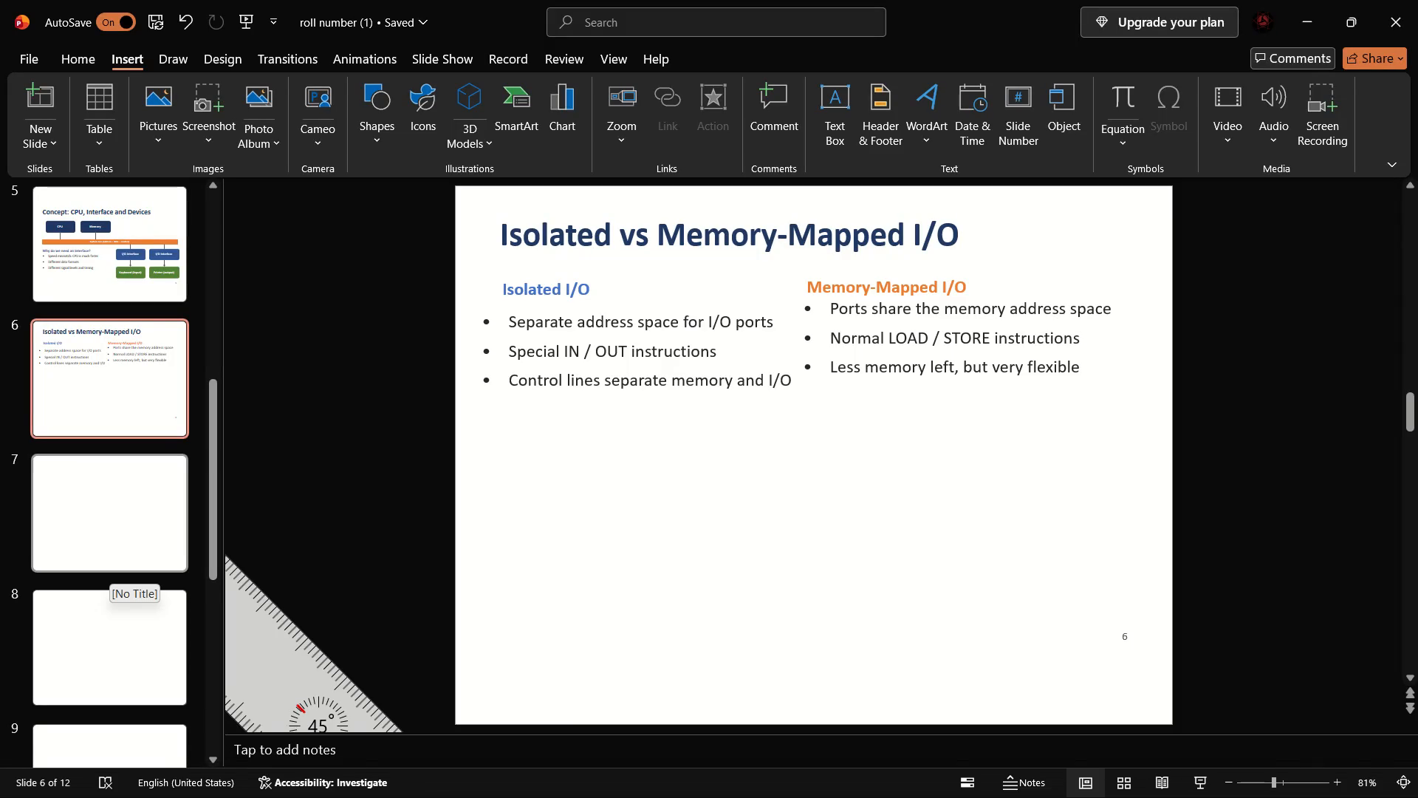
# On slide 6, remove the spaces around the slash so the Isolated I/O bullet reads "Special IN/OUT instructions".
pyautogui.click(77, 526)
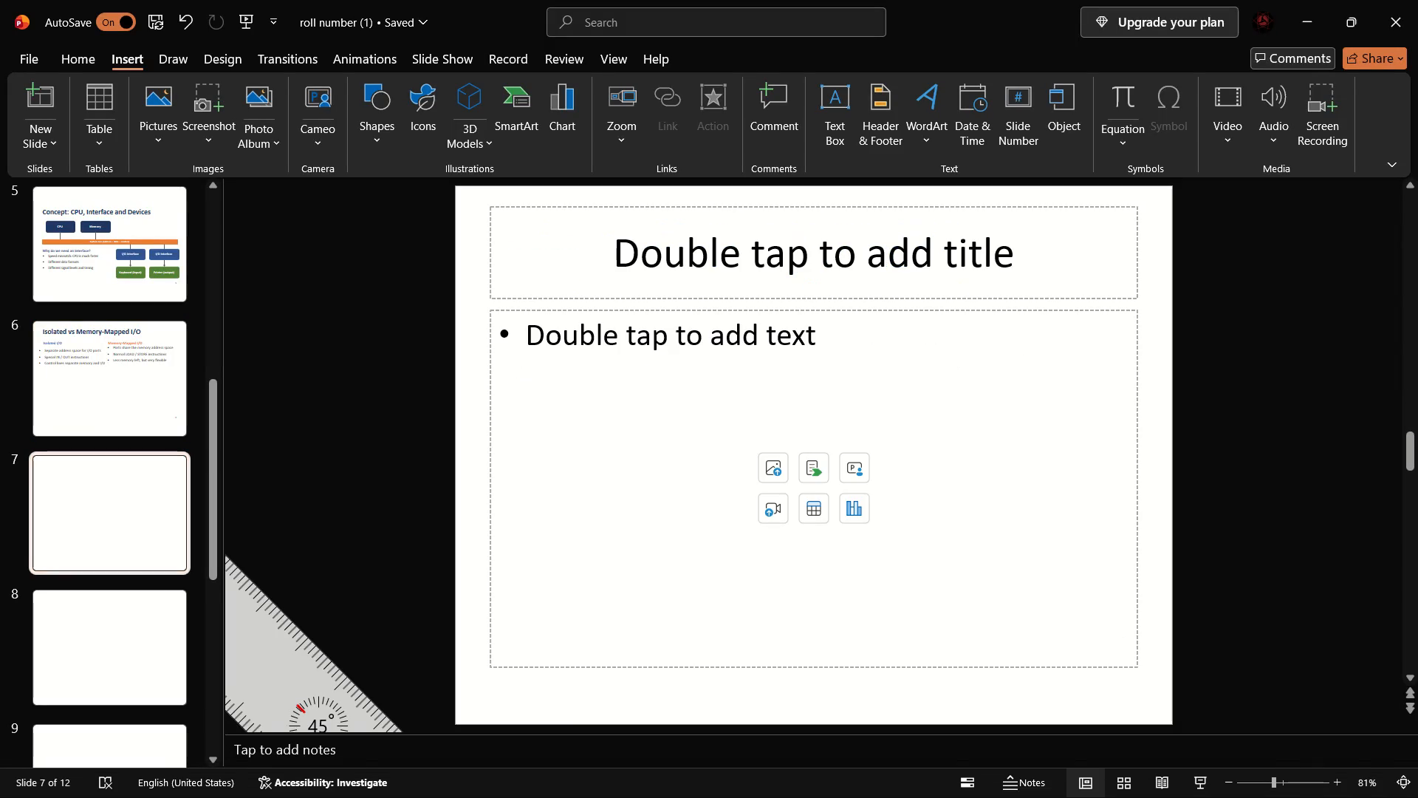
pyautogui.click(67, 365)
pyautogui.click(73, 267)
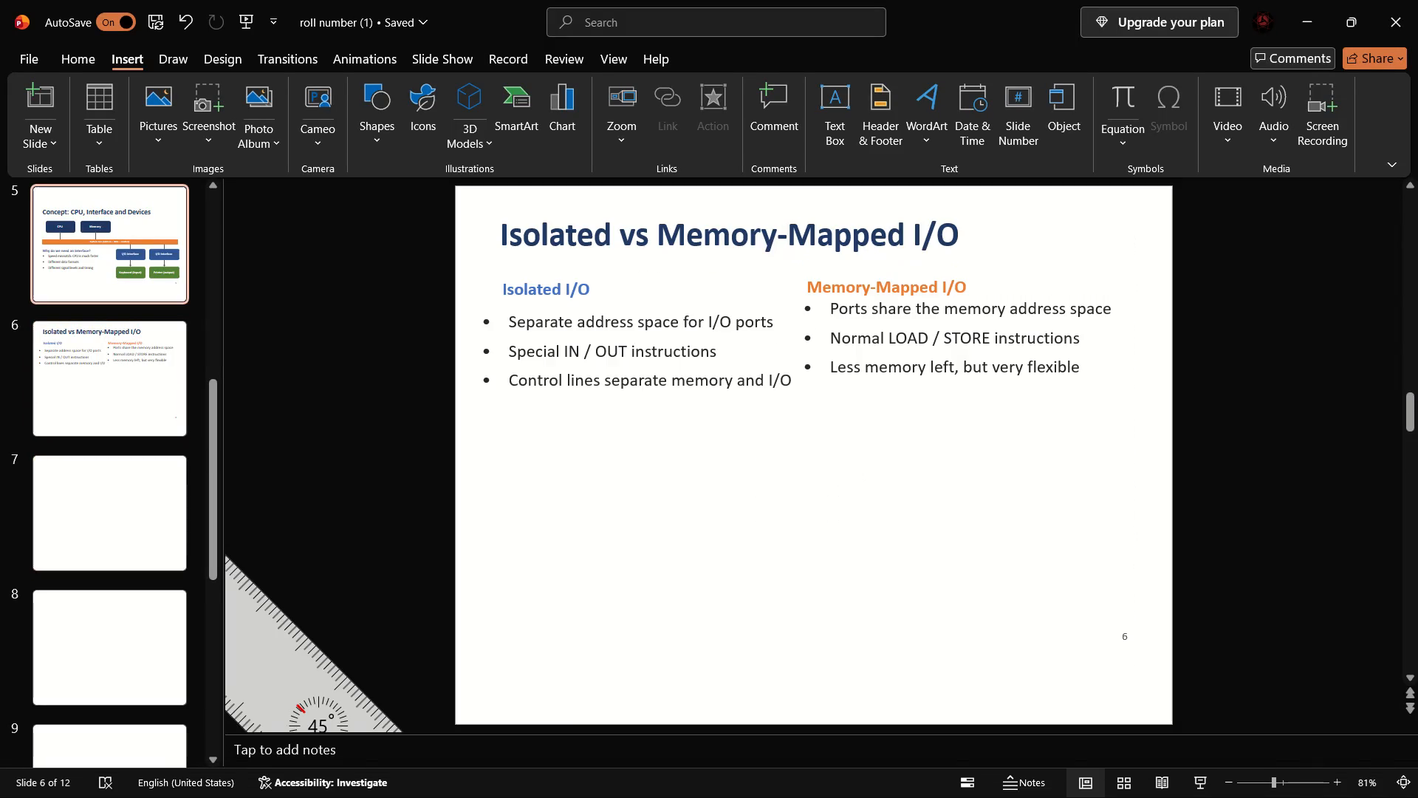
pyautogui.click(93, 331)
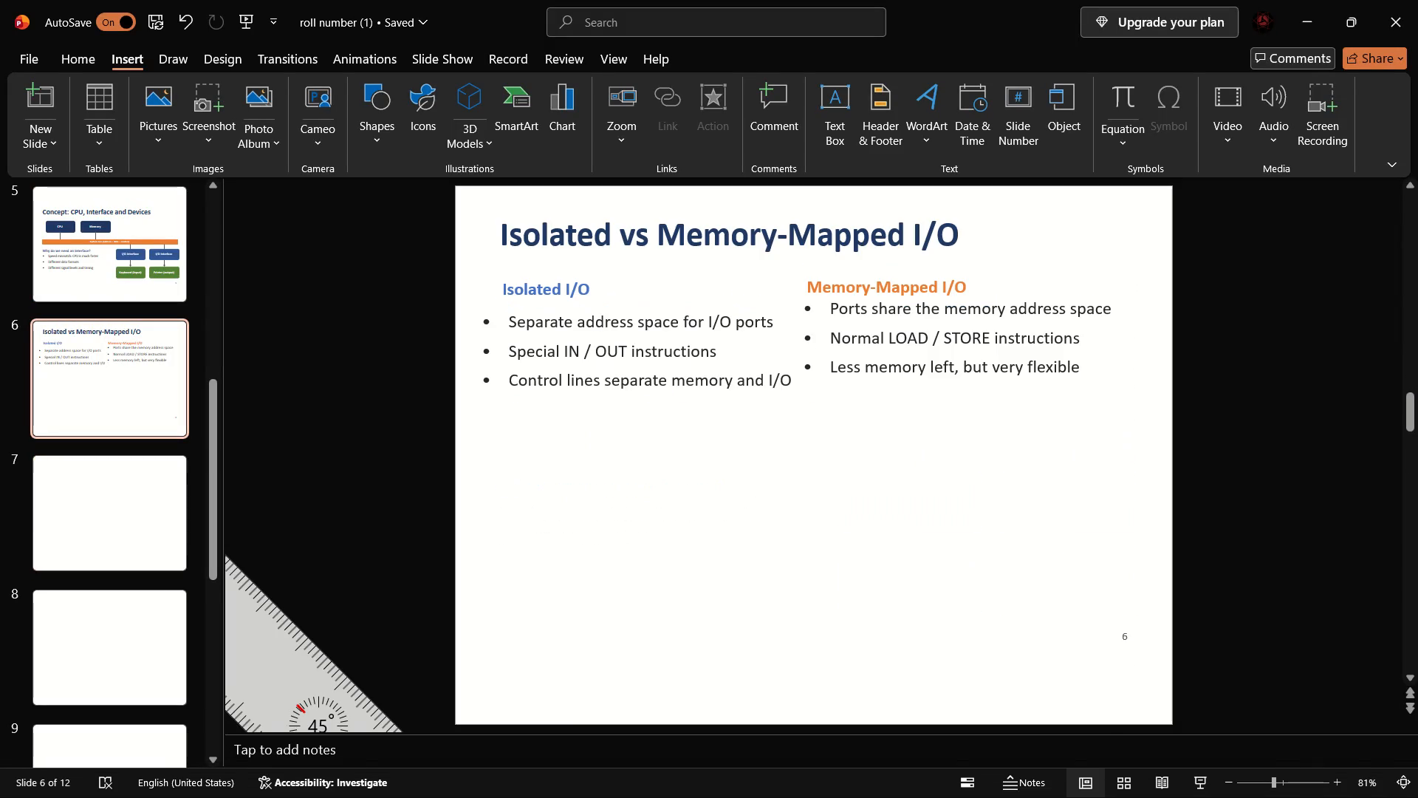
pyautogui.click(594, 361)
pyautogui.press('BackSpace')
pyautogui.press('Left')
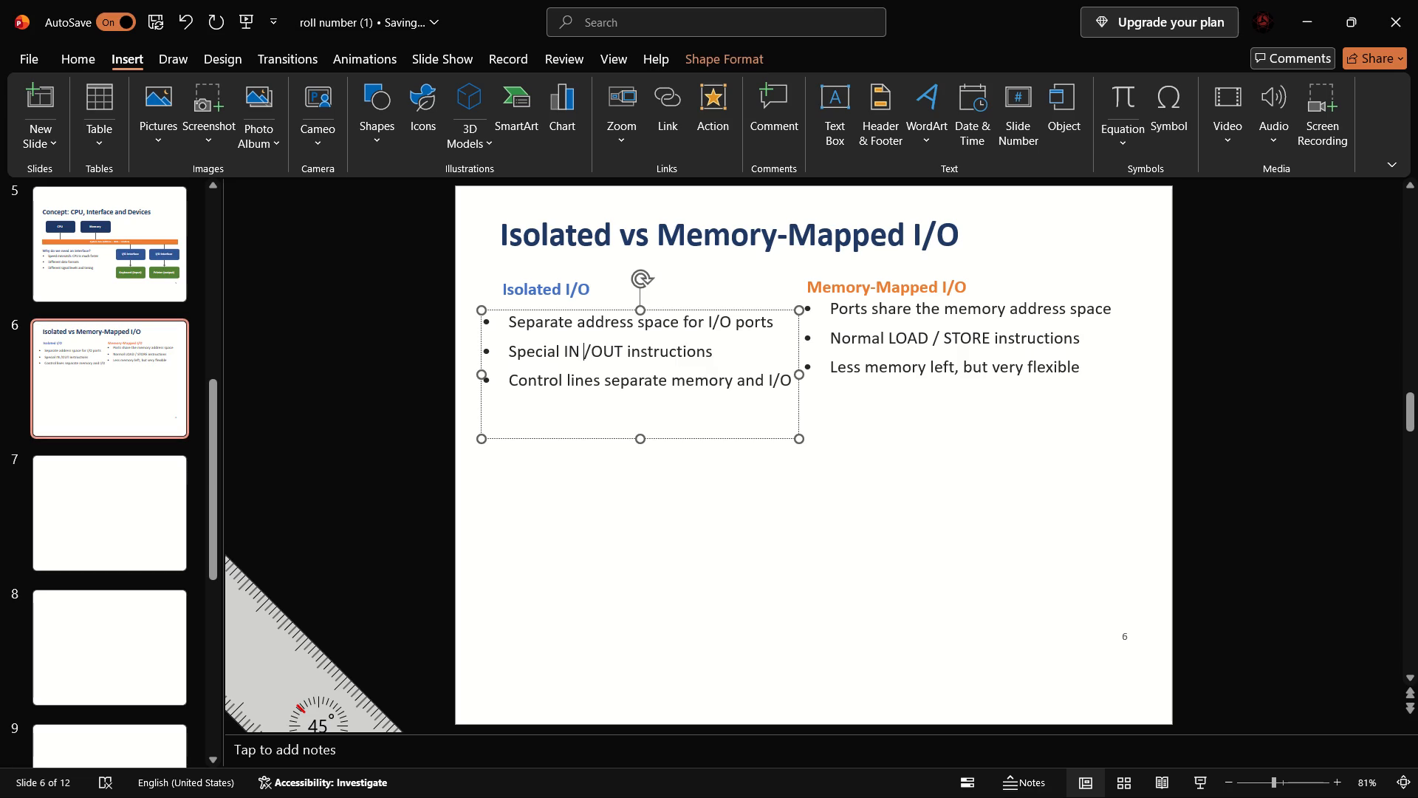
pyautogui.press('BackSpace')
pyautogui.press('Left')
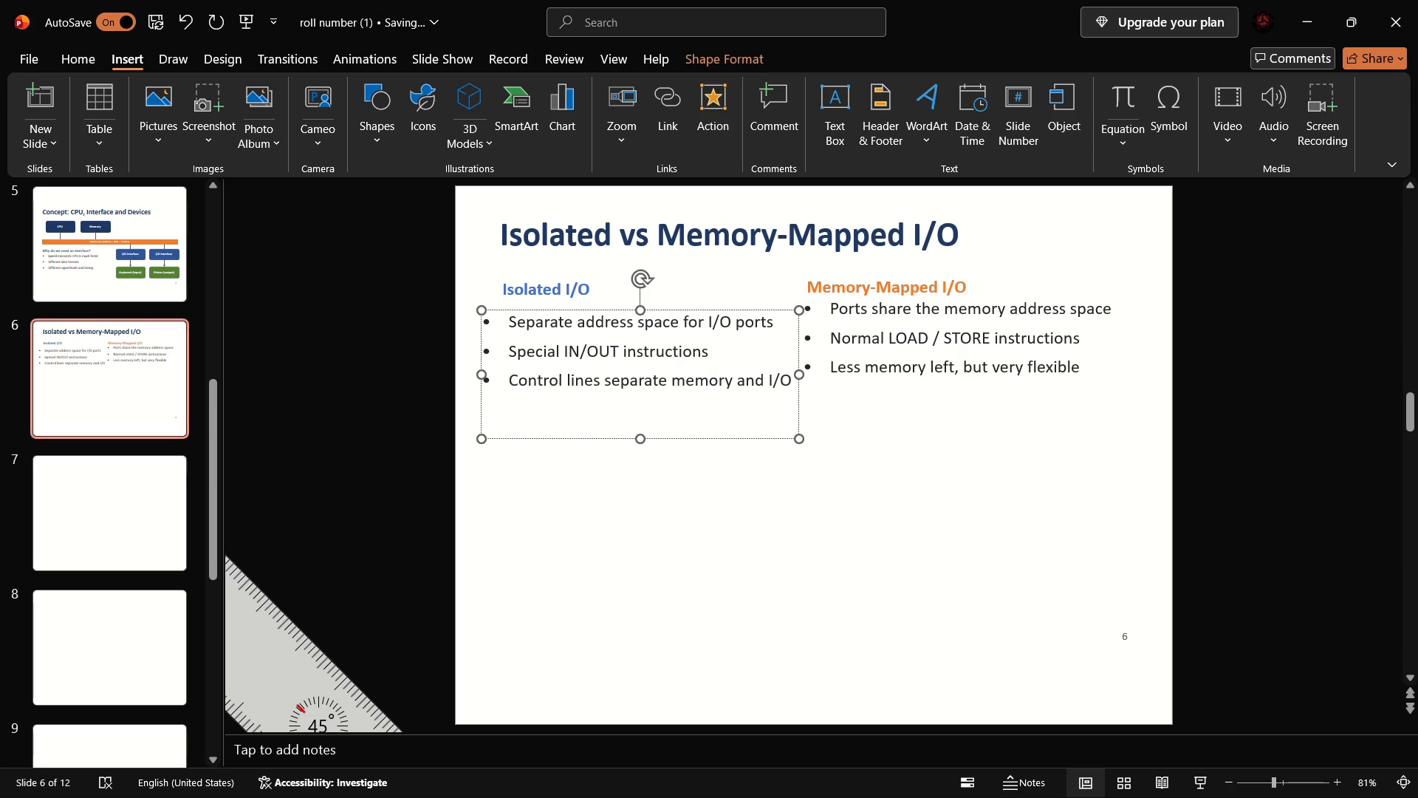
# Shorten the Memory-Mapped I/O bullet text box so its bottom edge sits just below the last bullet.
pyautogui.click(836, 356)
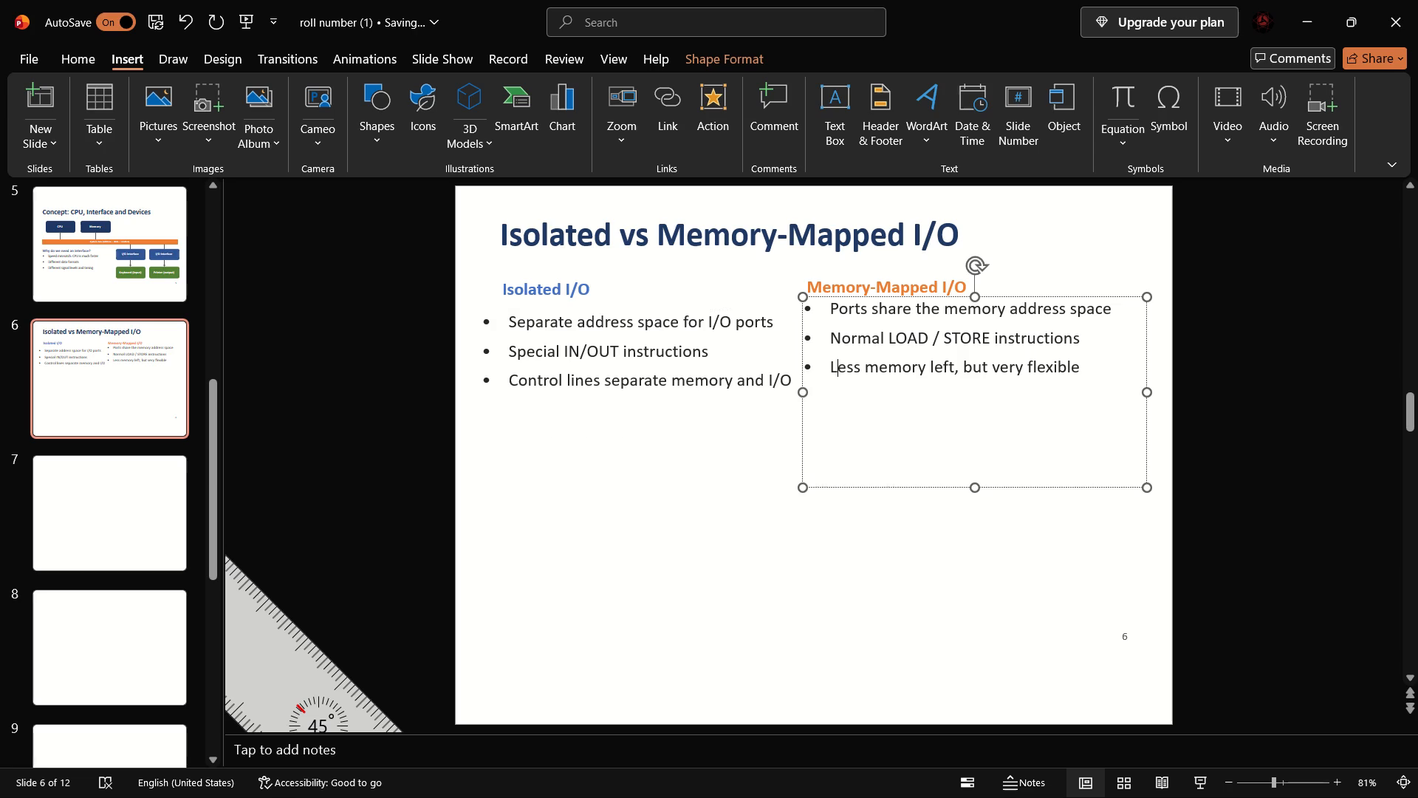
pyautogui.moveTo(973, 488); pyautogui.dragTo(953, 389)
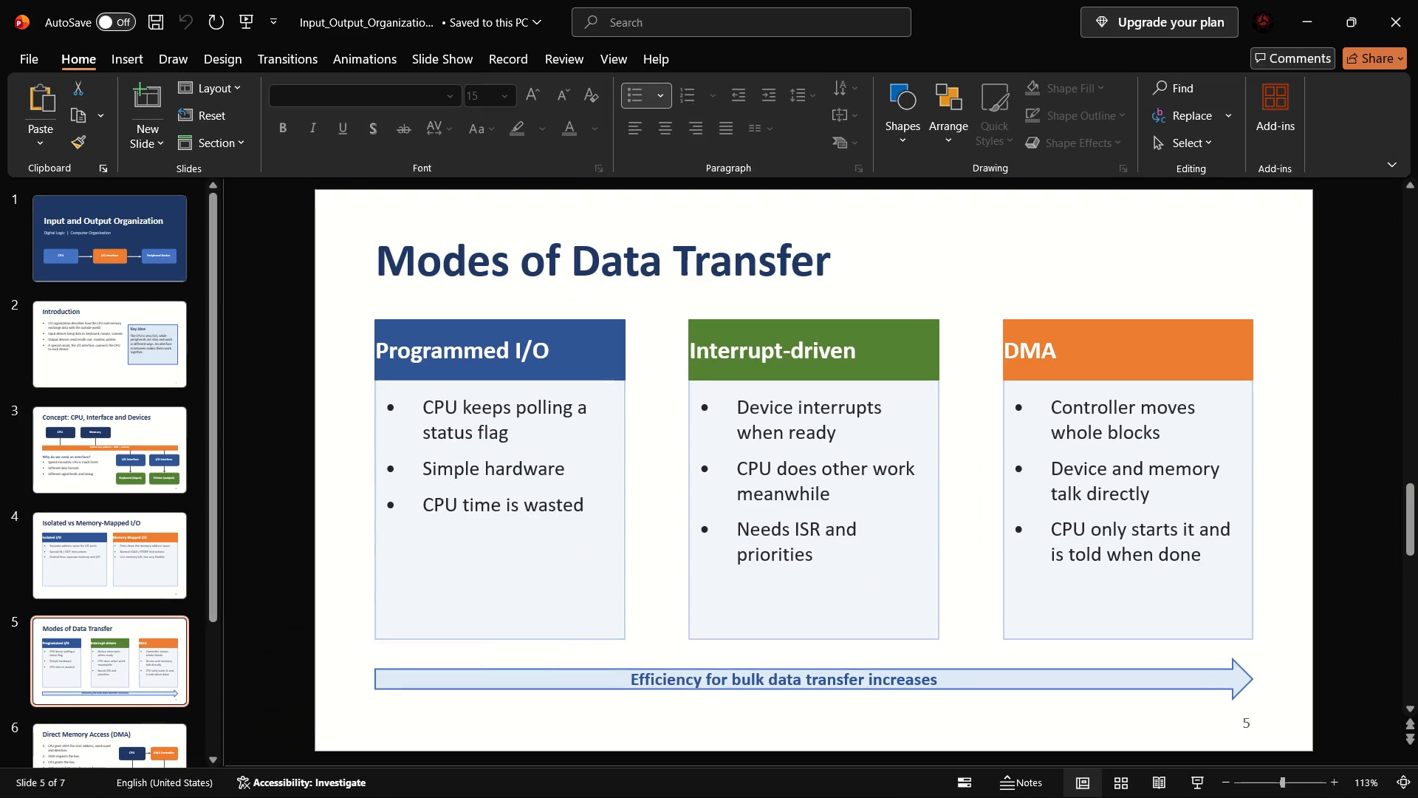
# Copy the "Modes of Data Transfer" slide from the Input_Output_Organization presentation and paste it after slide 6 of the roll number presentation.
pyautogui.rightClick(93, 568)
pyautogui.click(103, 667)
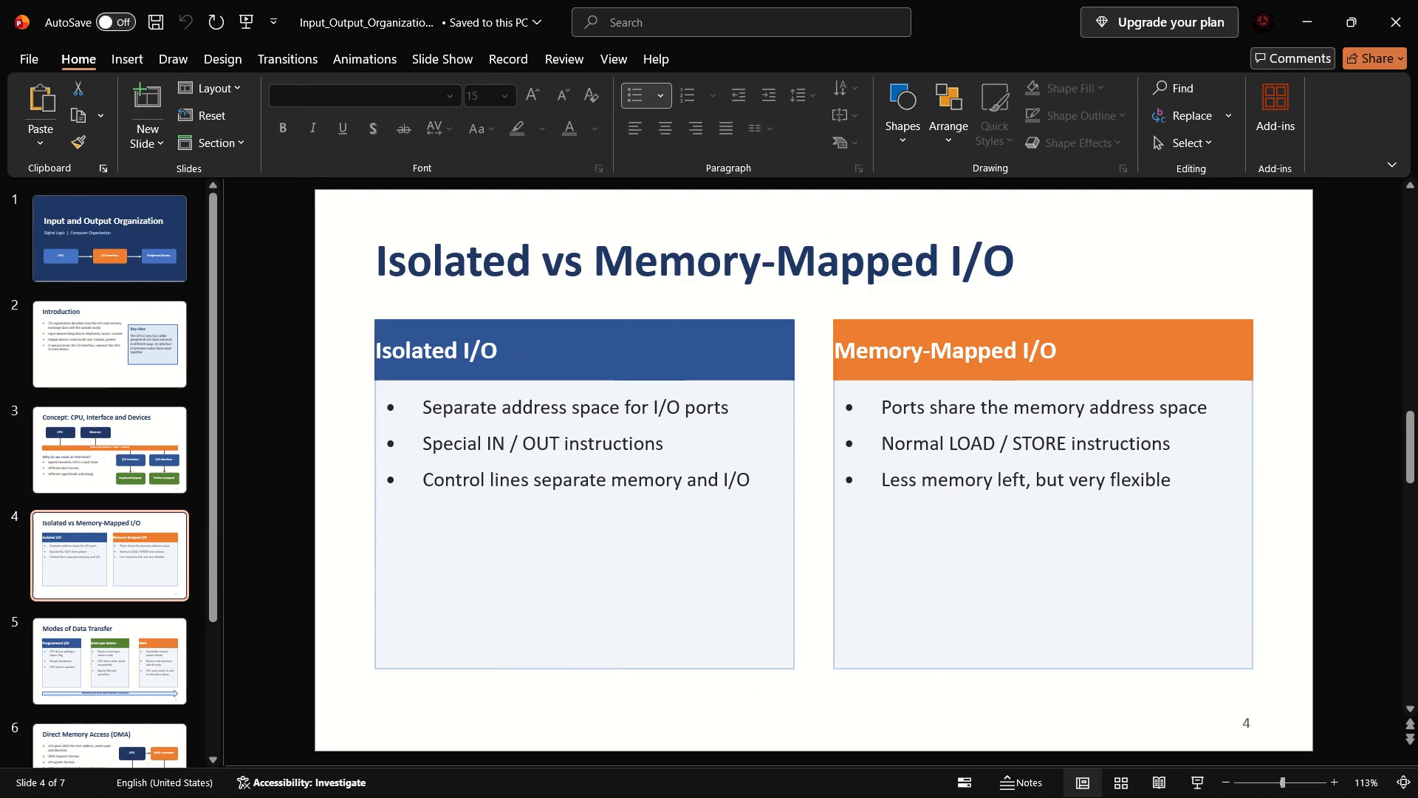
pyautogui.rightClick(103, 667)
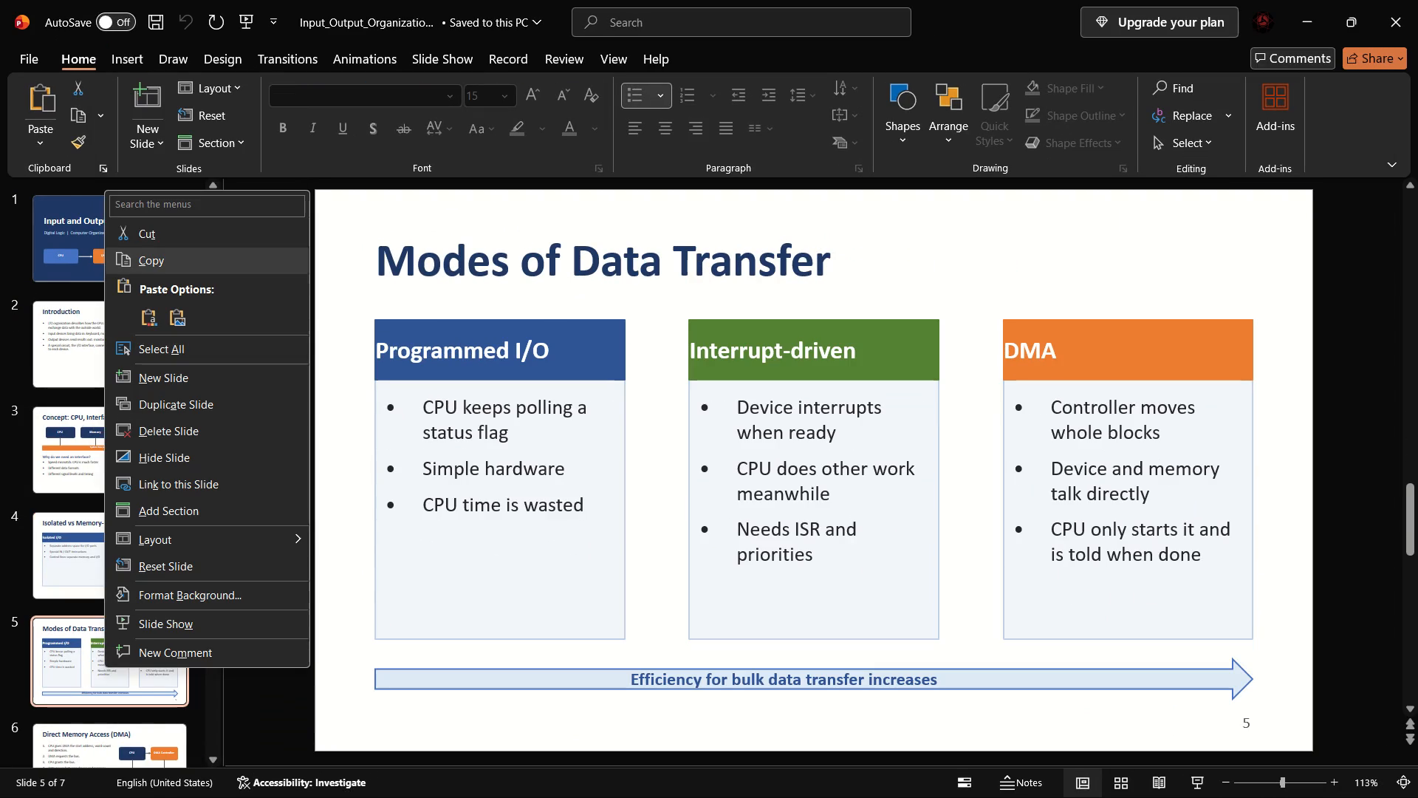
pyautogui.click(151, 264)
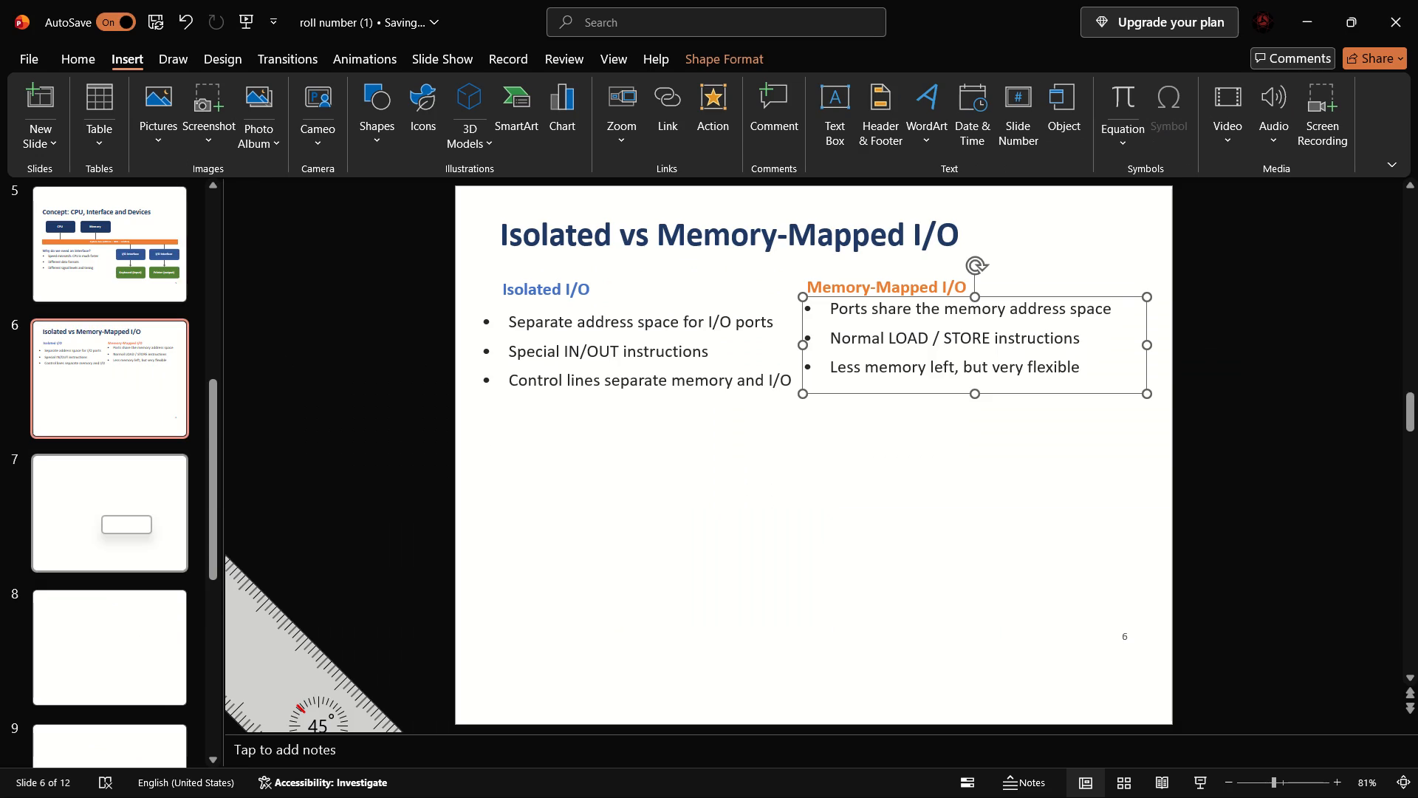
pyautogui.hotkey('ctrl', 'v')
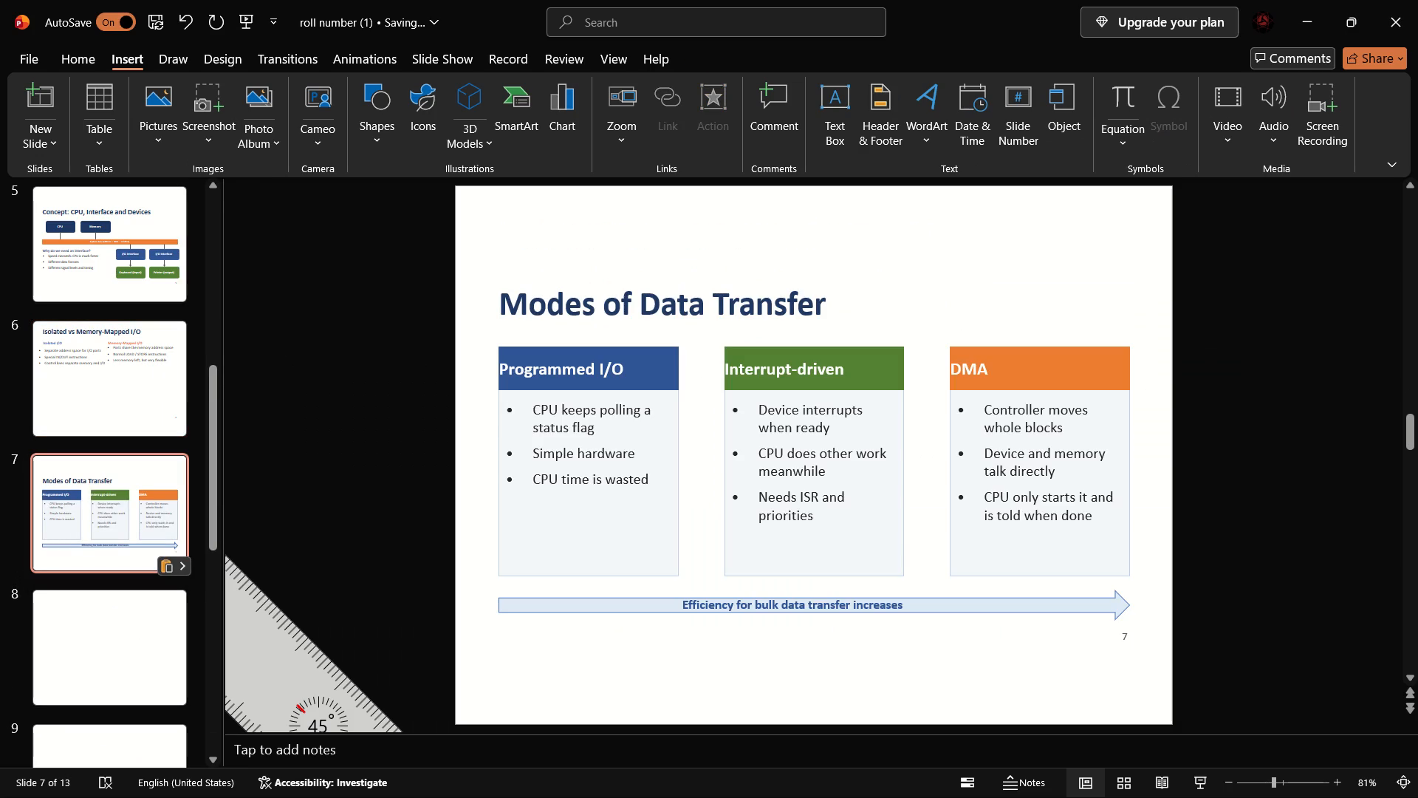
# Move the pale panel behind the Programmed I/O bullets off the slide, beside its left edge.
pyautogui.click(649, 443)
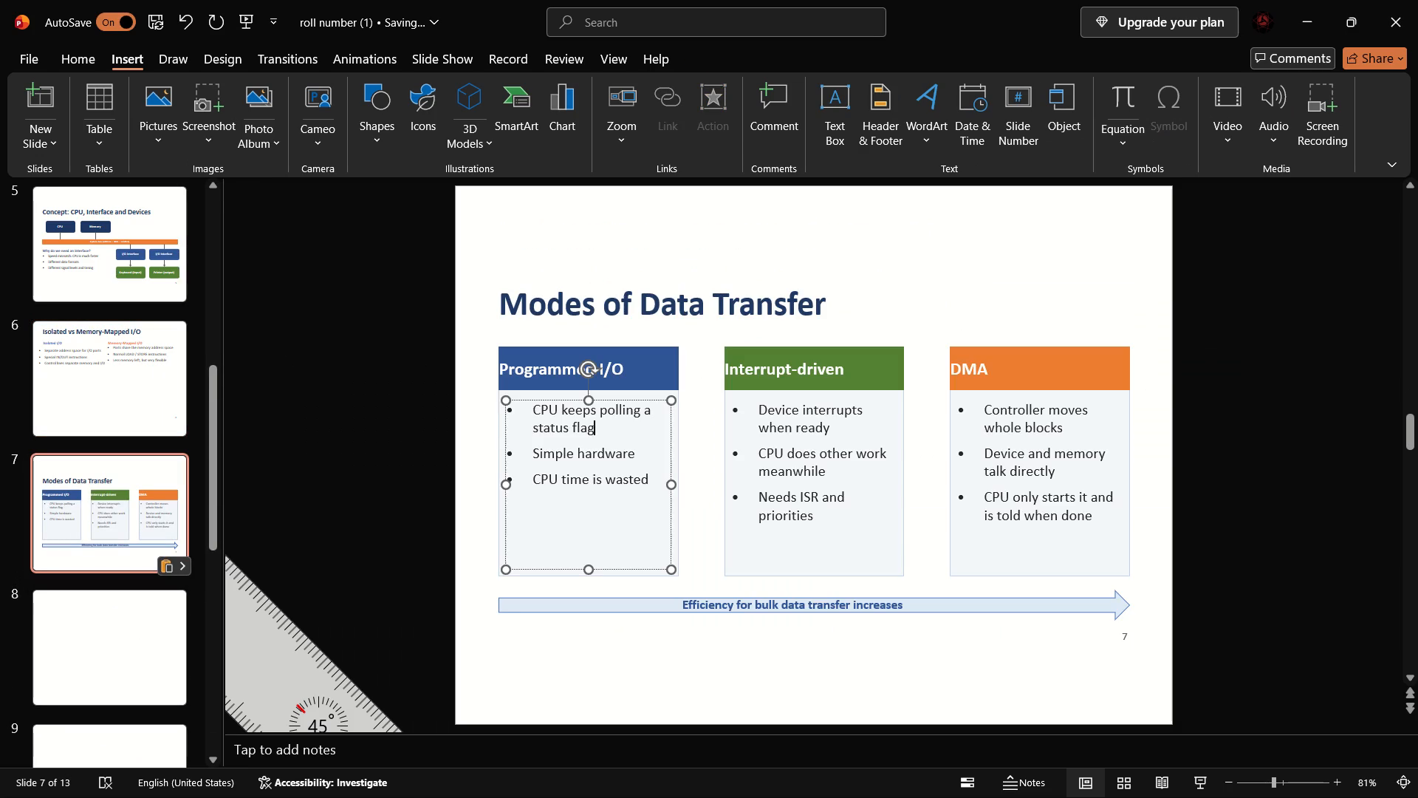
pyautogui.click(634, 576)
pyautogui.moveTo(627, 559); pyautogui.dragTo(565, 563)
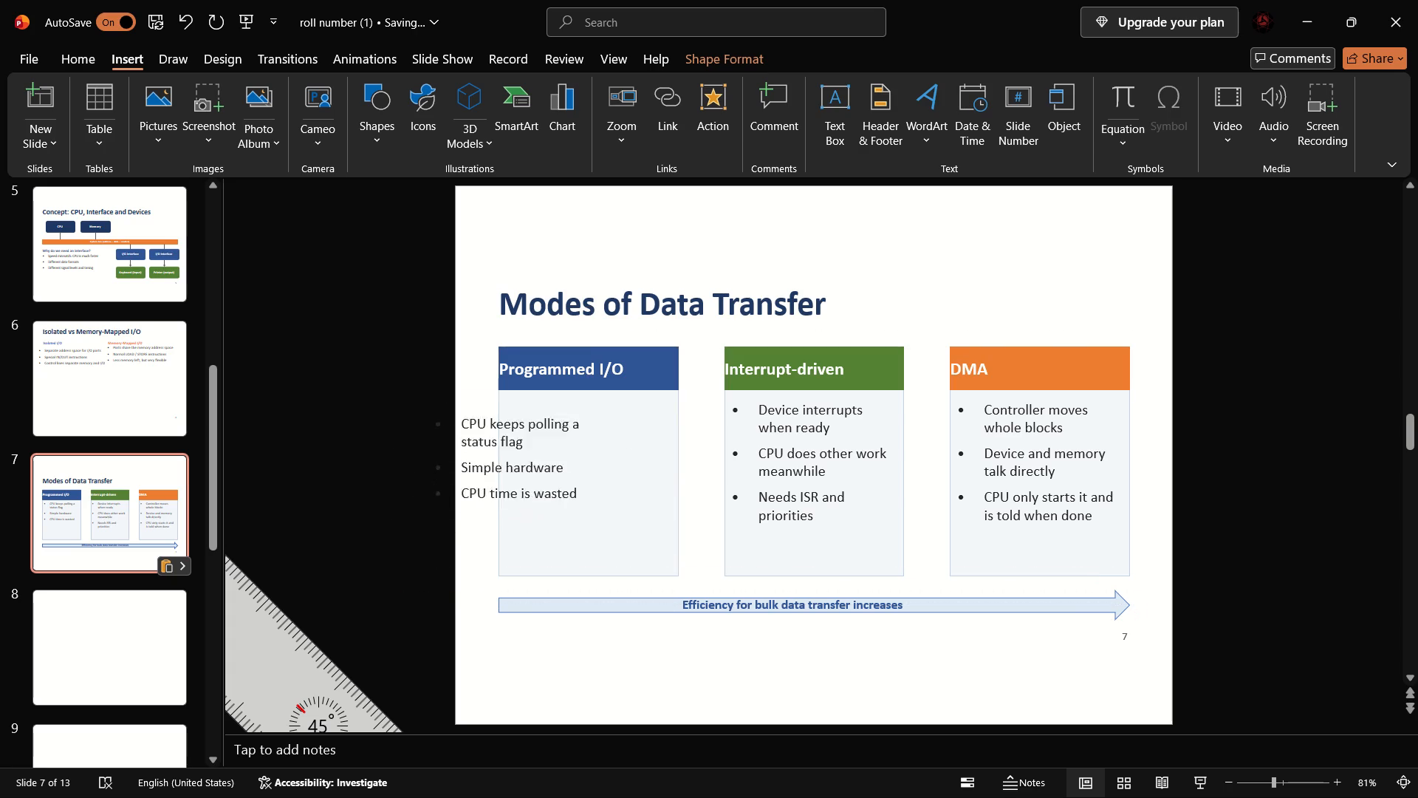
pyautogui.moveTo(565, 563); pyautogui.dragTo(607, 539)
pyautogui.moveTo(613, 561); pyautogui.dragTo(388, 641)
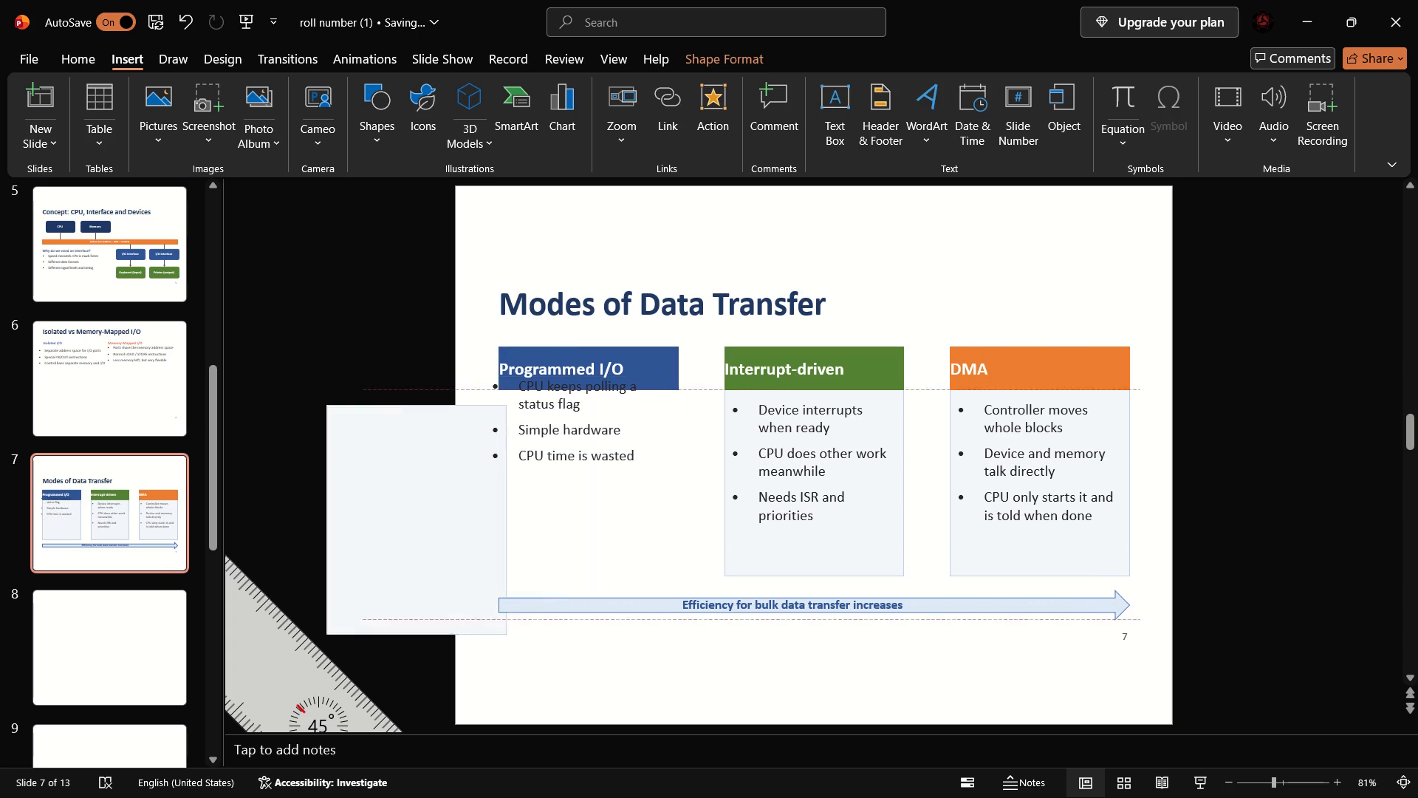
pyautogui.moveTo(388, 641); pyautogui.dragTo(363, 563)
pyautogui.rightClick(363, 563)
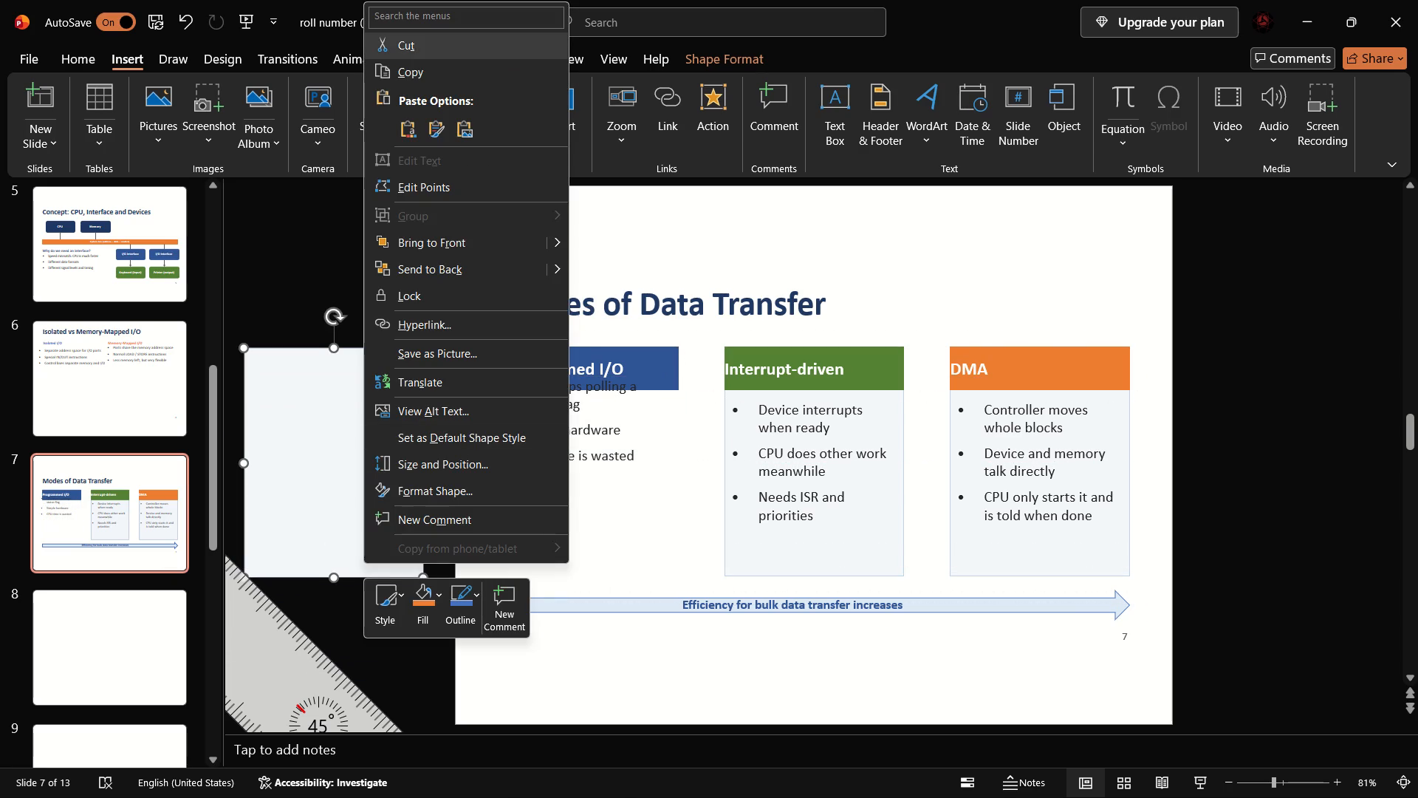
pyautogui.click(255, 654)
# Move the 45° on-screen ruler down and away from the slide.
pyautogui.rightClick(255, 654)
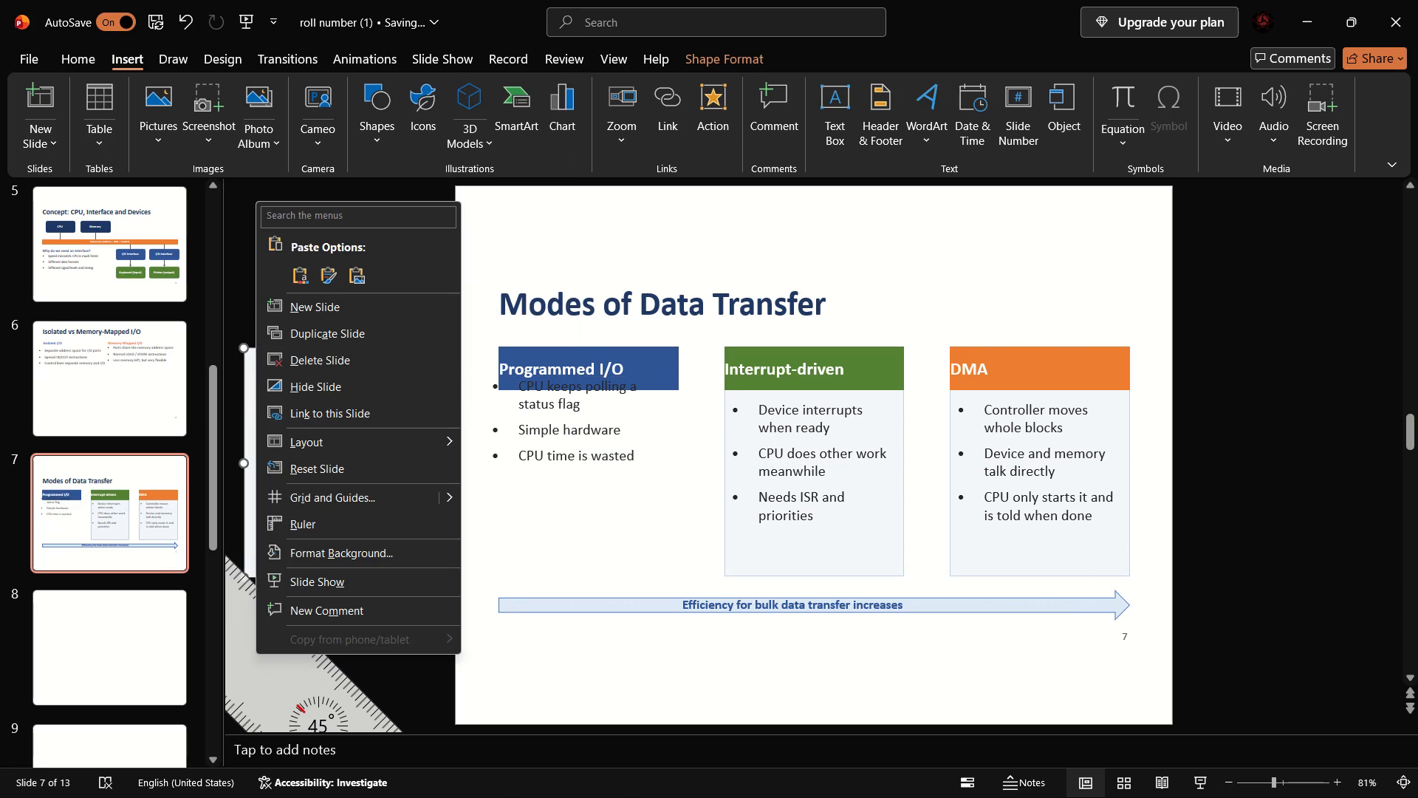
pyautogui.click(318, 706)
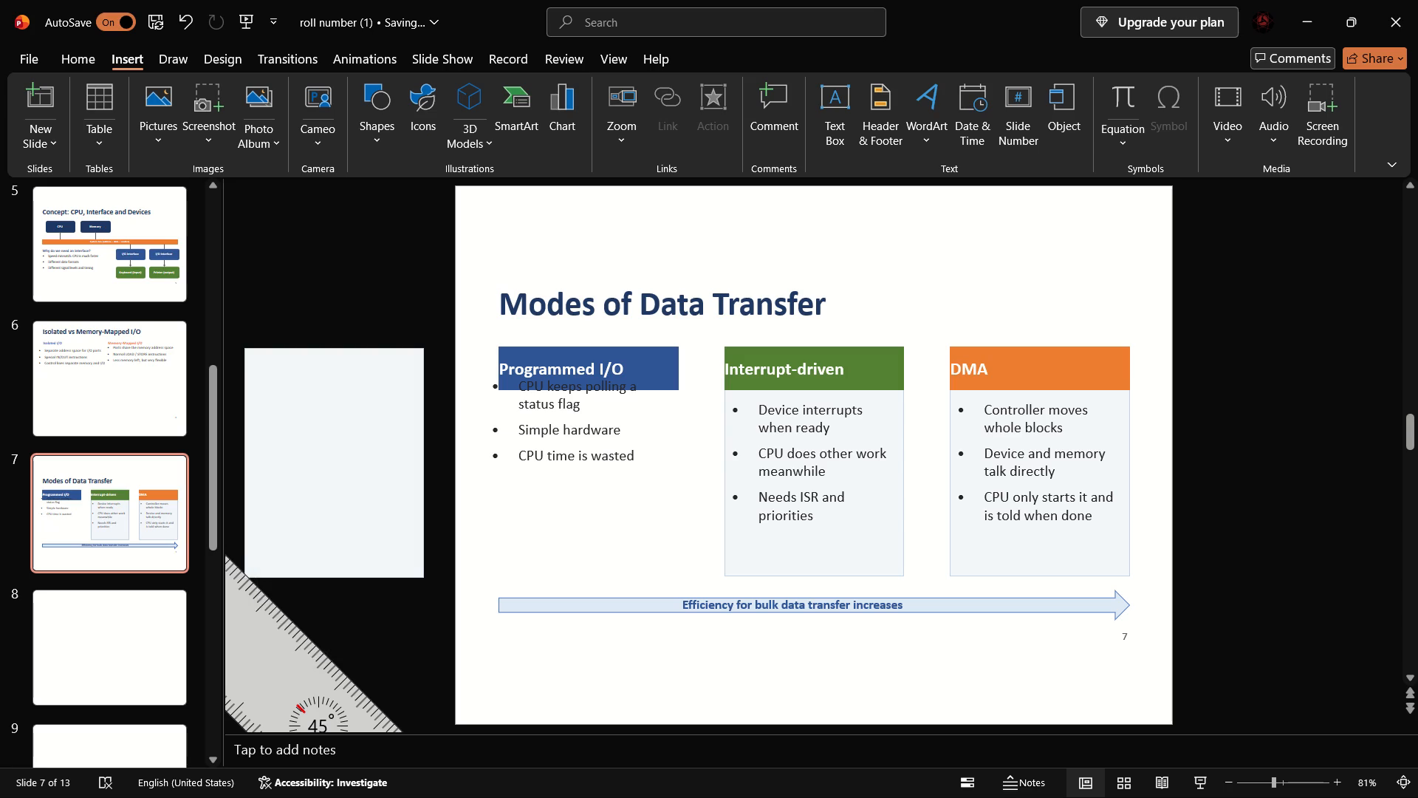
pyautogui.moveTo(318, 706); pyautogui.dragTo(188, 793)
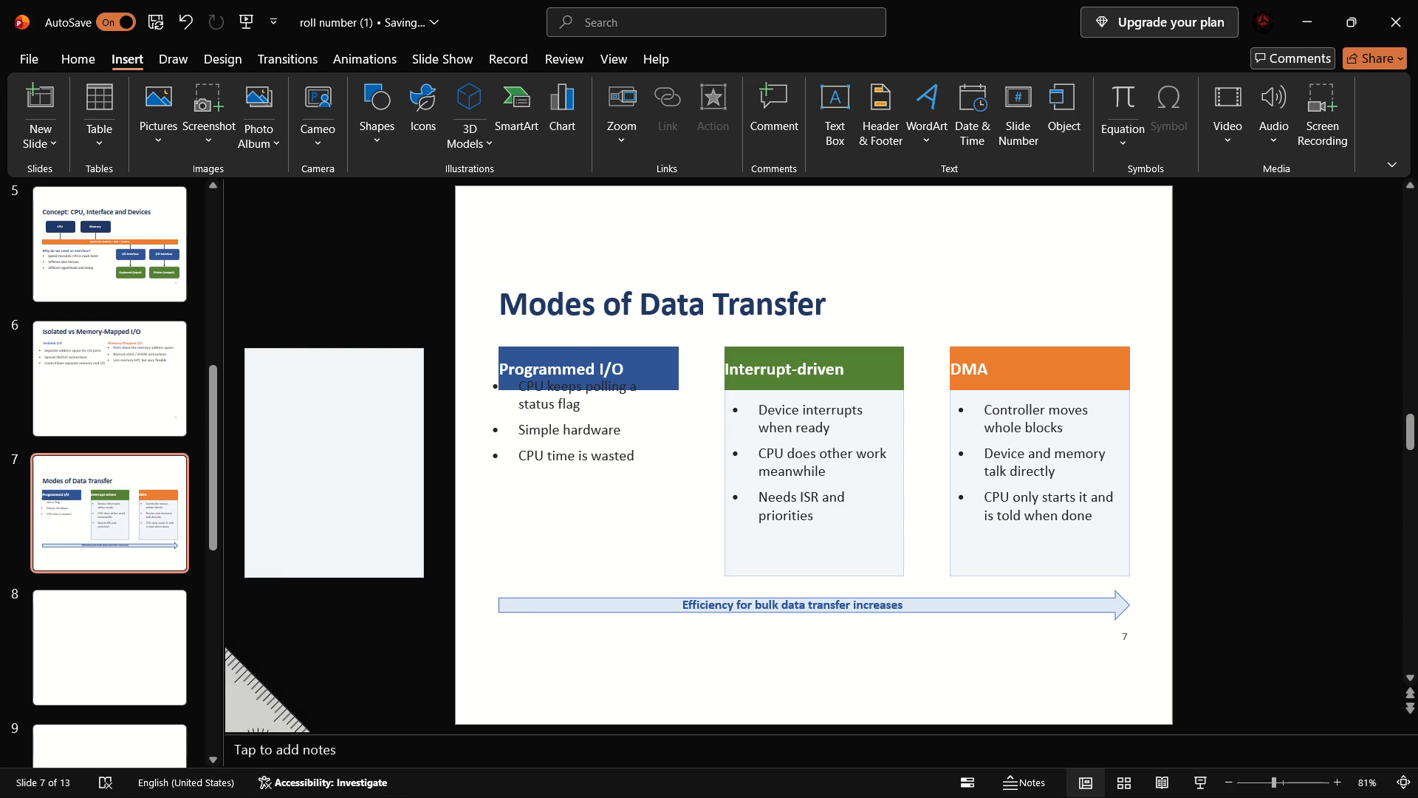
# Recolour the "Programmed I/O" heading text in theme blue and move it above its blue header bar.
pyautogui.click(633, 369)
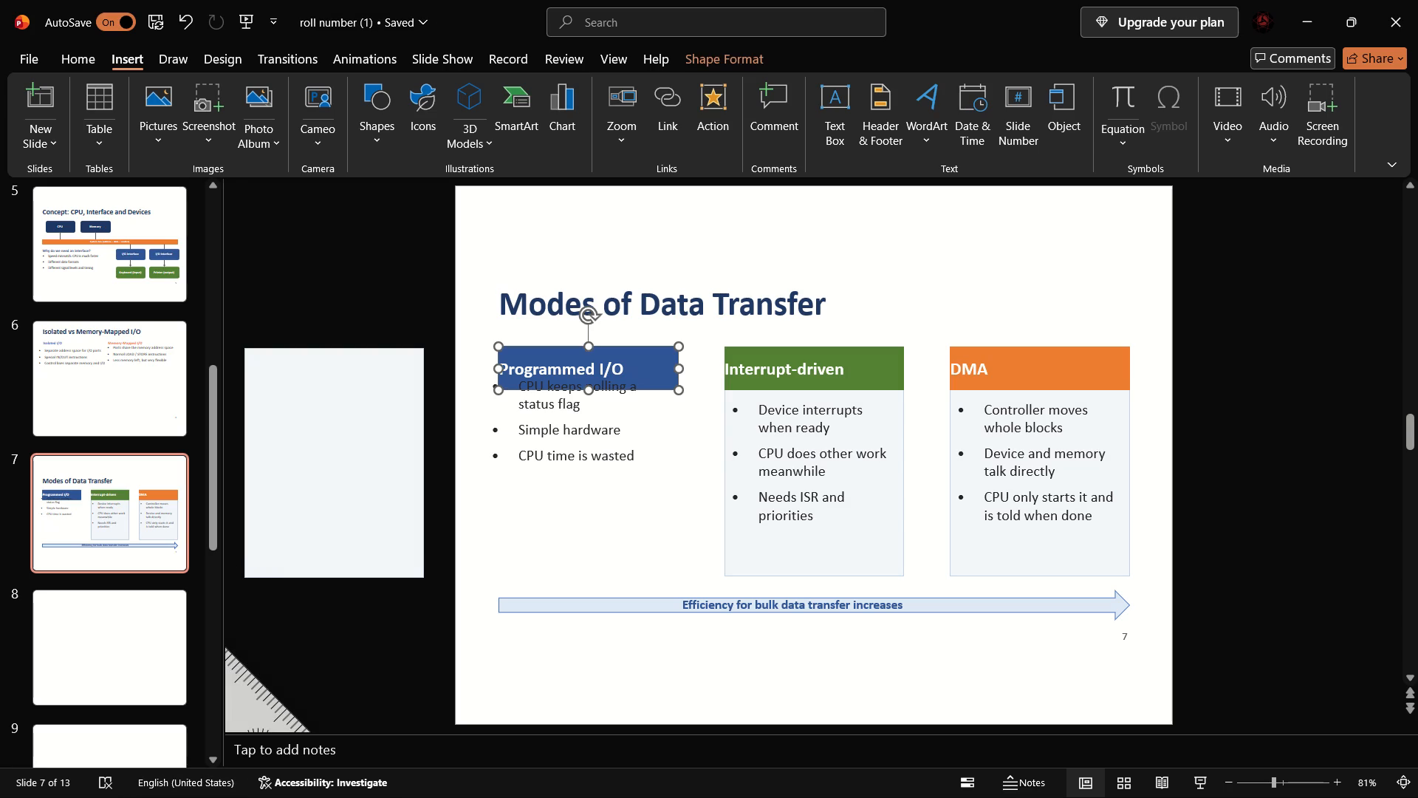
pyautogui.doubleClick(628, 370)
pyautogui.moveTo(623, 369); pyautogui.dragTo(507, 369)
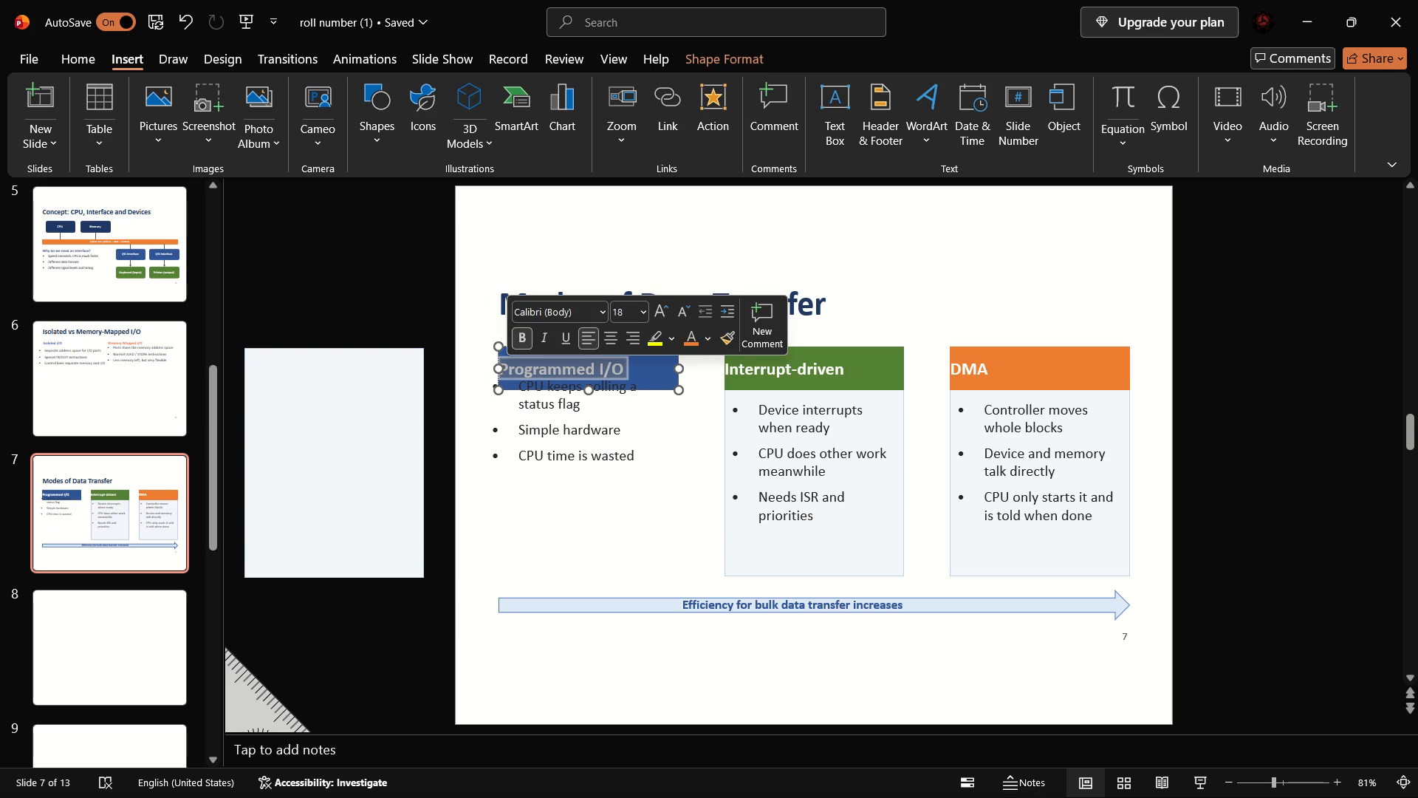
pyautogui.click(702, 346)
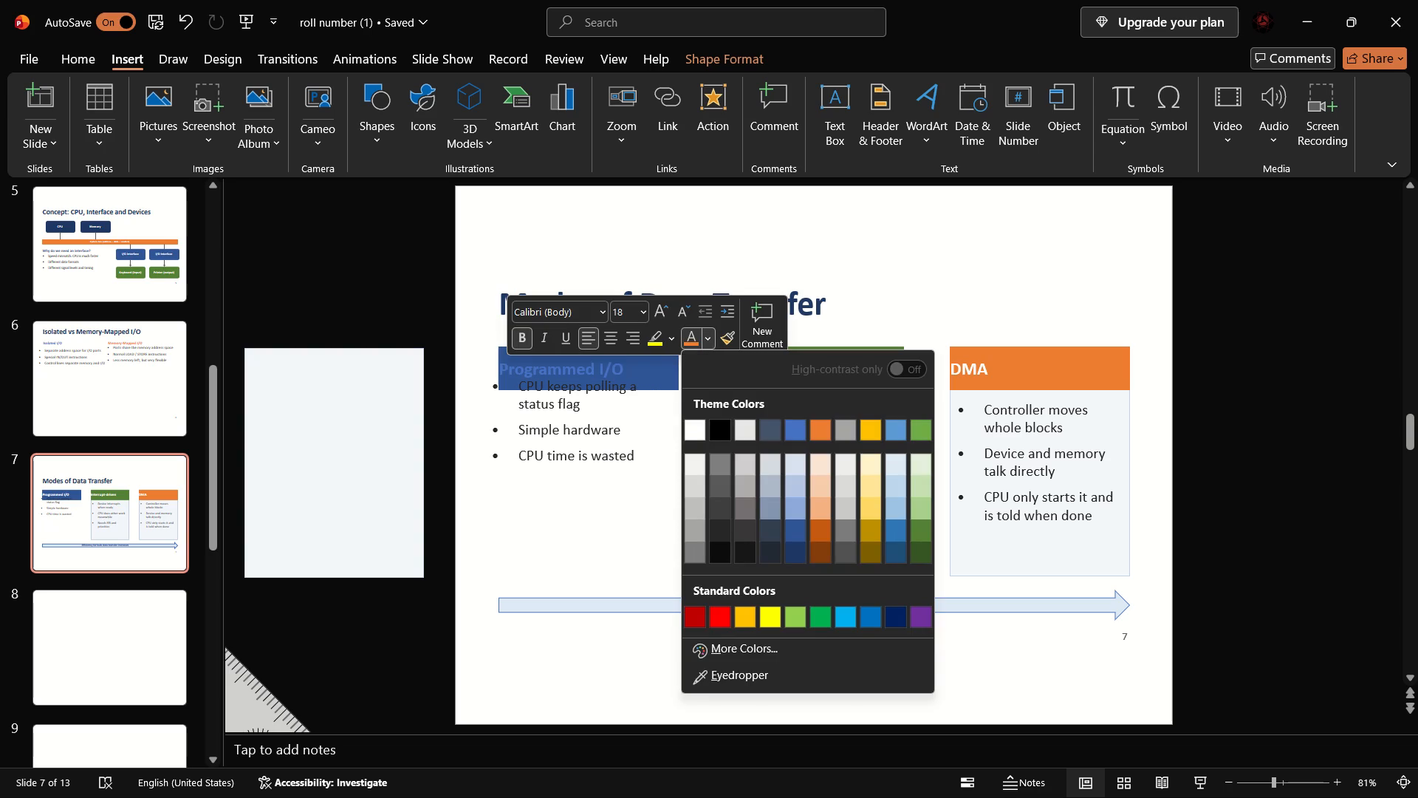
pyautogui.click(799, 427)
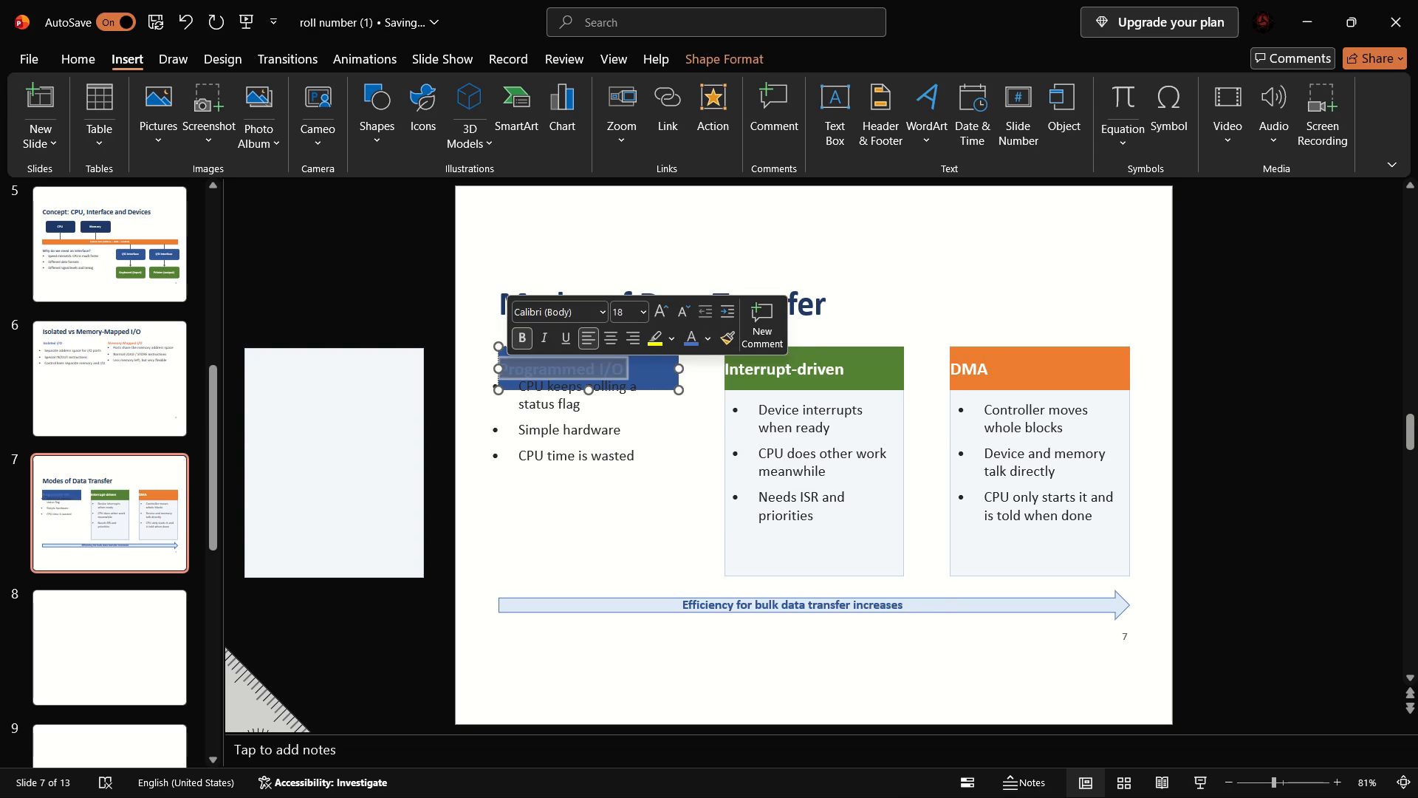
pyautogui.moveTo(672, 375); pyautogui.dragTo(668, 324)
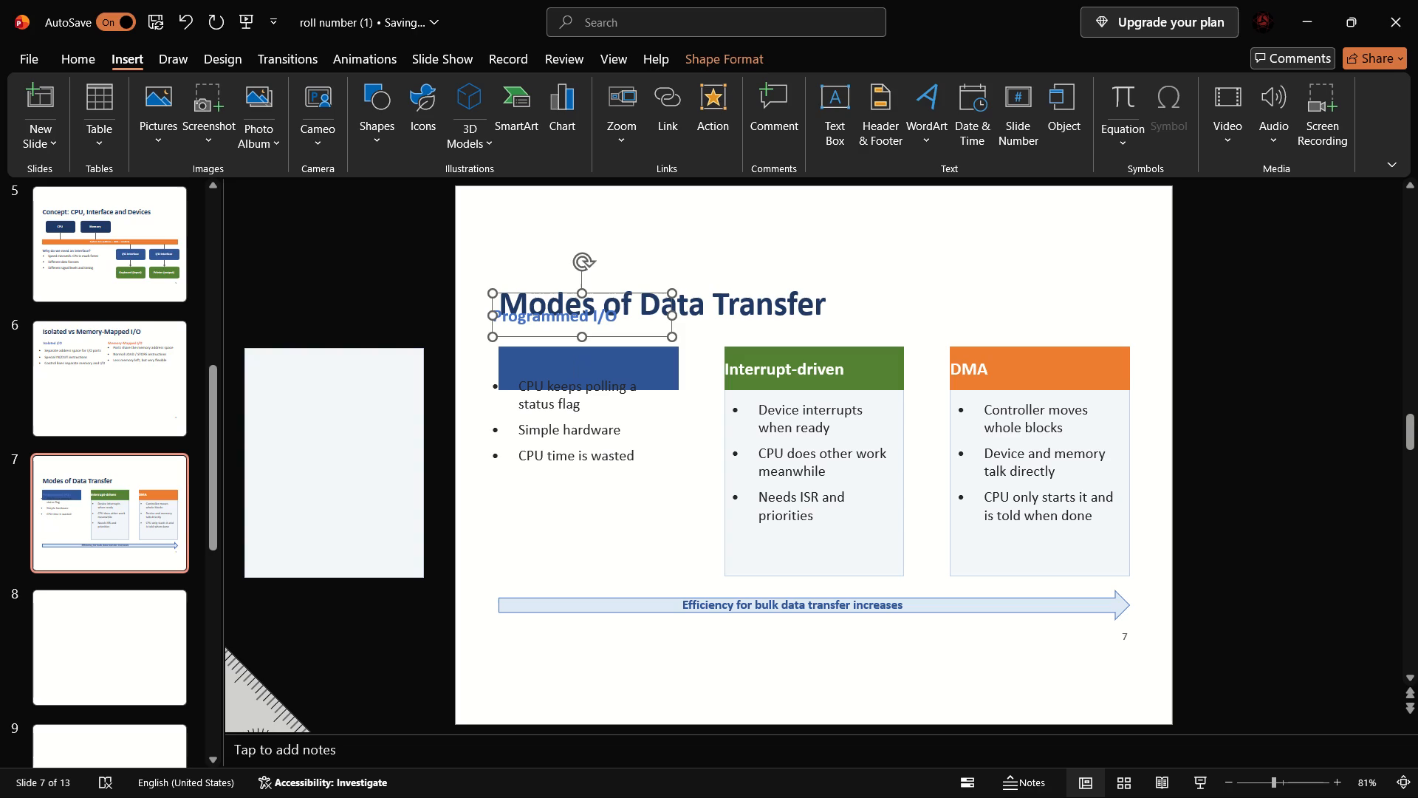
# Move the Programmed I/O bullets clear of the blue header bar and place the empty bar off the slide.
pyautogui.moveTo(637, 400); pyautogui.dragTo(644, 390)
pyautogui.click(644, 390)
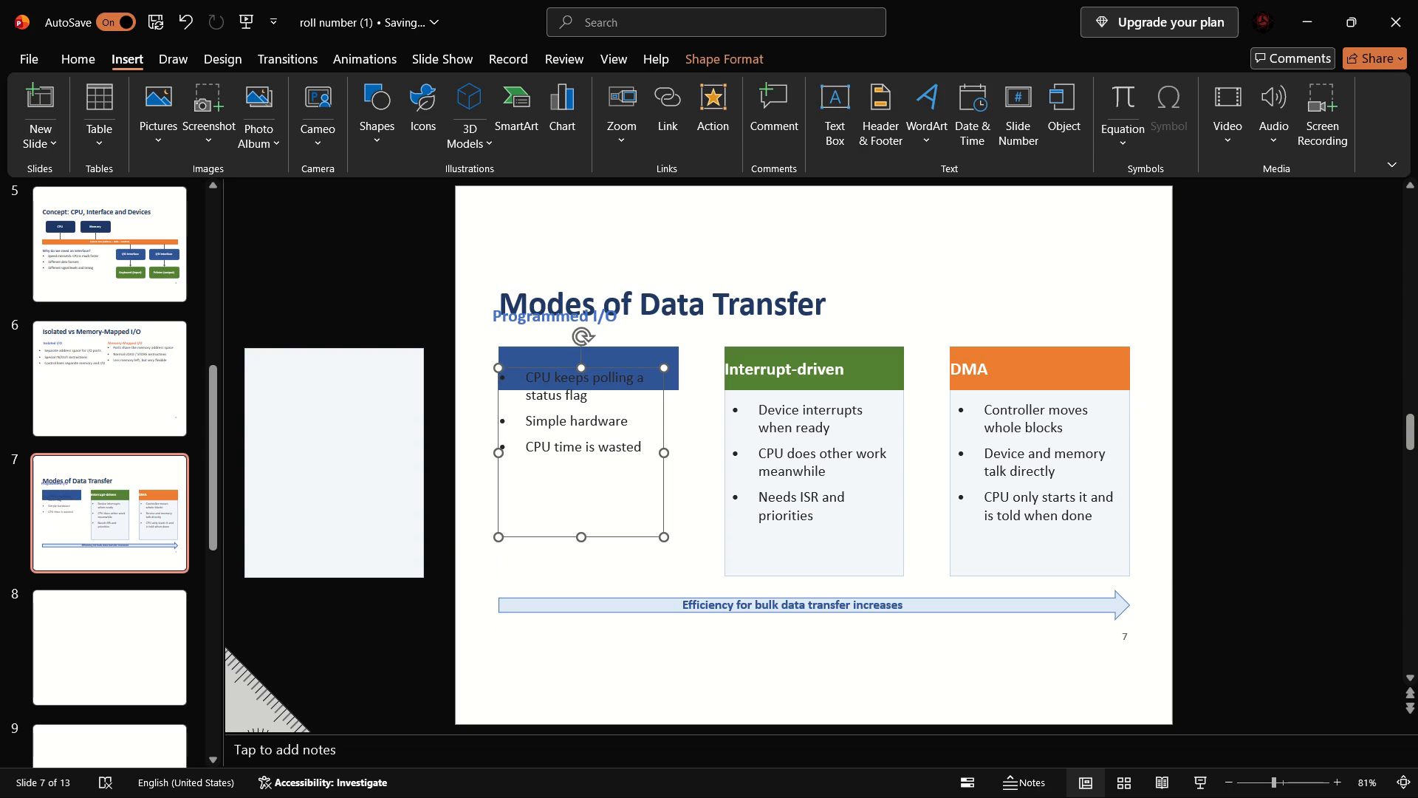
pyautogui.click(663, 366)
pyautogui.moveTo(663, 366); pyautogui.dragTo(665, 390)
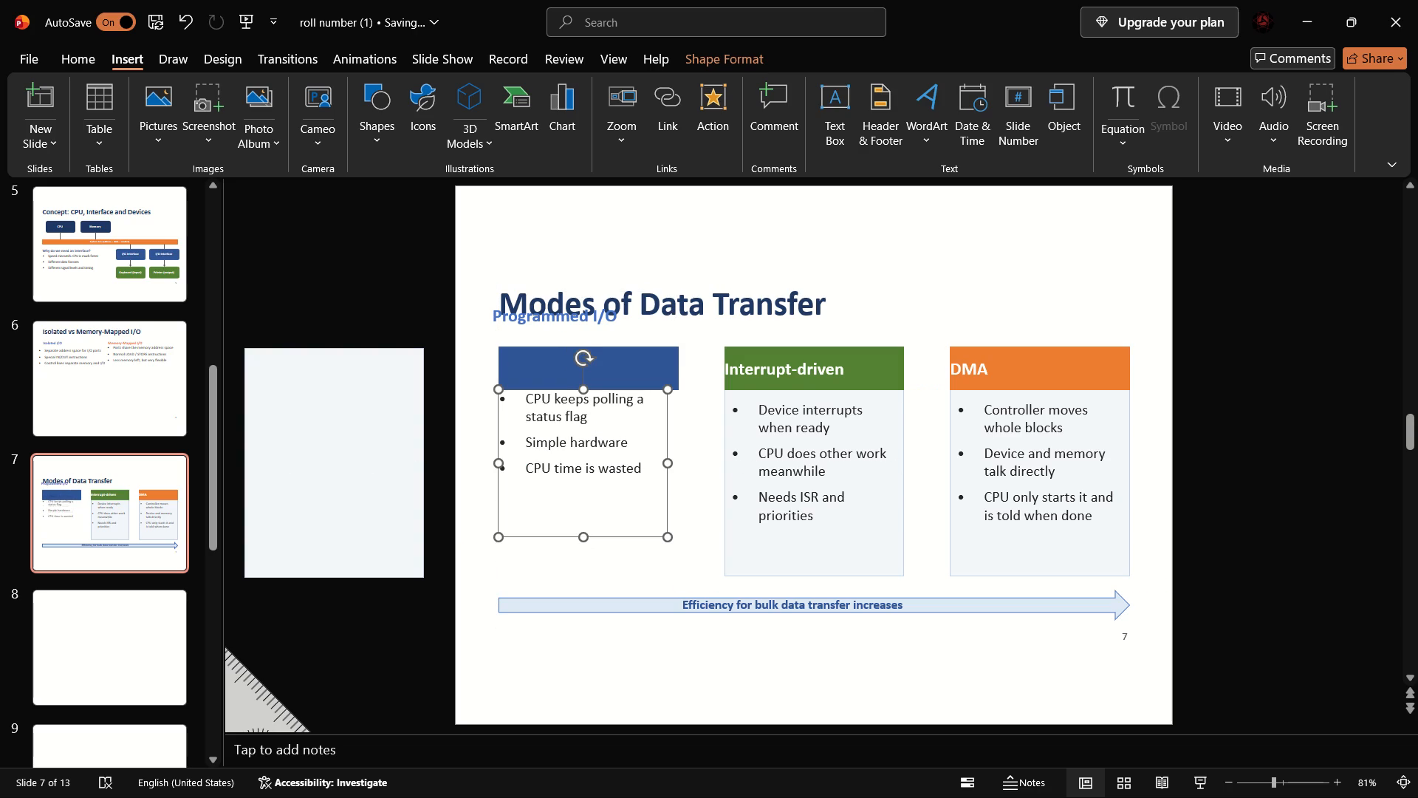
pyautogui.moveTo(662, 373); pyautogui.dragTo(386, 459)
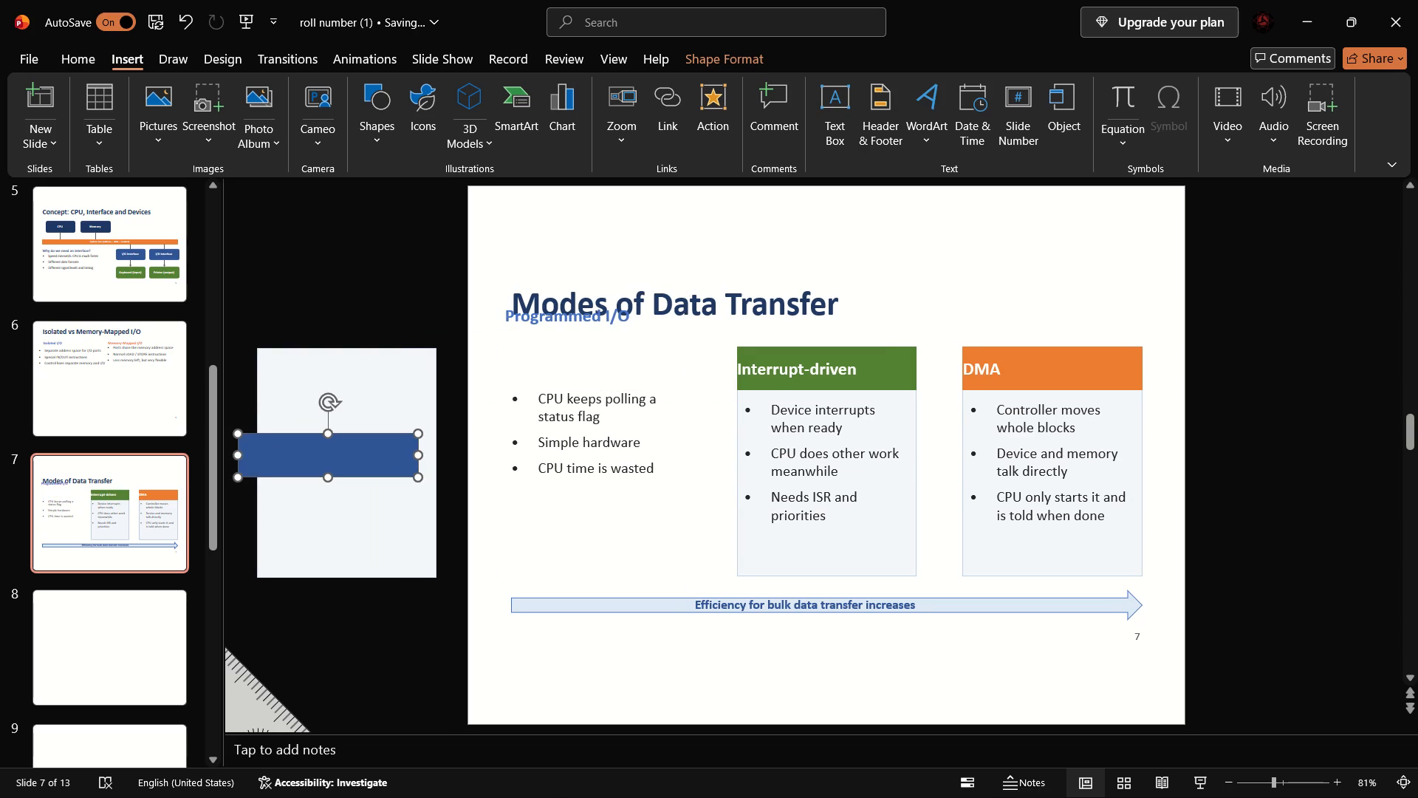
# Resize the Programmed I/O bullet box: raise its bottom and top edges and widen it slightly.
pyautogui.click(597, 412)
pyautogui.moveTo(589, 534); pyautogui.dragTo(588, 528)
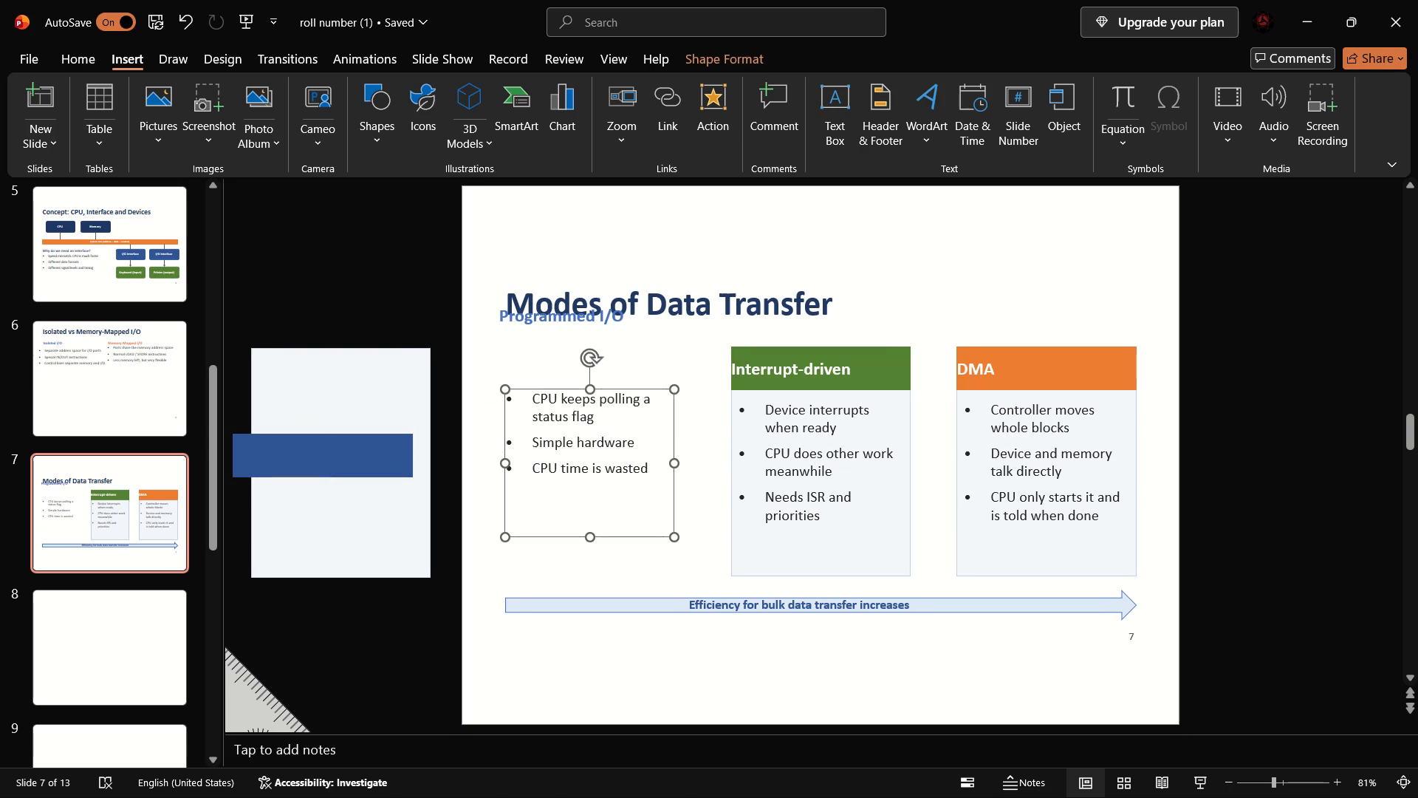
pyautogui.moveTo(588, 528); pyautogui.dragTo(582, 491)
pyautogui.moveTo(675, 440); pyautogui.dragTo(687, 435)
pyautogui.moveTo(596, 392); pyautogui.dragTo(591, 355)
# Set the font size of the three Programmed I/O bullets to 17.
pyautogui.moveTo(534, 365); pyautogui.dragTo(633, 443)
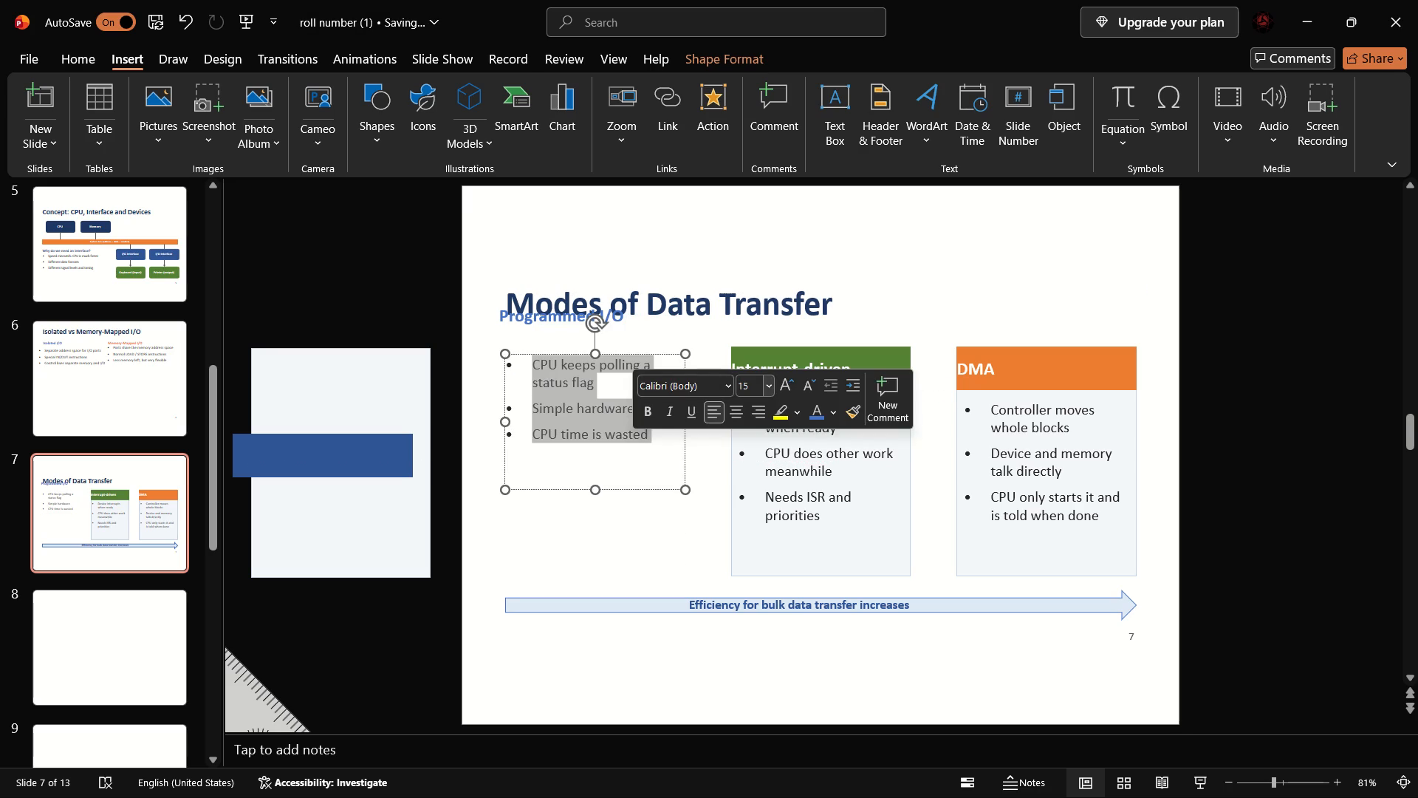
pyautogui.click(752, 381)
pyautogui.write('17')
pyautogui.press('Return')
pyautogui.click(612, 526)
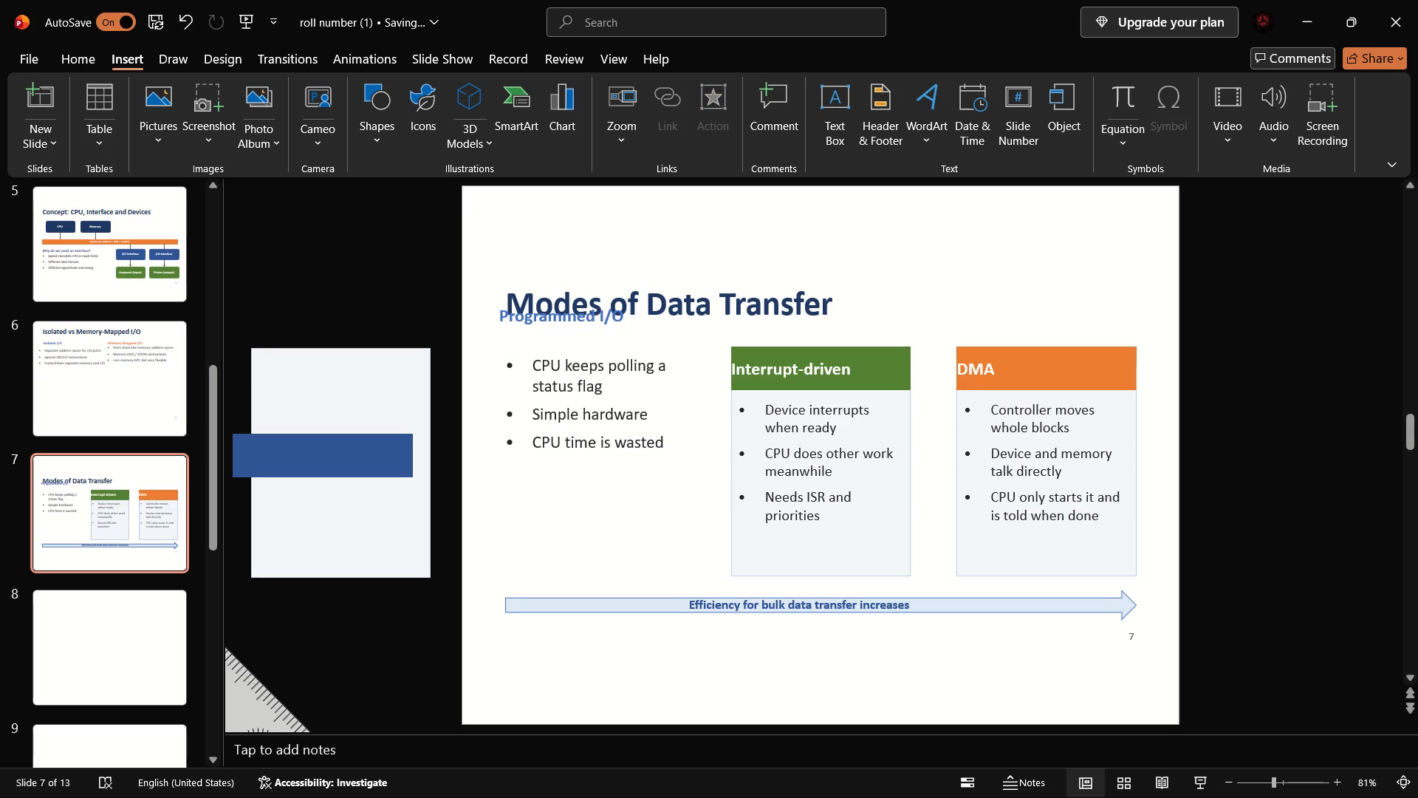
# Move the pale panel behind the Interrupt-driven bullets off the slide, beside the other removed panel.
pyautogui.click(890, 432)
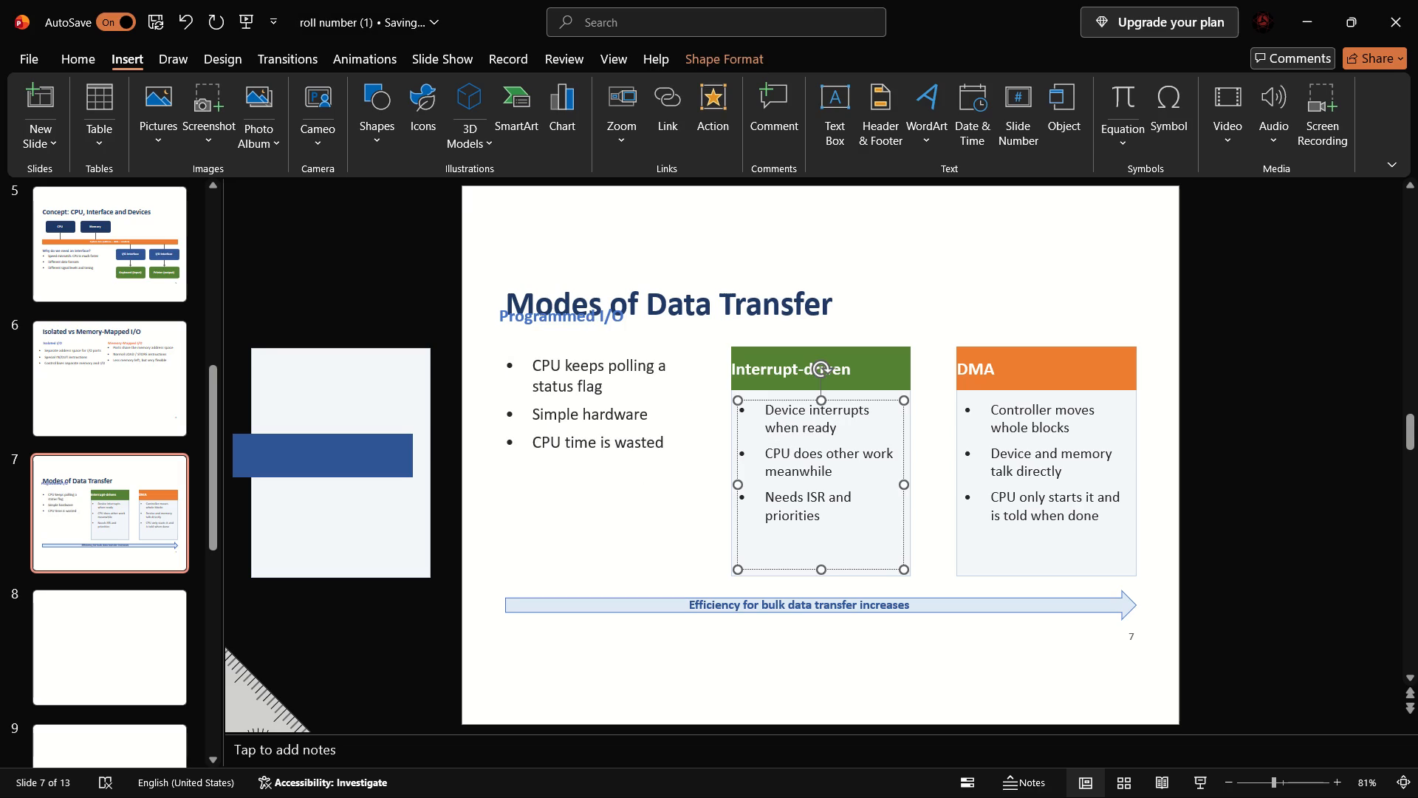
pyautogui.click(910, 523)
pyautogui.moveTo(905, 528); pyautogui.dragTo(874, 546)
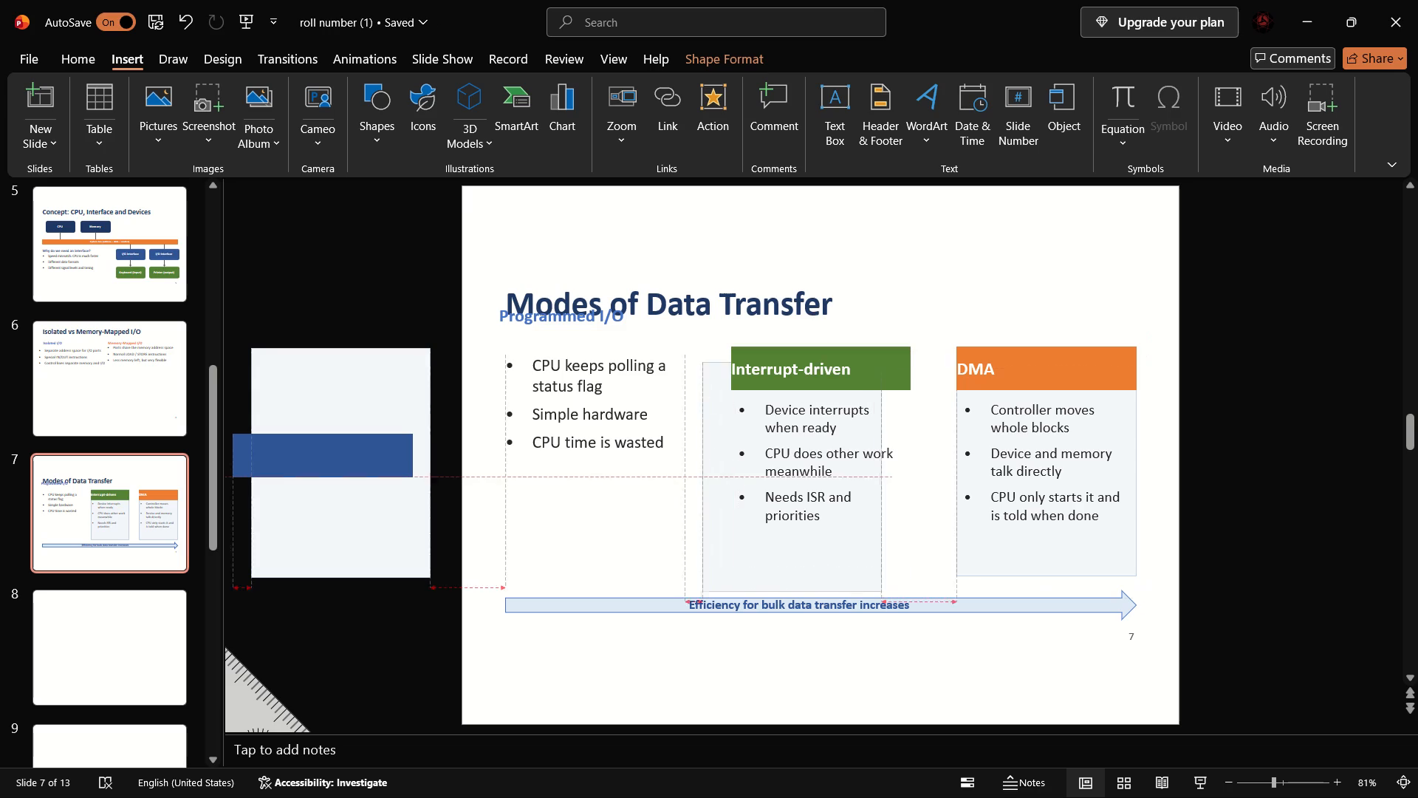
pyautogui.moveTo(874, 546); pyautogui.dragTo(441, 544)
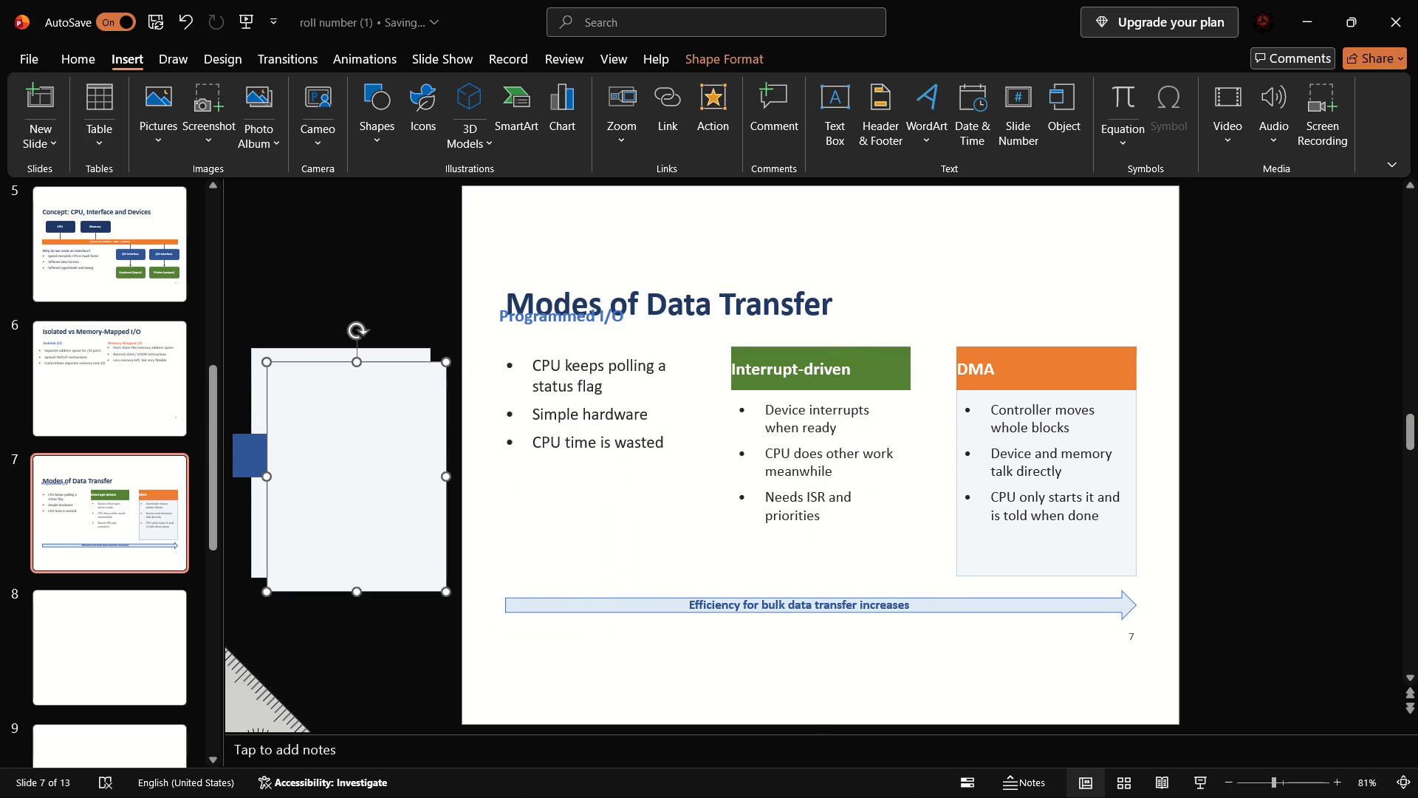
# Recolour the Interrupt-driven heading text from the theme colours to green.
pyautogui.click(849, 375)
pyautogui.moveTo(860, 369); pyautogui.dragTo(812, 375)
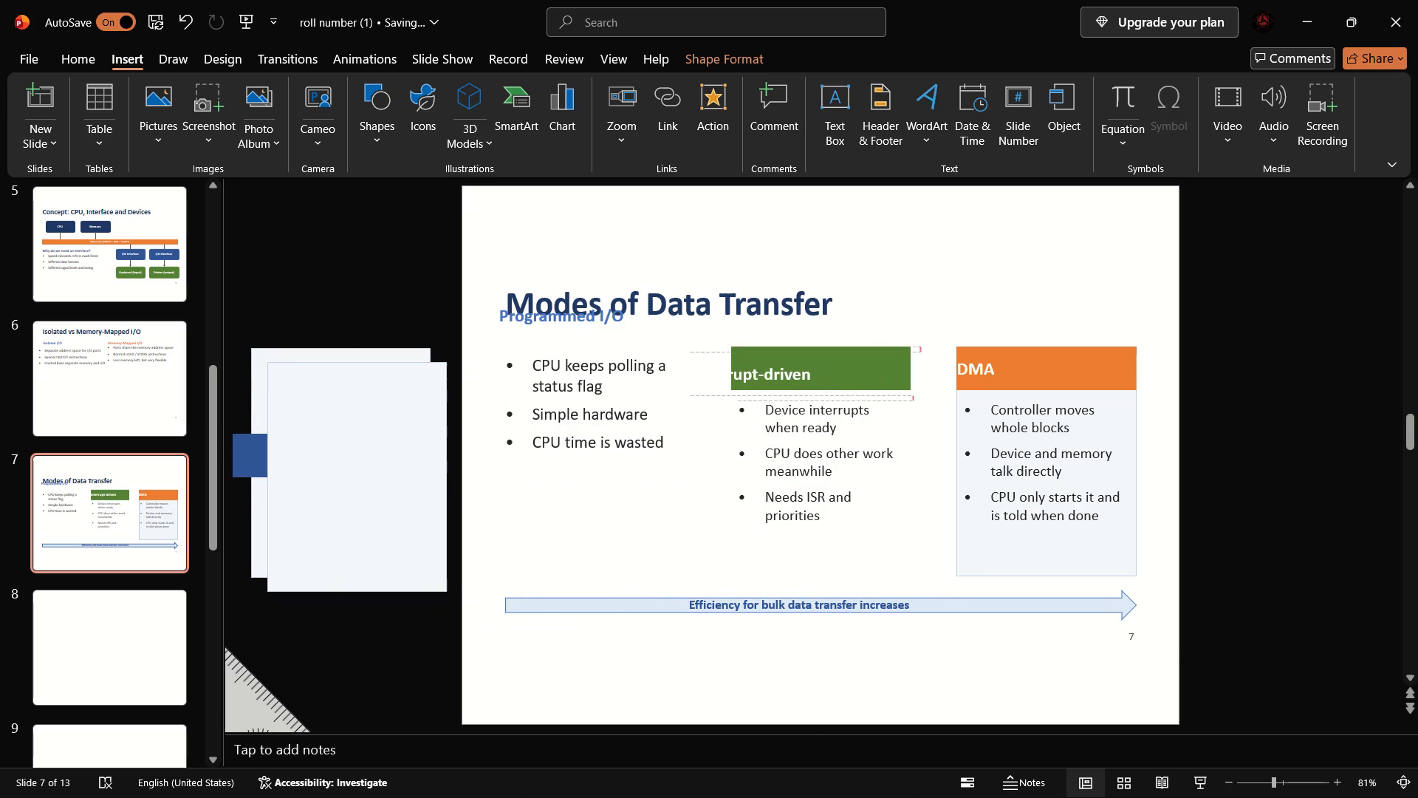
pyautogui.moveTo(812, 375); pyautogui.dragTo(865, 362)
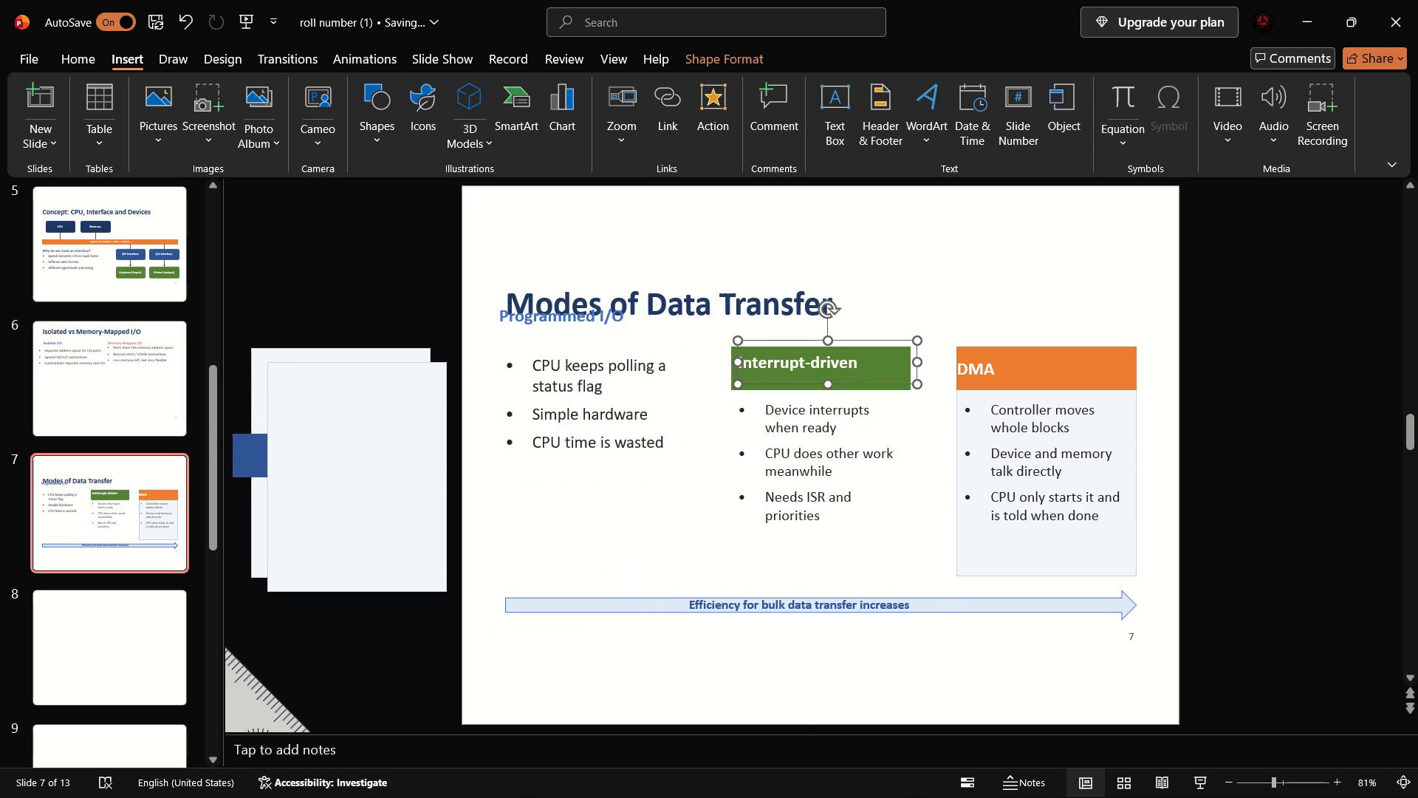
pyautogui.click(858, 362)
pyautogui.hotkey('ctrl', 'a')
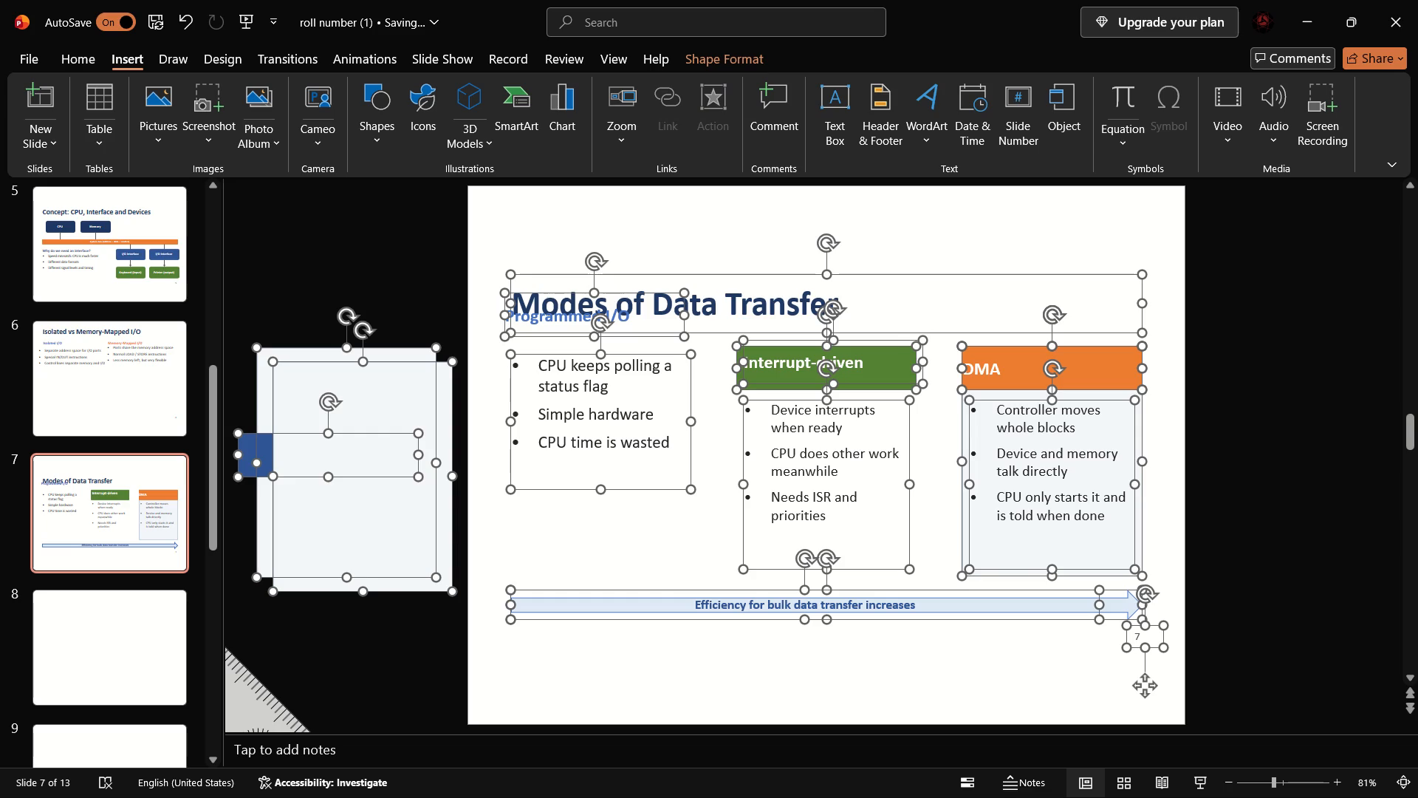
pyautogui.click(925, 219)
pyautogui.click(846, 375)
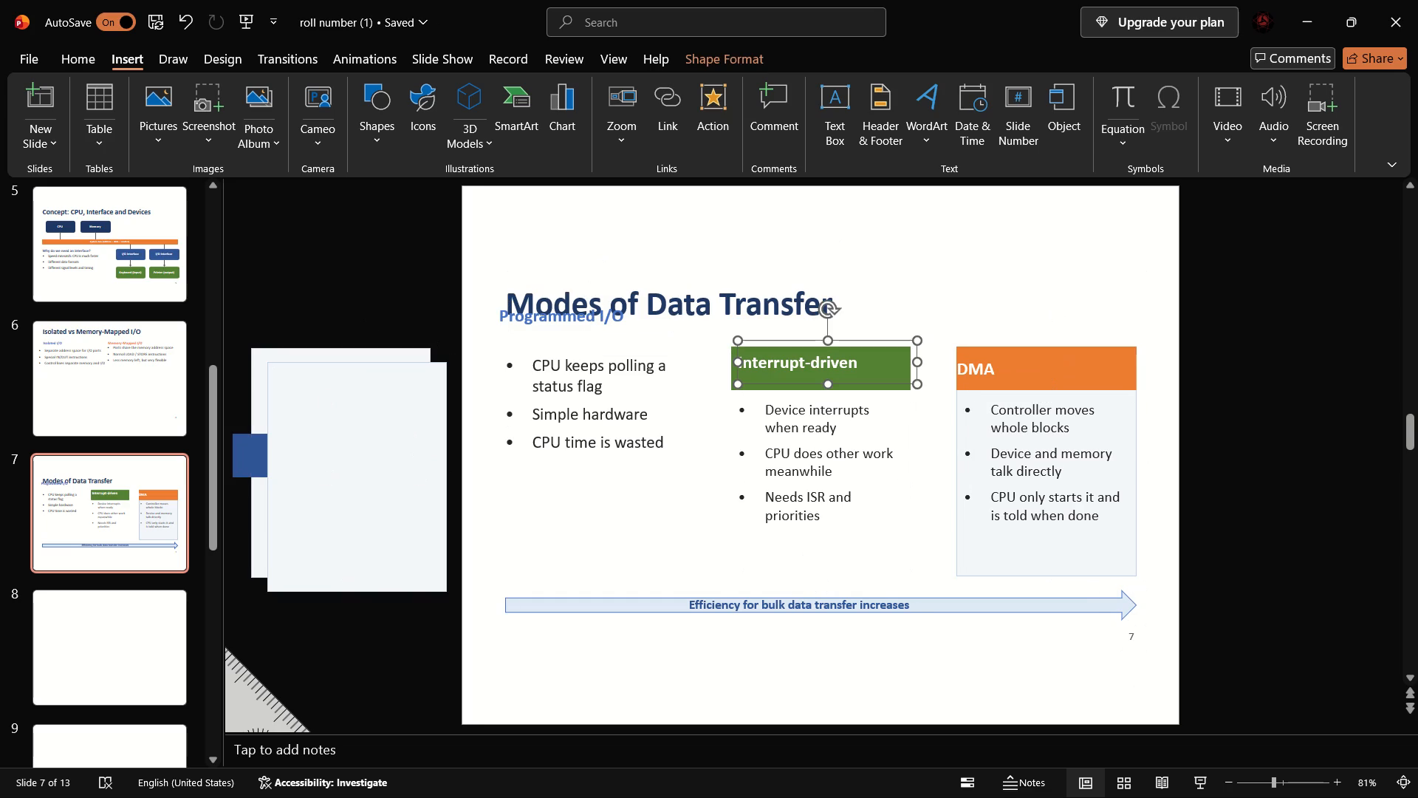
pyautogui.click(872, 361)
pyautogui.click(871, 365)
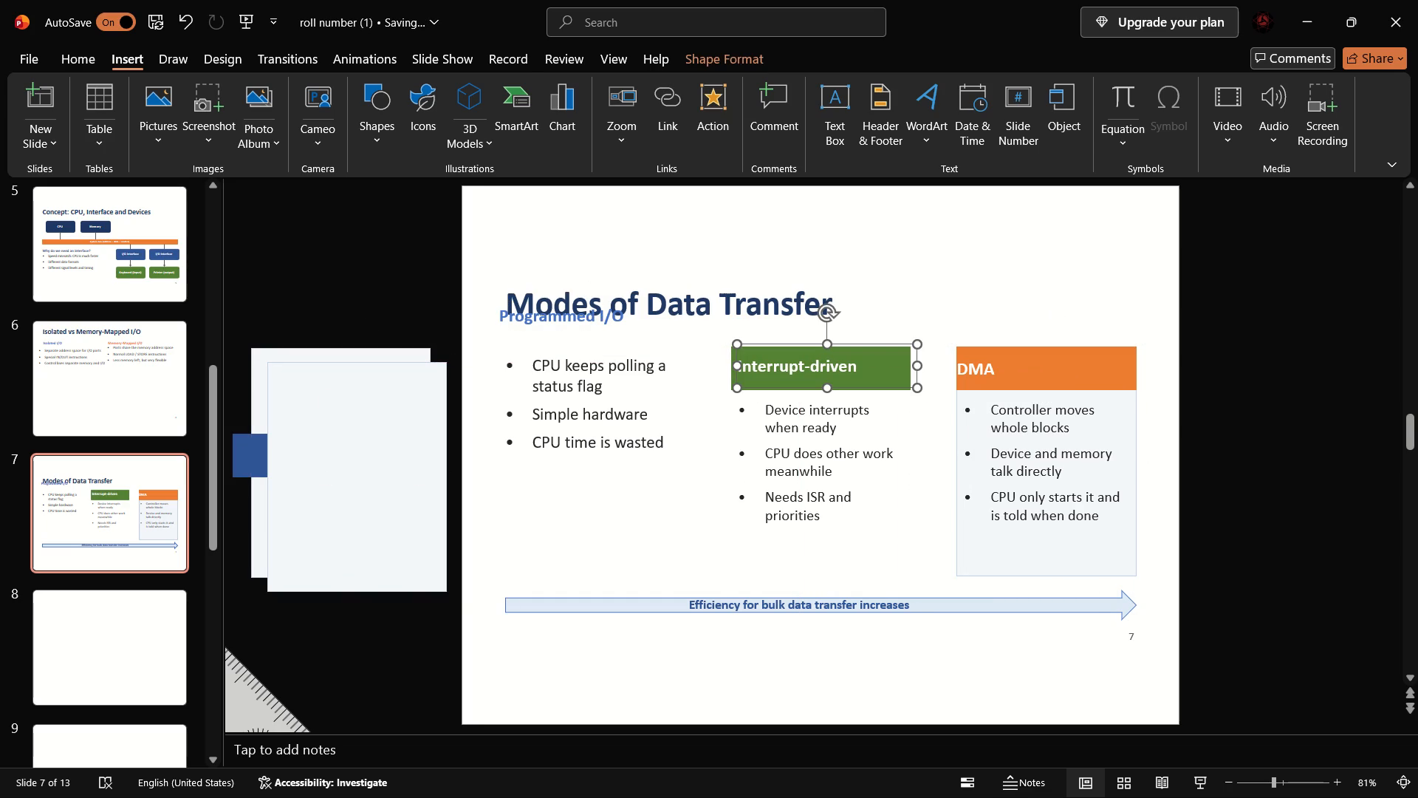
pyautogui.moveTo(743, 372); pyautogui.dragTo(867, 379)
pyautogui.hotkey('ctrl', 'a')
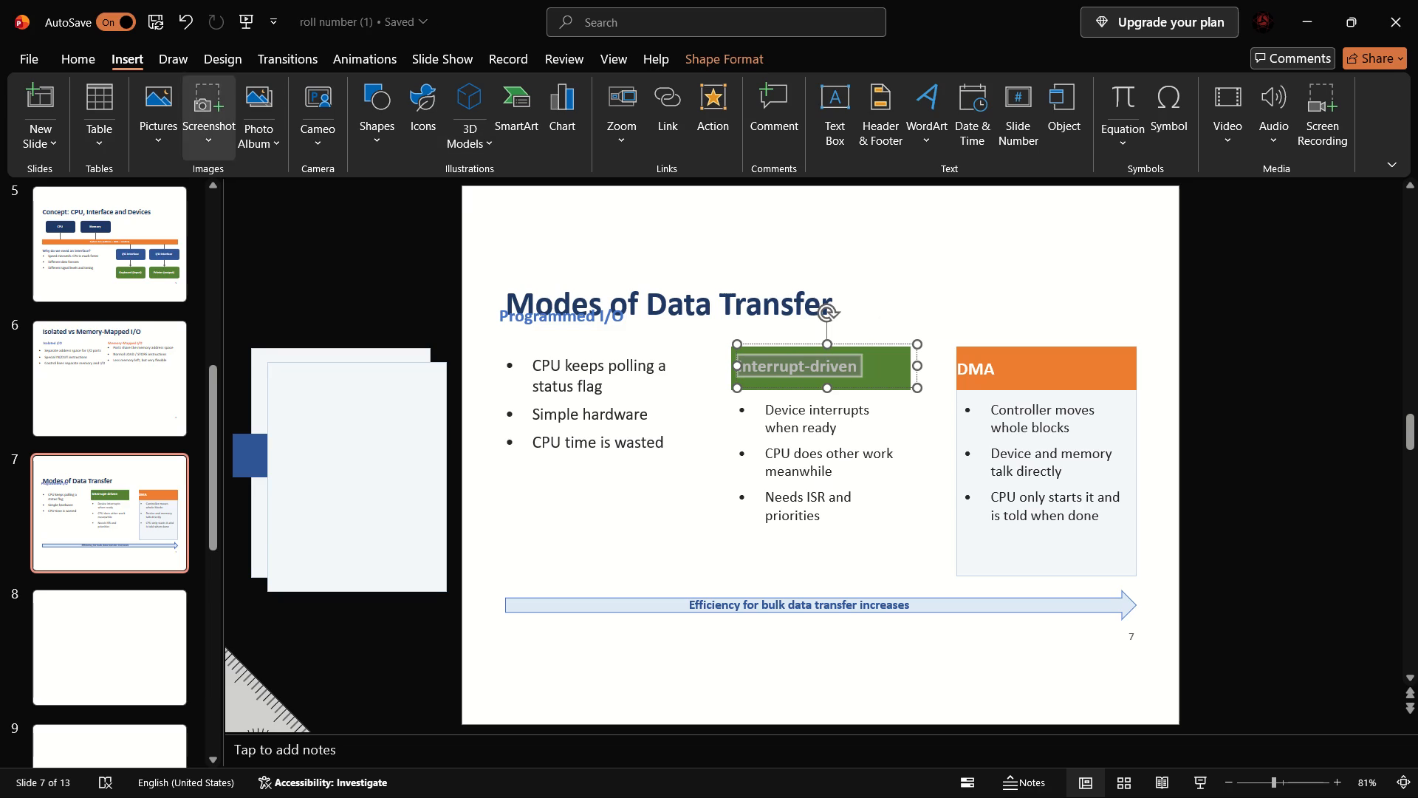
pyautogui.click(82, 59)
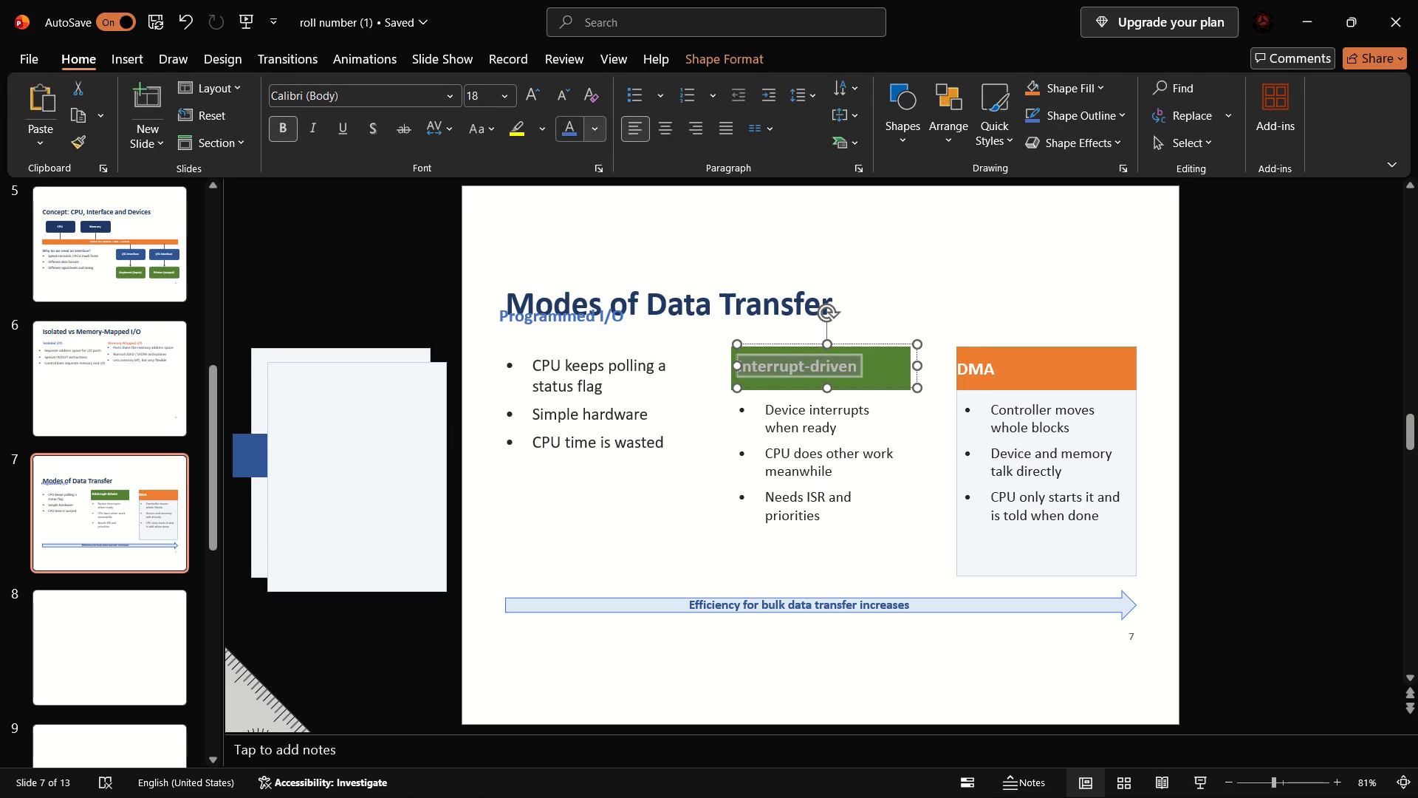
pyautogui.click(586, 128)
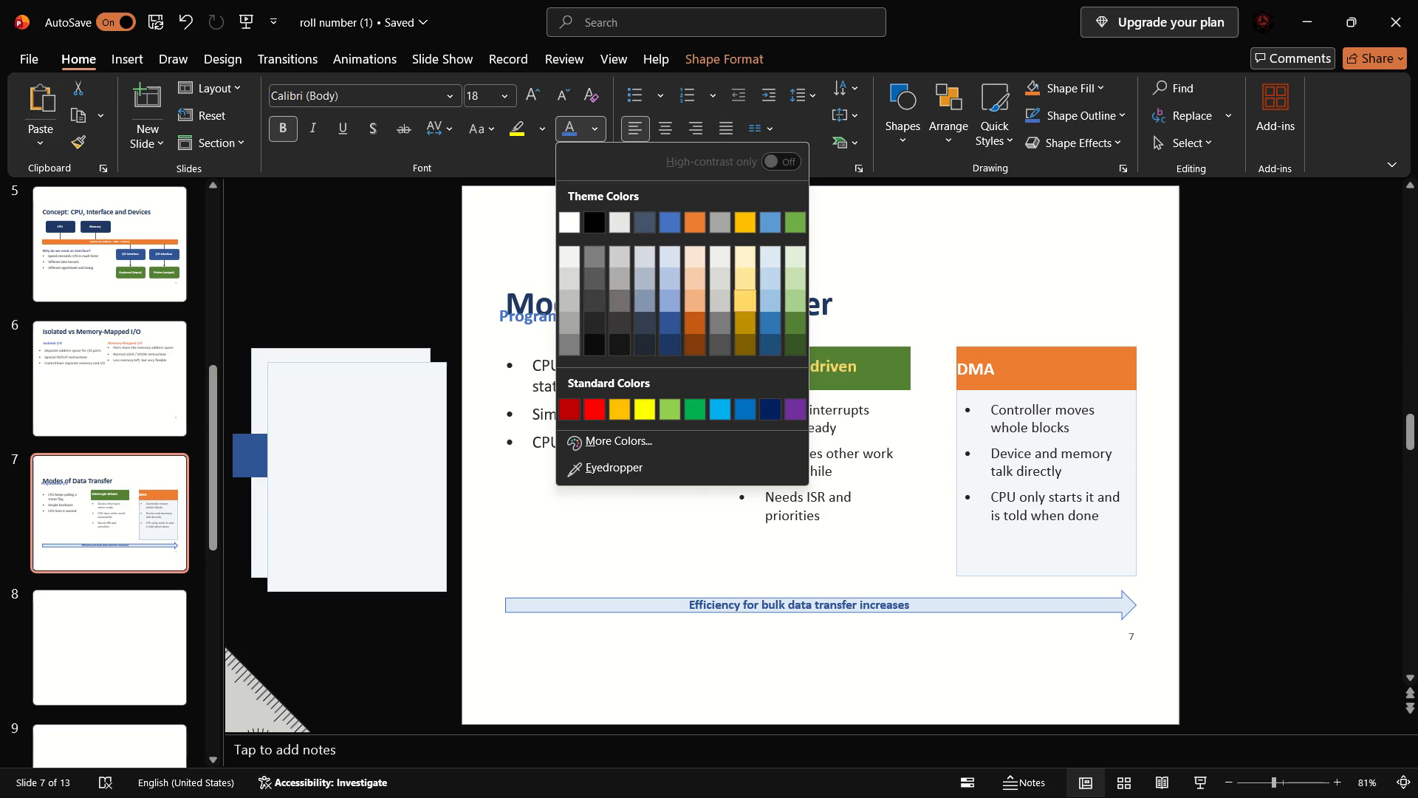
pyautogui.click(797, 217)
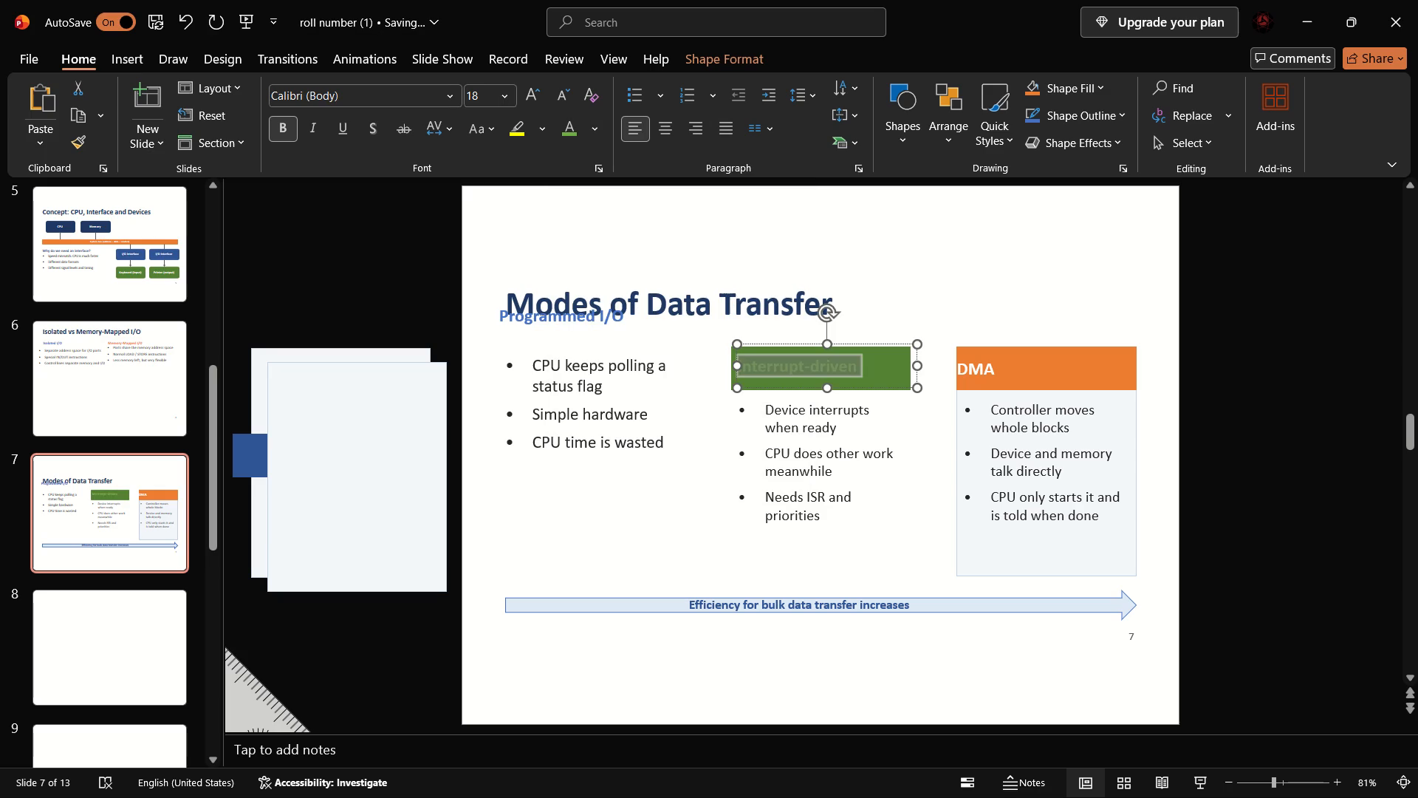
# Move the Interrupt-driven heading up off its green bar and place the empty bar off the slide, with the removed panels.
pyautogui.click(884, 380)
pyautogui.moveTo(893, 381); pyautogui.dragTo(912, 313)
pyautogui.moveTo(861, 357); pyautogui.dragTo(444, 451)
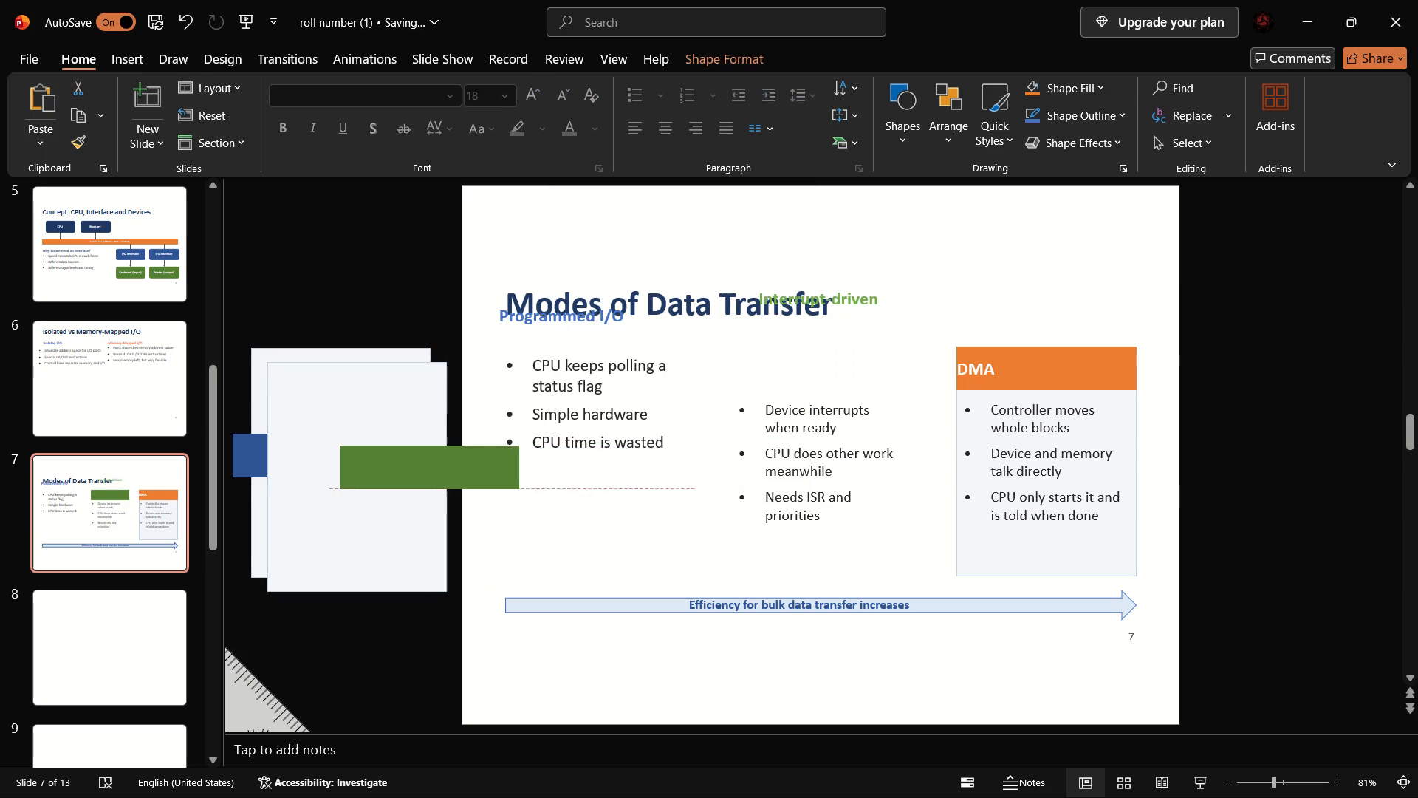
pyautogui.moveTo(444, 451); pyautogui.dragTo(389, 446)
# Place the Interrupt-driven heading at the top of its column, below the slide title, and move its bullets up directly beneath it.
pyautogui.click(792, 465)
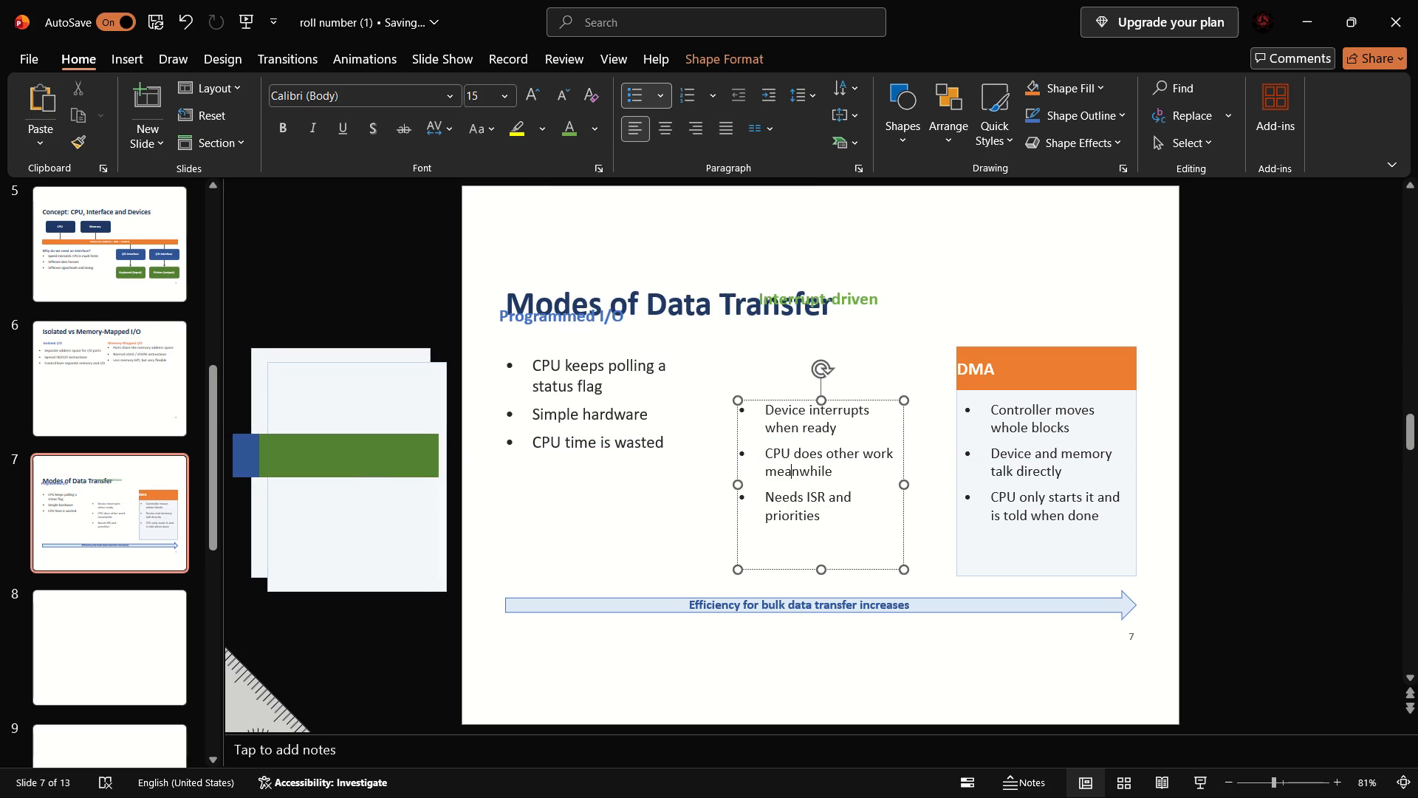
pyautogui.click(873, 290)
pyautogui.moveTo(910, 296); pyautogui.dragTo(865, 363)
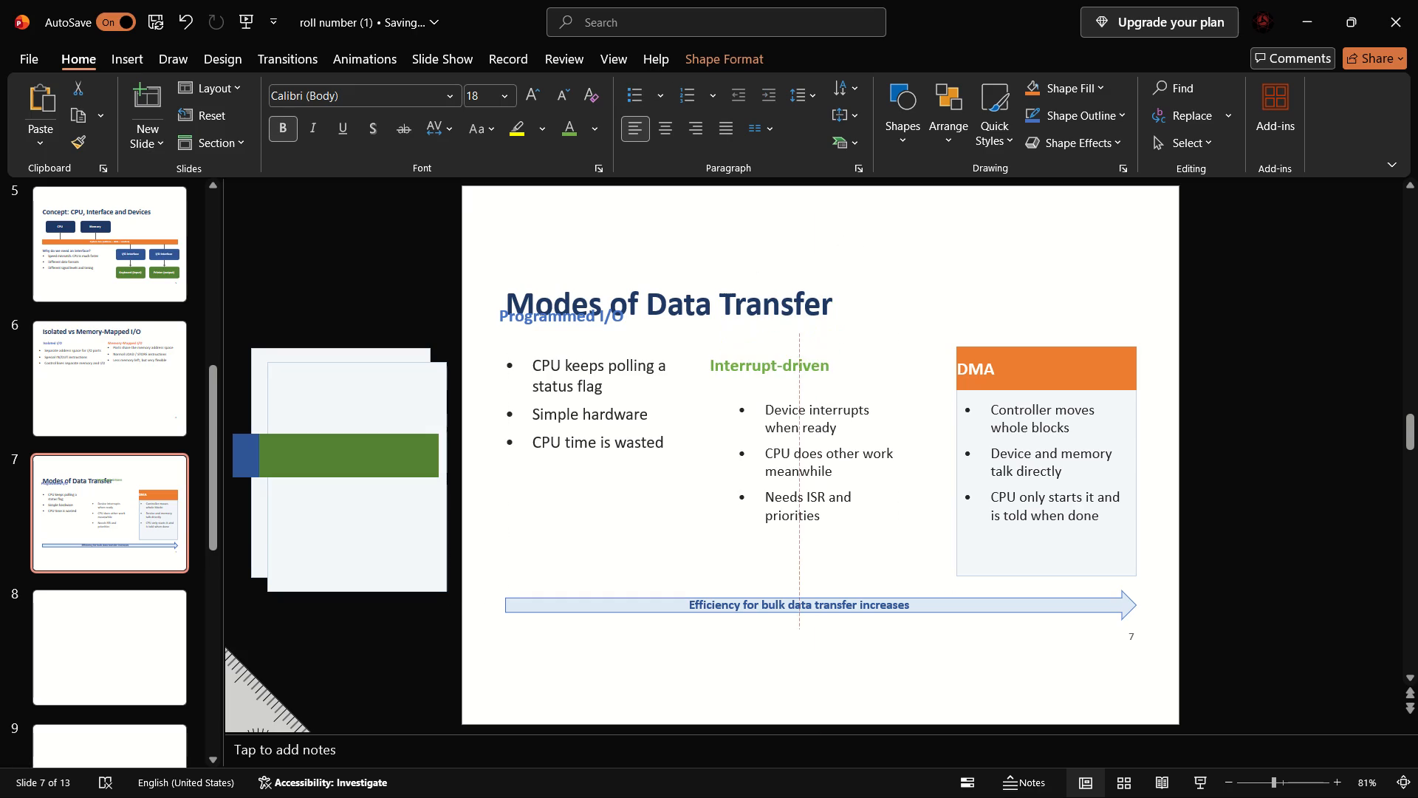
pyautogui.moveTo(865, 363); pyautogui.dragTo(875, 350)
pyautogui.click(827, 446)
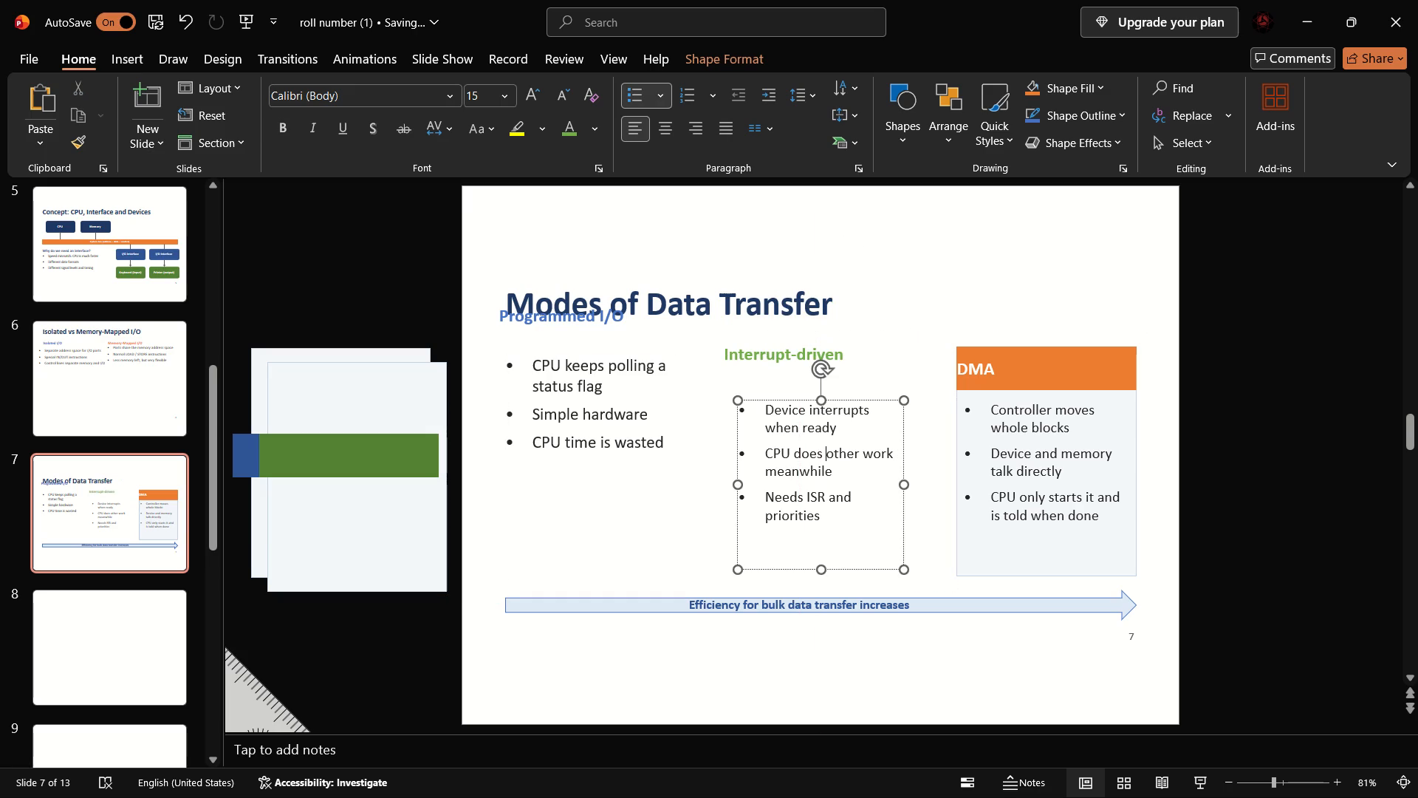
pyautogui.moveTo(868, 437); pyautogui.dragTo(873, 425)
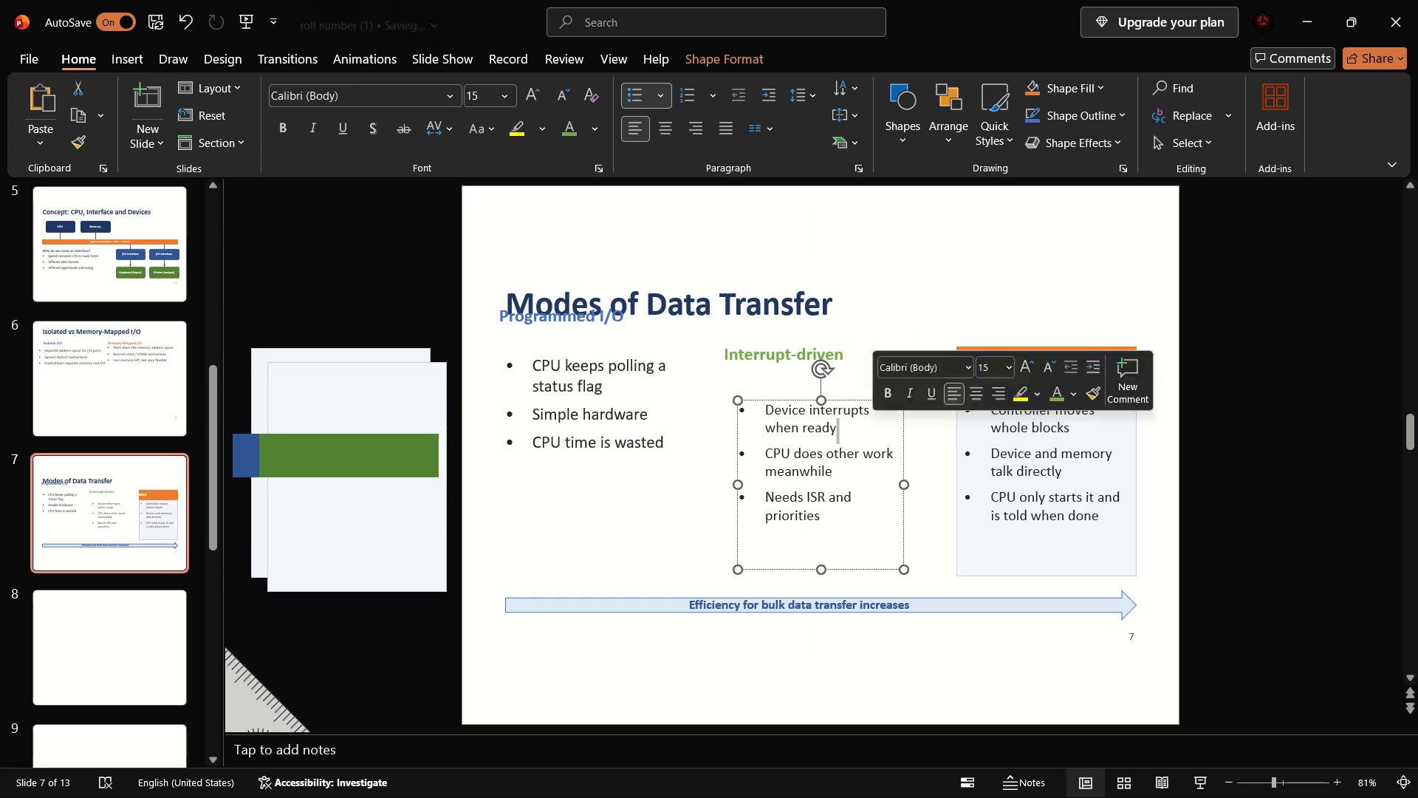
pyautogui.click(873, 425)
pyautogui.moveTo(874, 402); pyautogui.dragTo(848, 374)
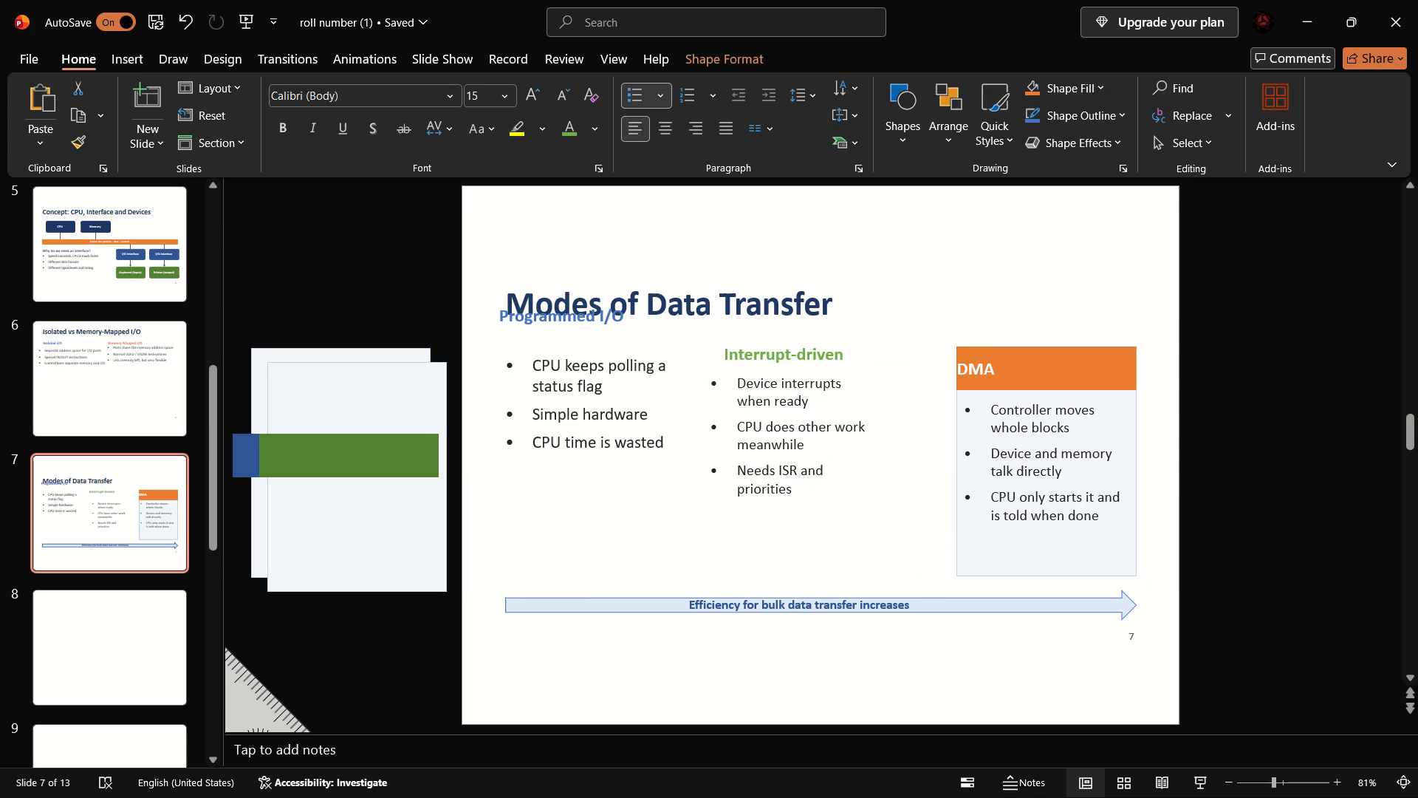
pyautogui.moveTo(848, 374); pyautogui.dragTo(847, 374)
# Place the Programmed I/O heading below the slide title, level with the Interrupt-driven heading, with its bullets directly beneath it.
pyautogui.click(660, 438)
pyautogui.click(661, 398)
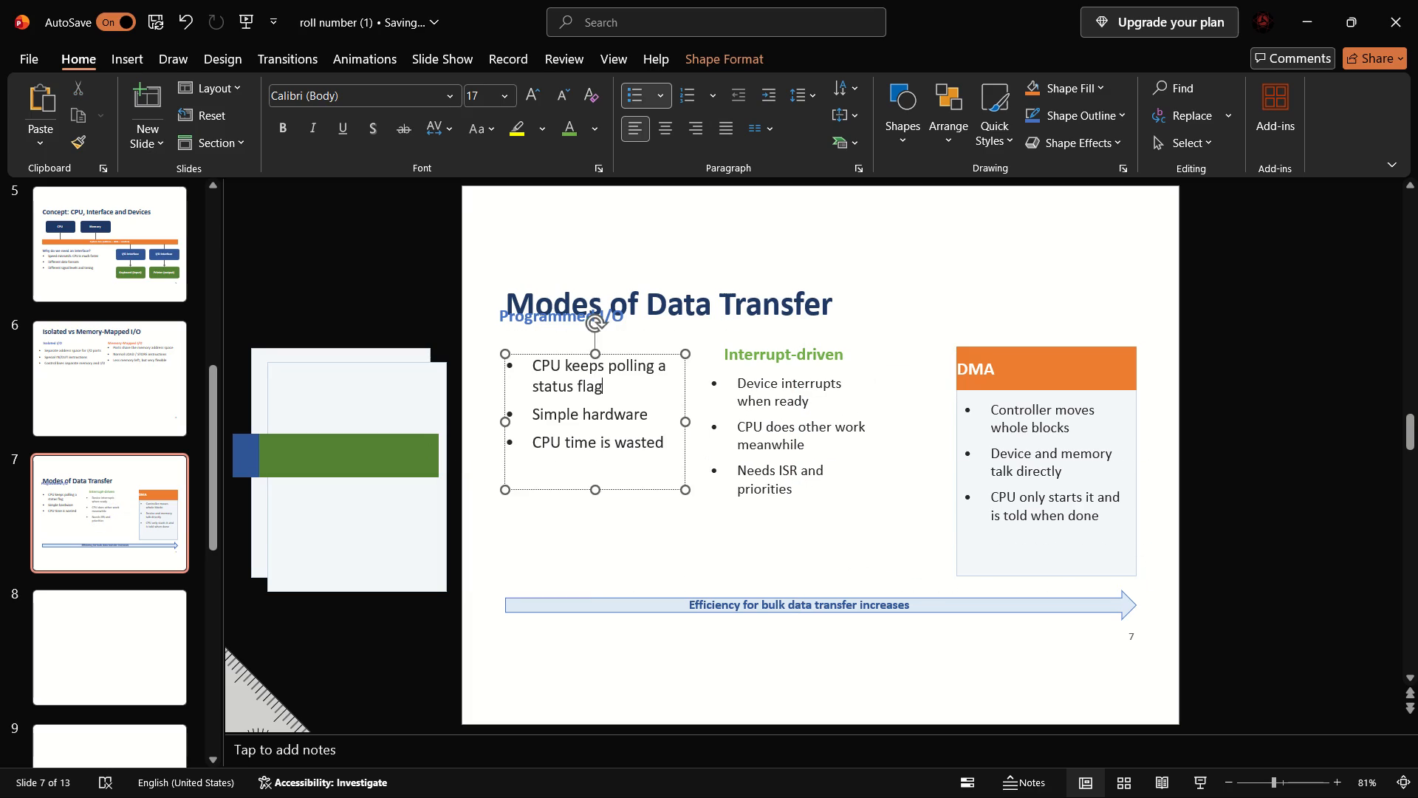
pyautogui.moveTo(668, 355); pyautogui.dragTo(660, 385)
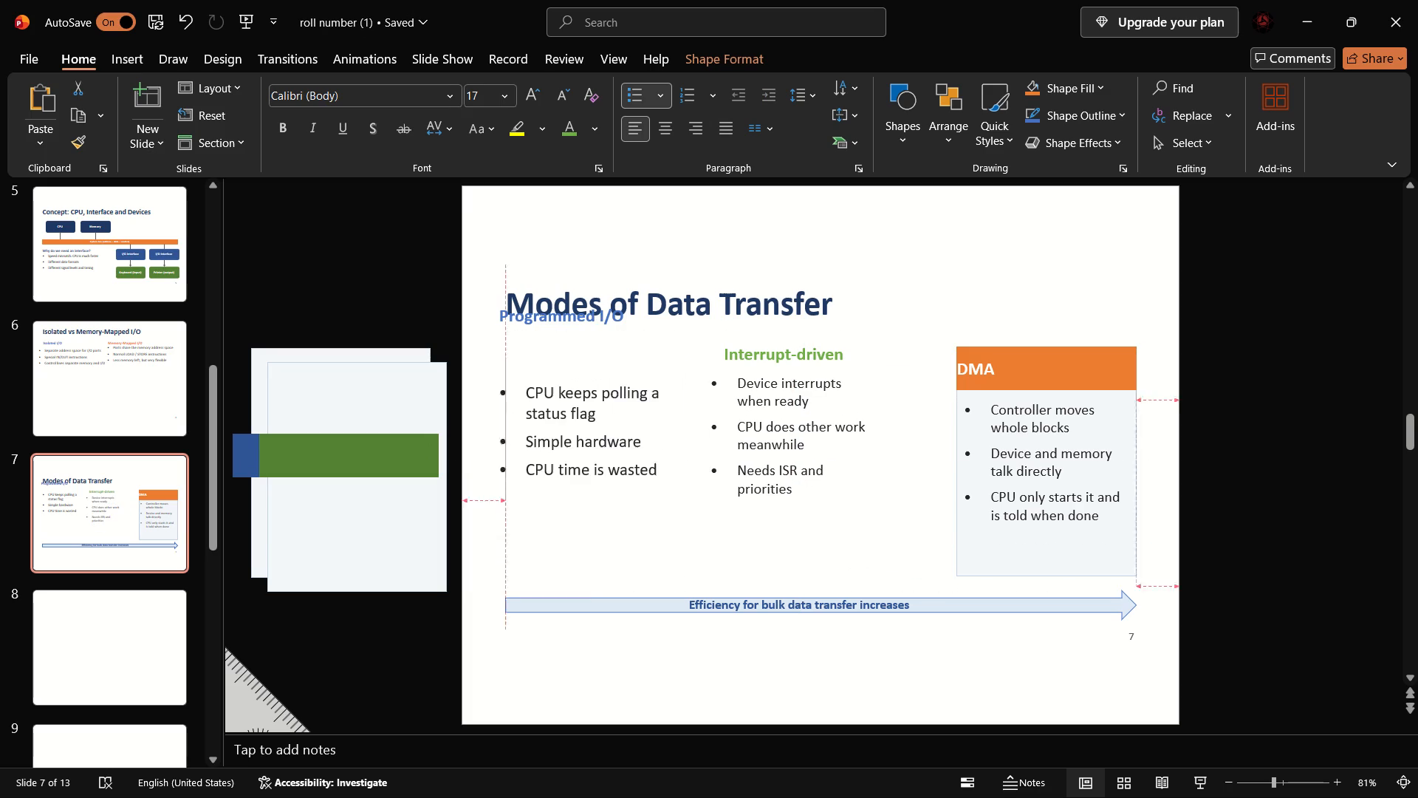
pyautogui.moveTo(660, 385); pyautogui.dragTo(670, 395)
pyautogui.click(603, 315)
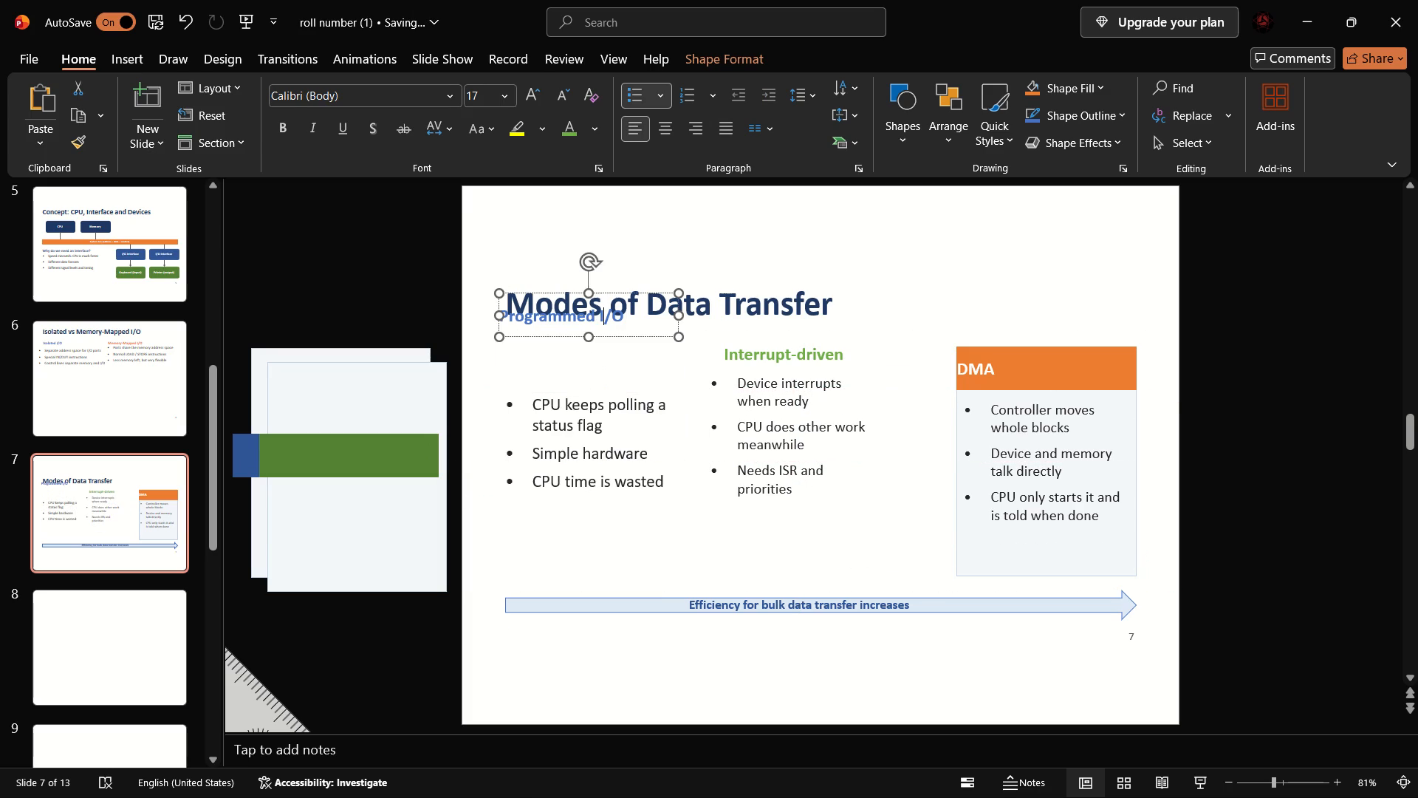
pyautogui.moveTo(646, 299); pyautogui.dragTo(642, 351)
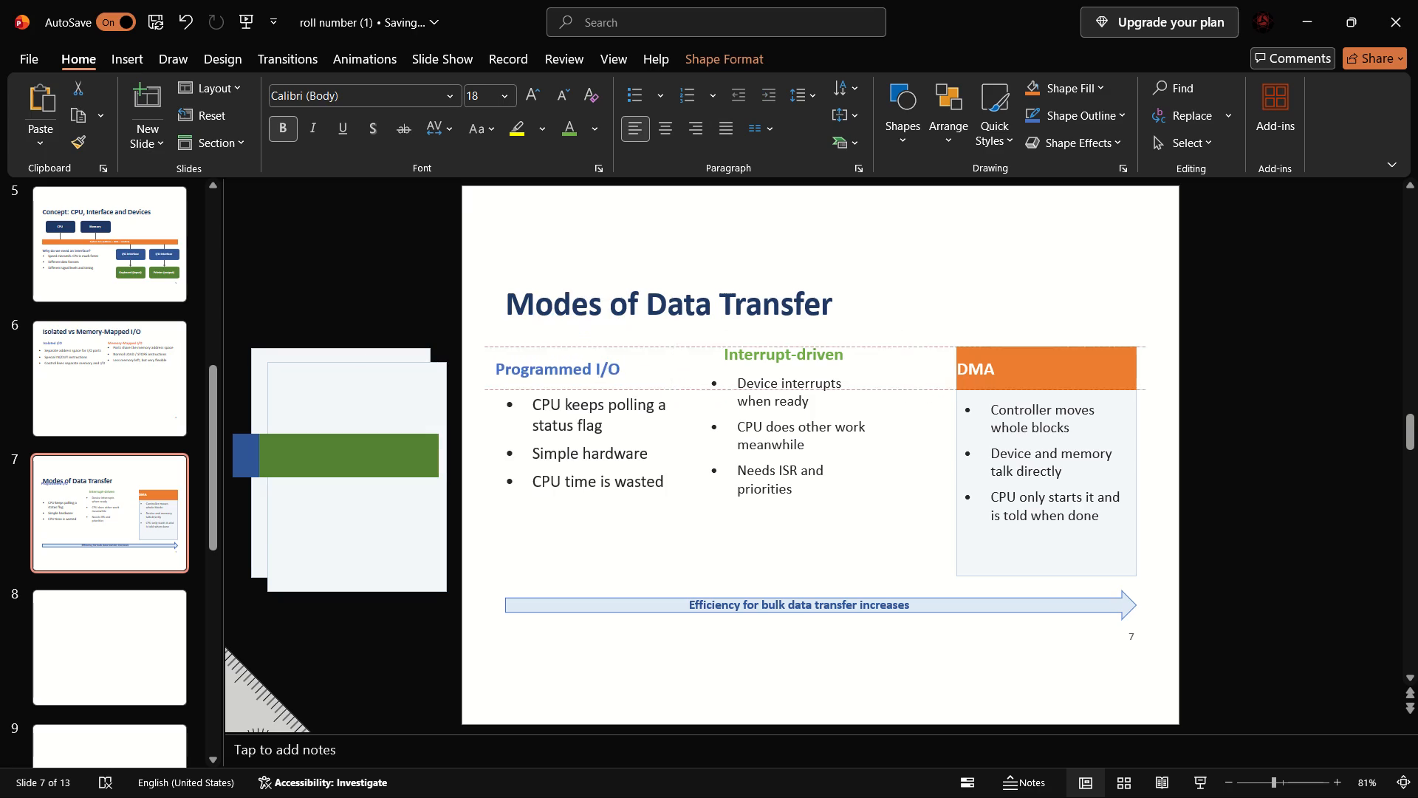
pyautogui.moveTo(642, 351); pyautogui.dragTo(670, 335)
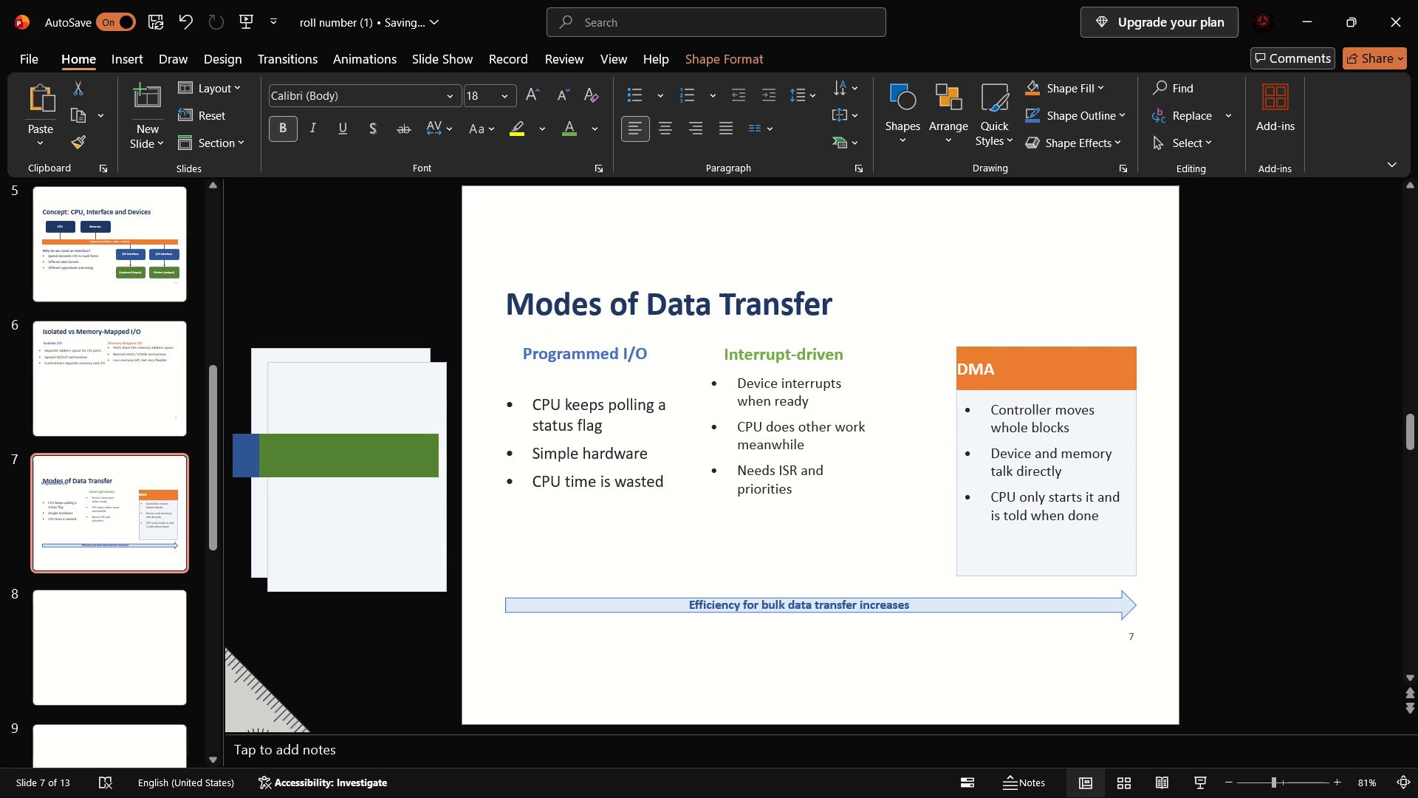
pyautogui.moveTo(670, 335); pyautogui.dragTo(670, 339)
pyautogui.click(617, 424)
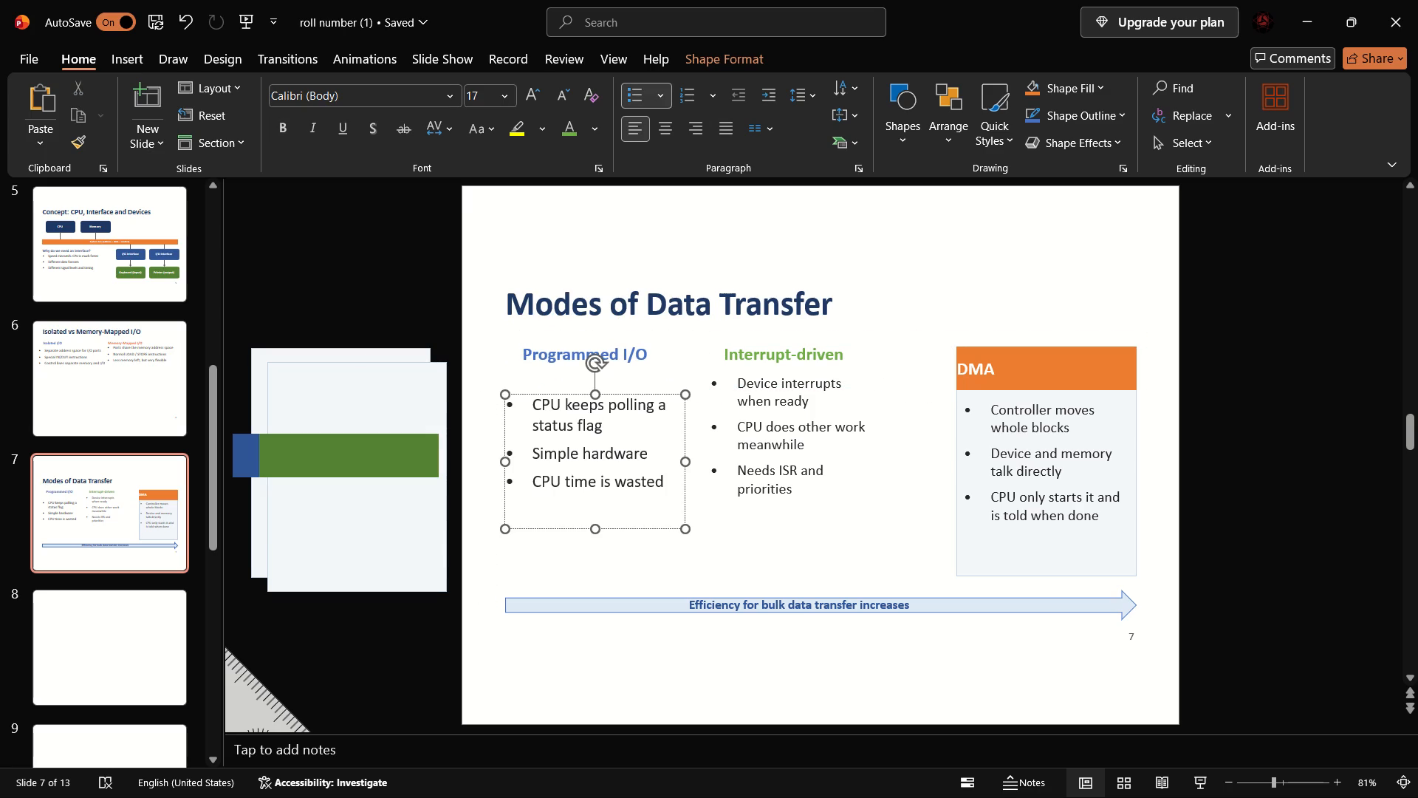
pyautogui.moveTo(662, 392); pyautogui.dragTo(668, 376)
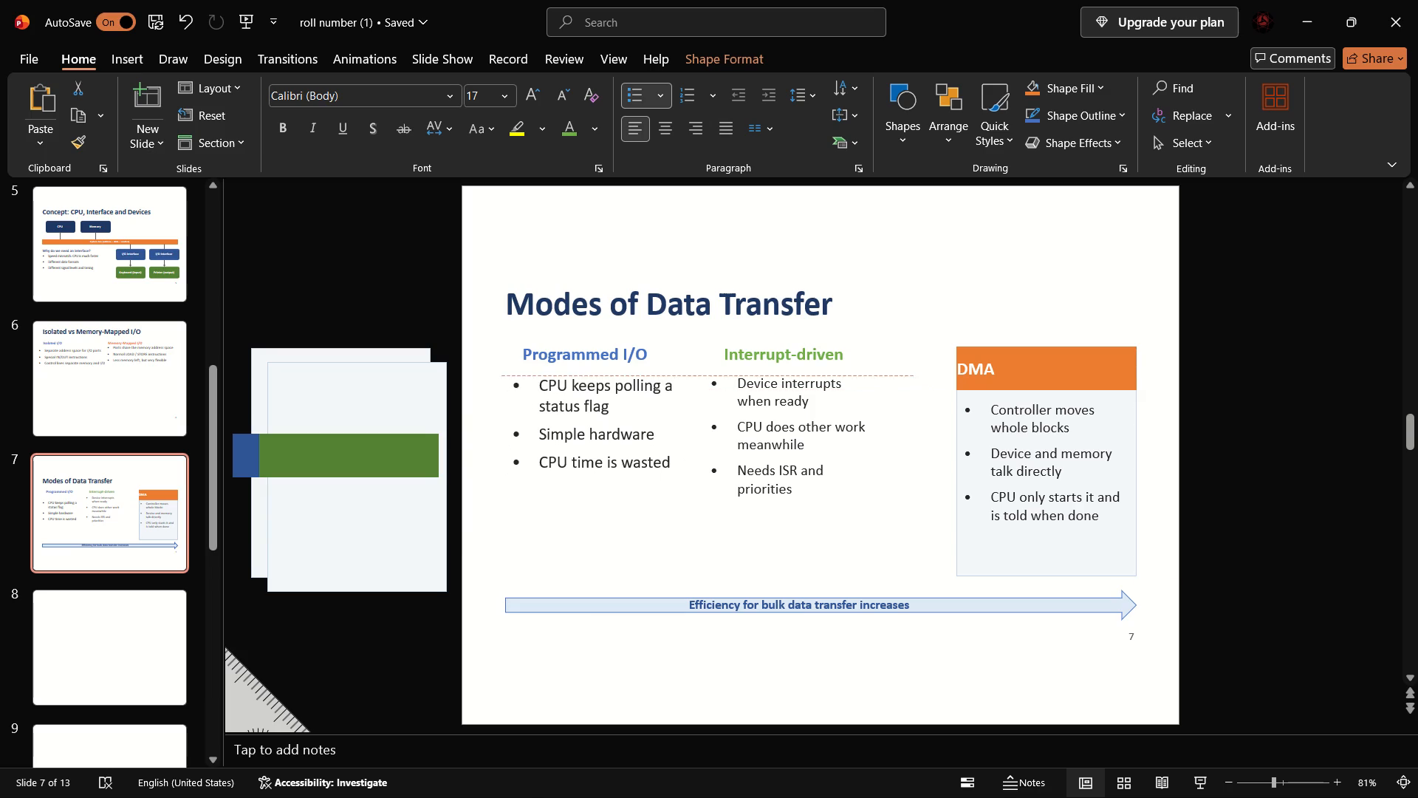
pyautogui.moveTo(668, 376); pyautogui.dragTo(668, 374)
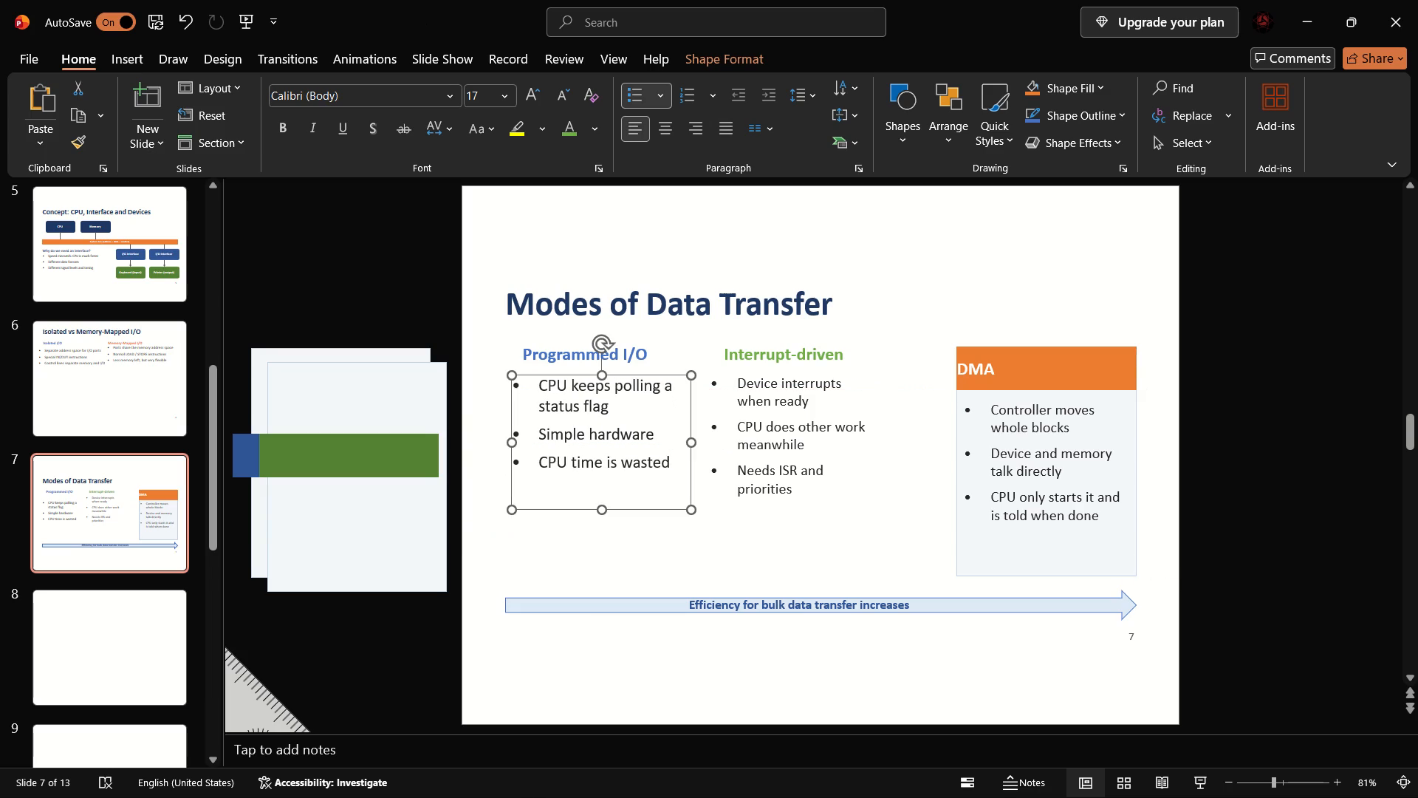
# Move the "Efficiency for bulk data transfer increases" caption out of the arrow to just above it.
pyautogui.click(1004, 378)
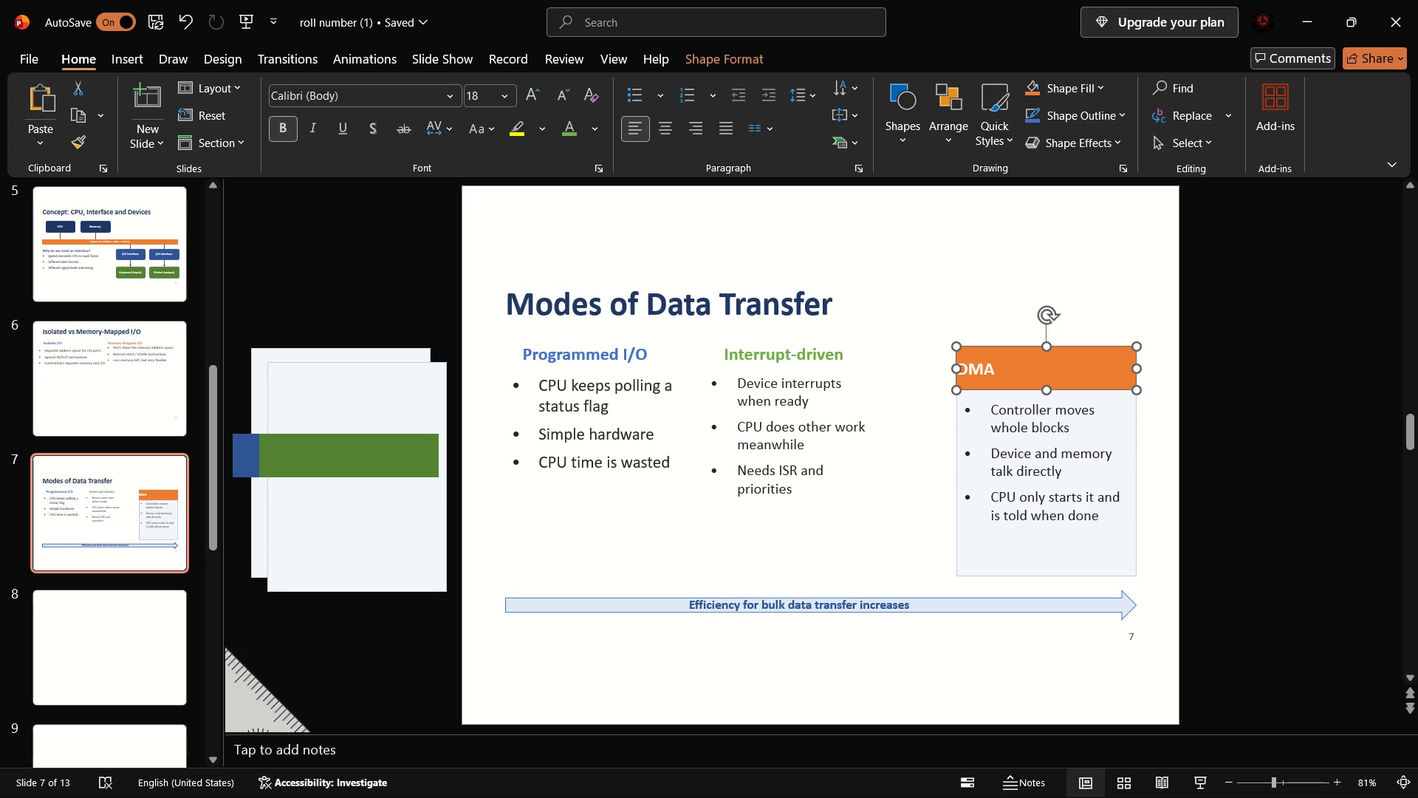
pyautogui.click(790, 602)
pyautogui.moveTo(790, 602); pyautogui.dragTo(784, 556)
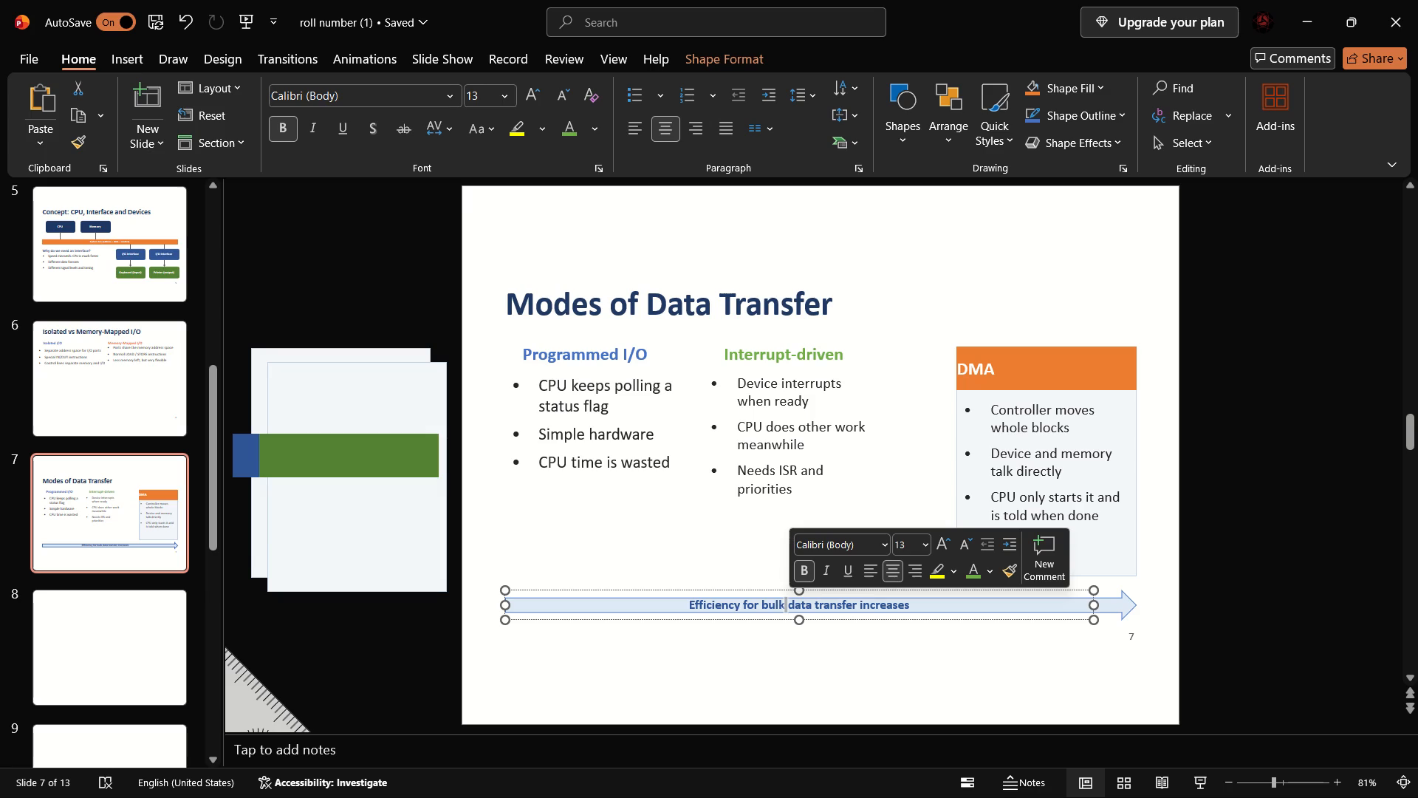
pyautogui.moveTo(784, 556); pyautogui.dragTo(640, 610)
pyautogui.moveTo(640, 610); pyautogui.dragTo(647, 582)
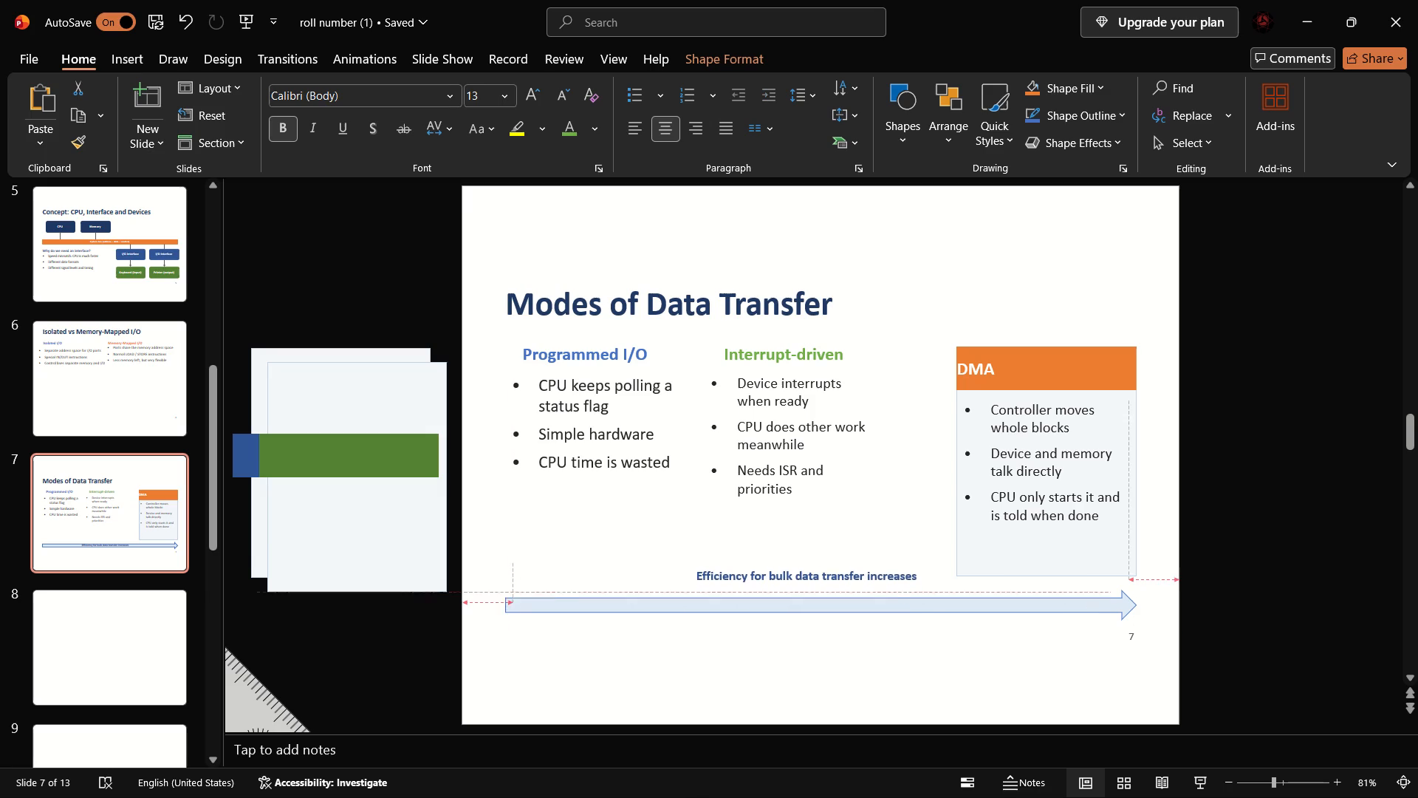
pyautogui.moveTo(647, 582); pyautogui.dragTo(635, 595)
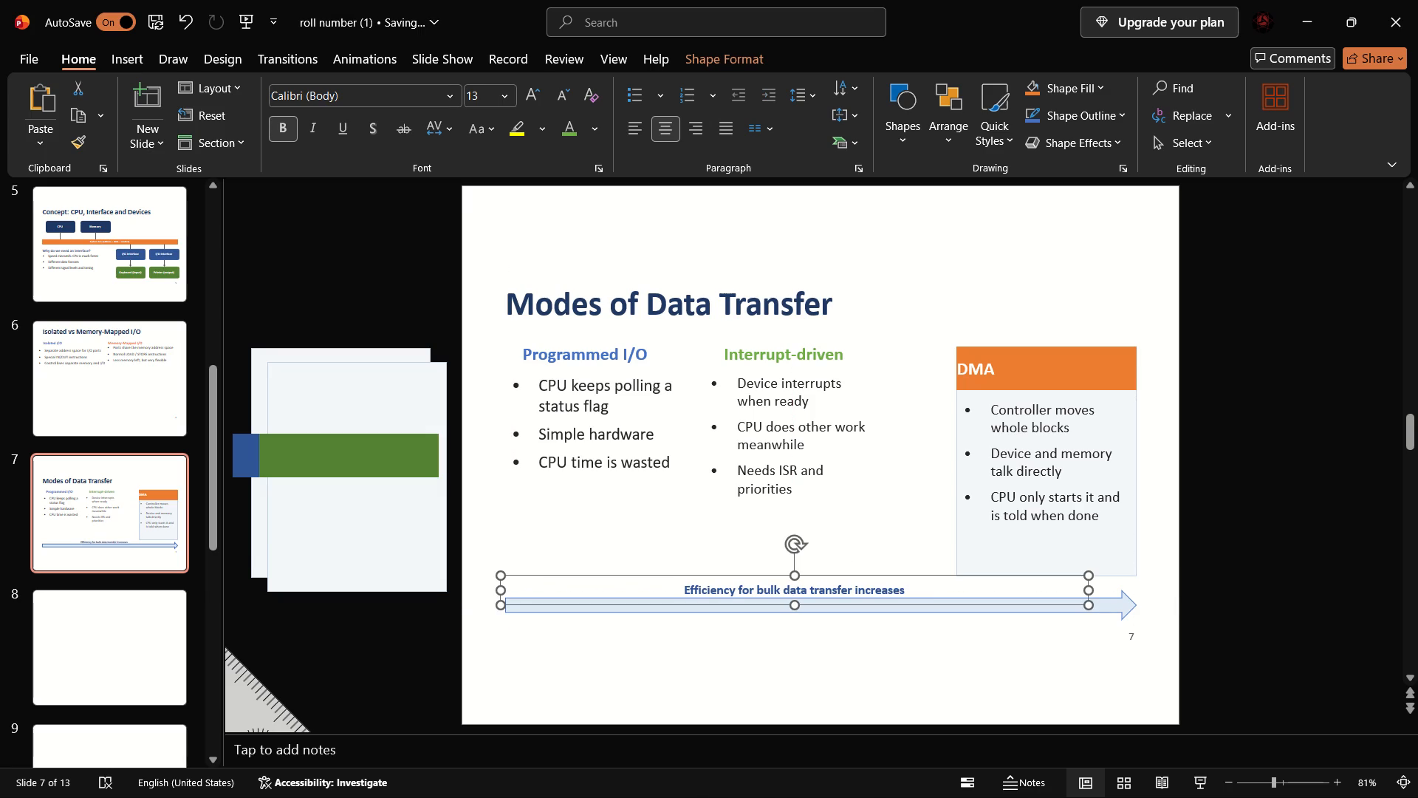
# Move the pale panel behind the DMA bullets off the slide, onto the other removed panels.
pyautogui.click(1107, 412)
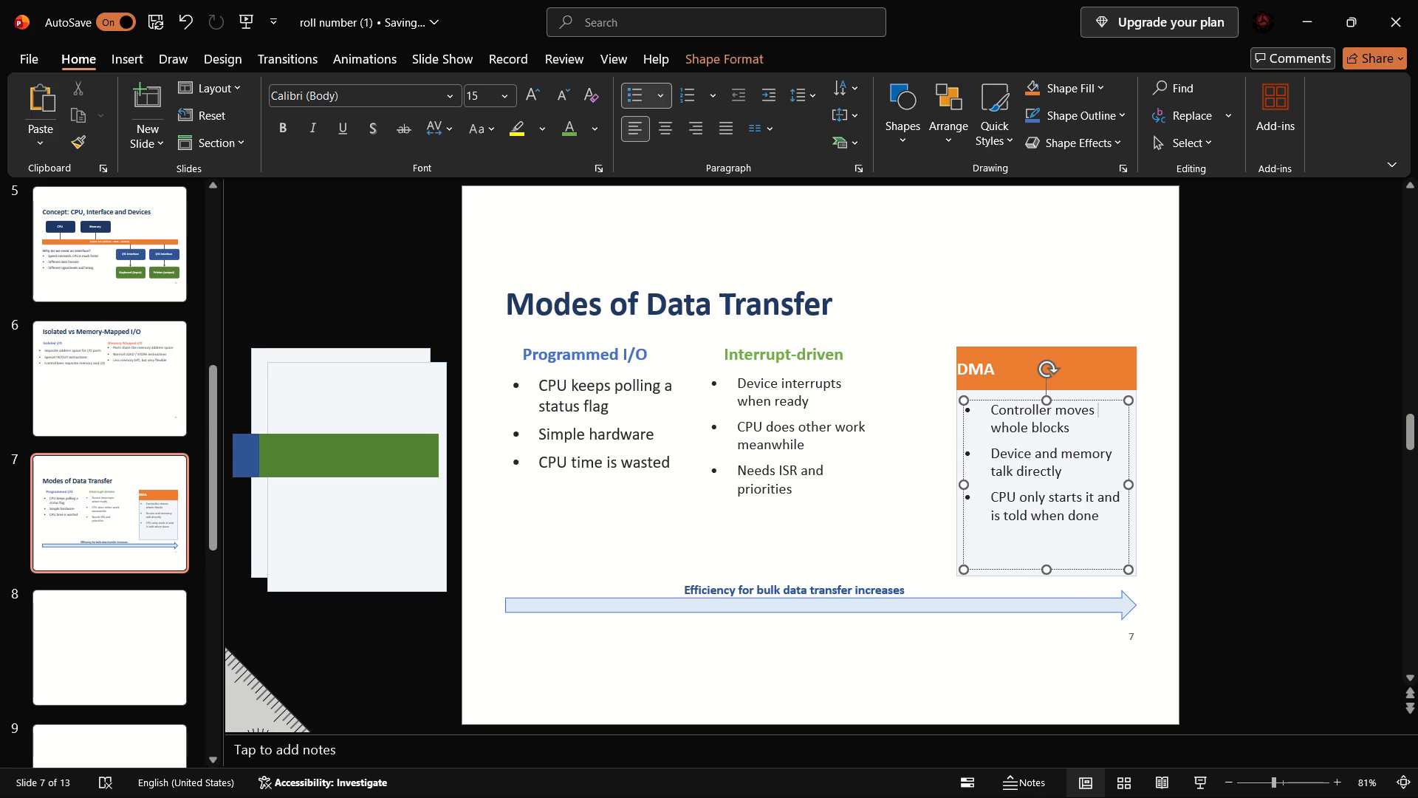
pyautogui.click(1136, 536)
pyautogui.moveTo(1136, 536); pyautogui.dragTo(447, 590)
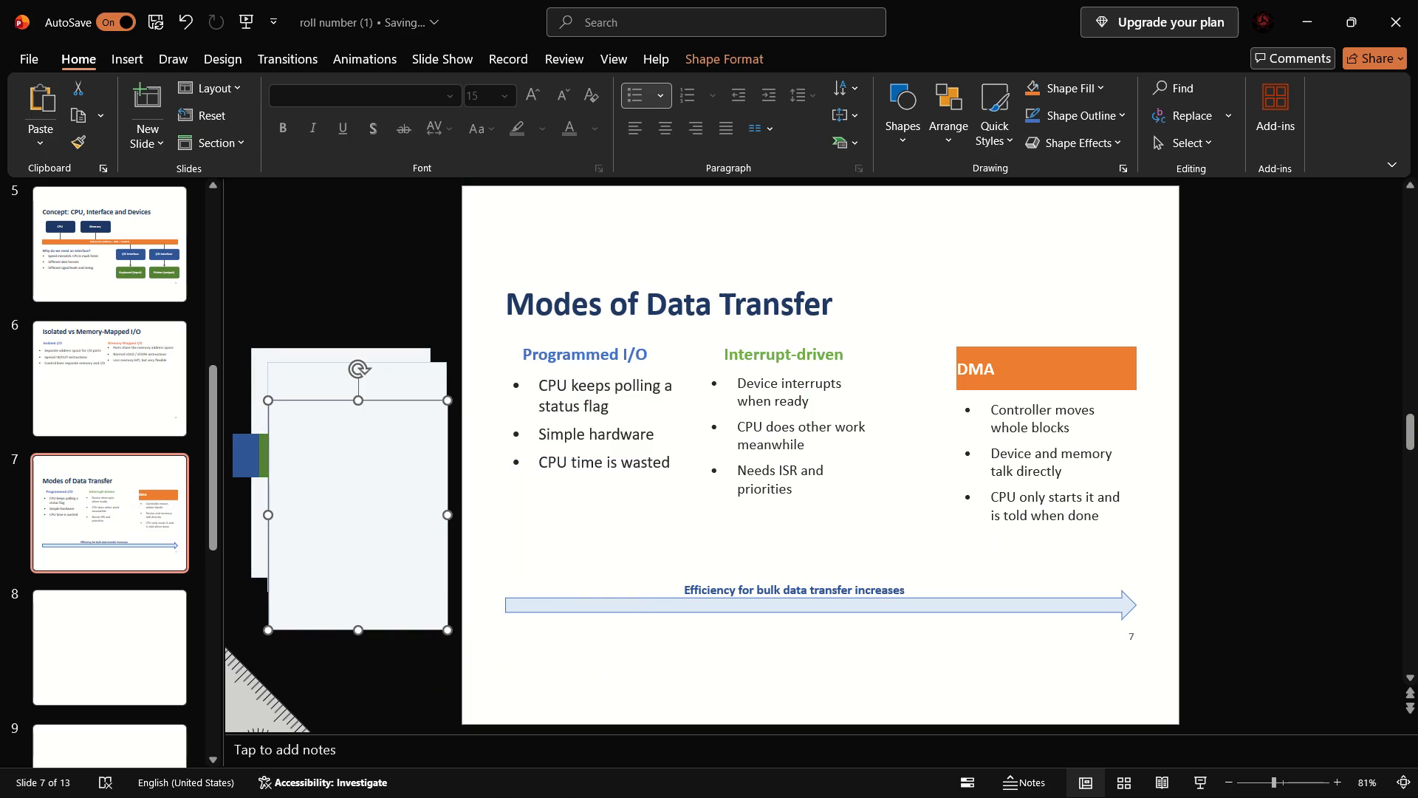
# Shift the DMA heading slightly to the right on its bar and recolour its text theme orange.
pyautogui.moveTo(1061, 368); pyautogui.dragTo(1001, 382)
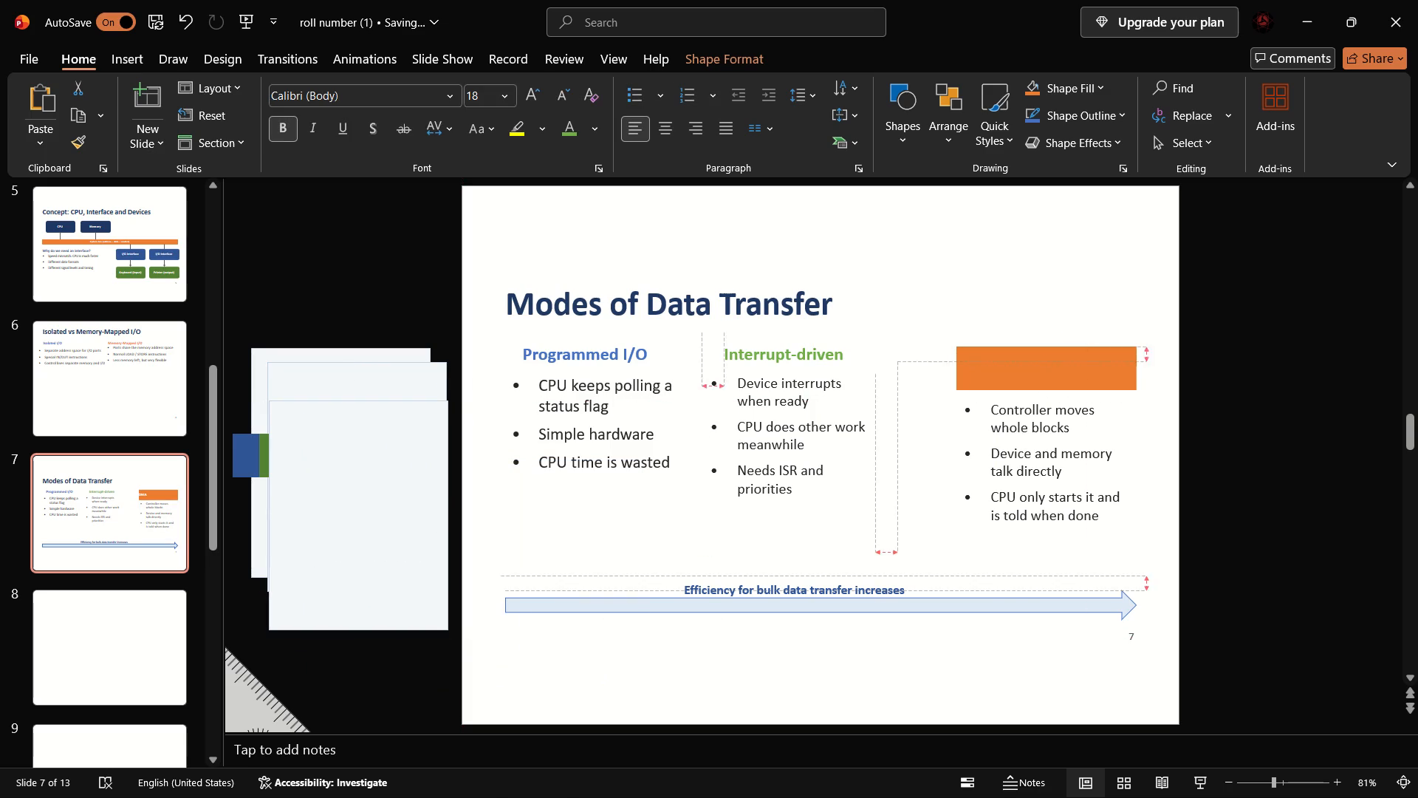
pyautogui.moveTo(1001, 382); pyautogui.dragTo(1078, 367)
pyautogui.moveTo(982, 367); pyautogui.dragTo(1035, 369)
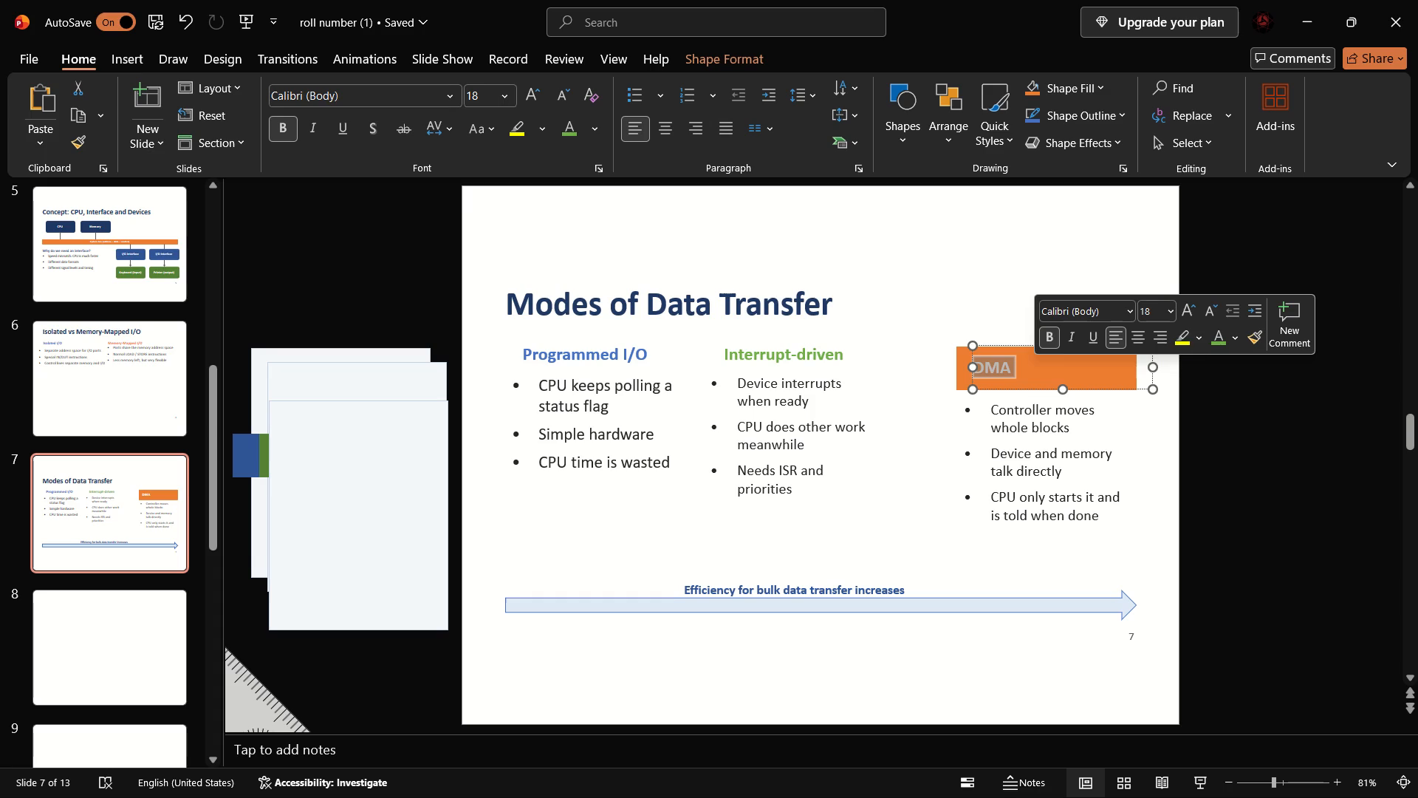
pyautogui.click(1237, 341)
pyautogui.click(1301, 439)
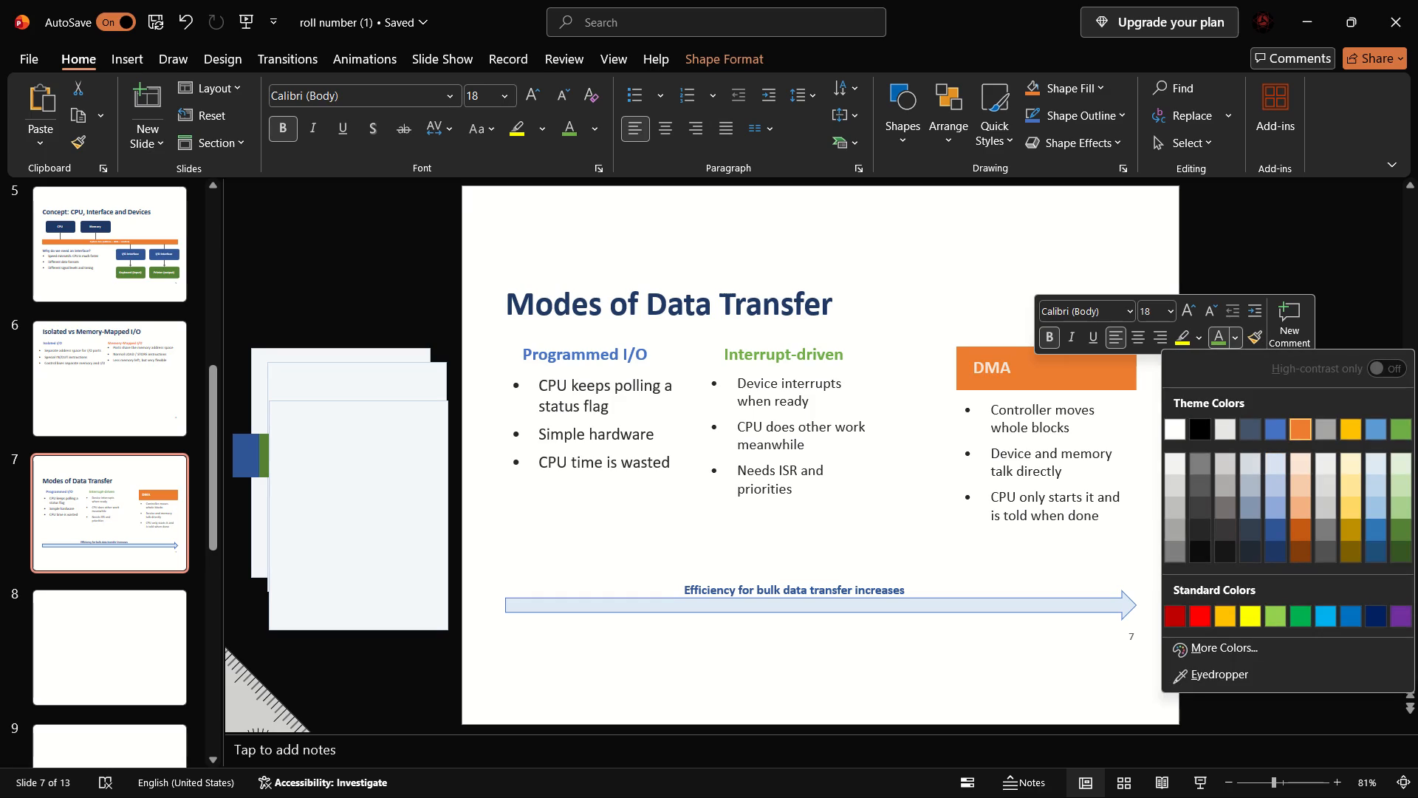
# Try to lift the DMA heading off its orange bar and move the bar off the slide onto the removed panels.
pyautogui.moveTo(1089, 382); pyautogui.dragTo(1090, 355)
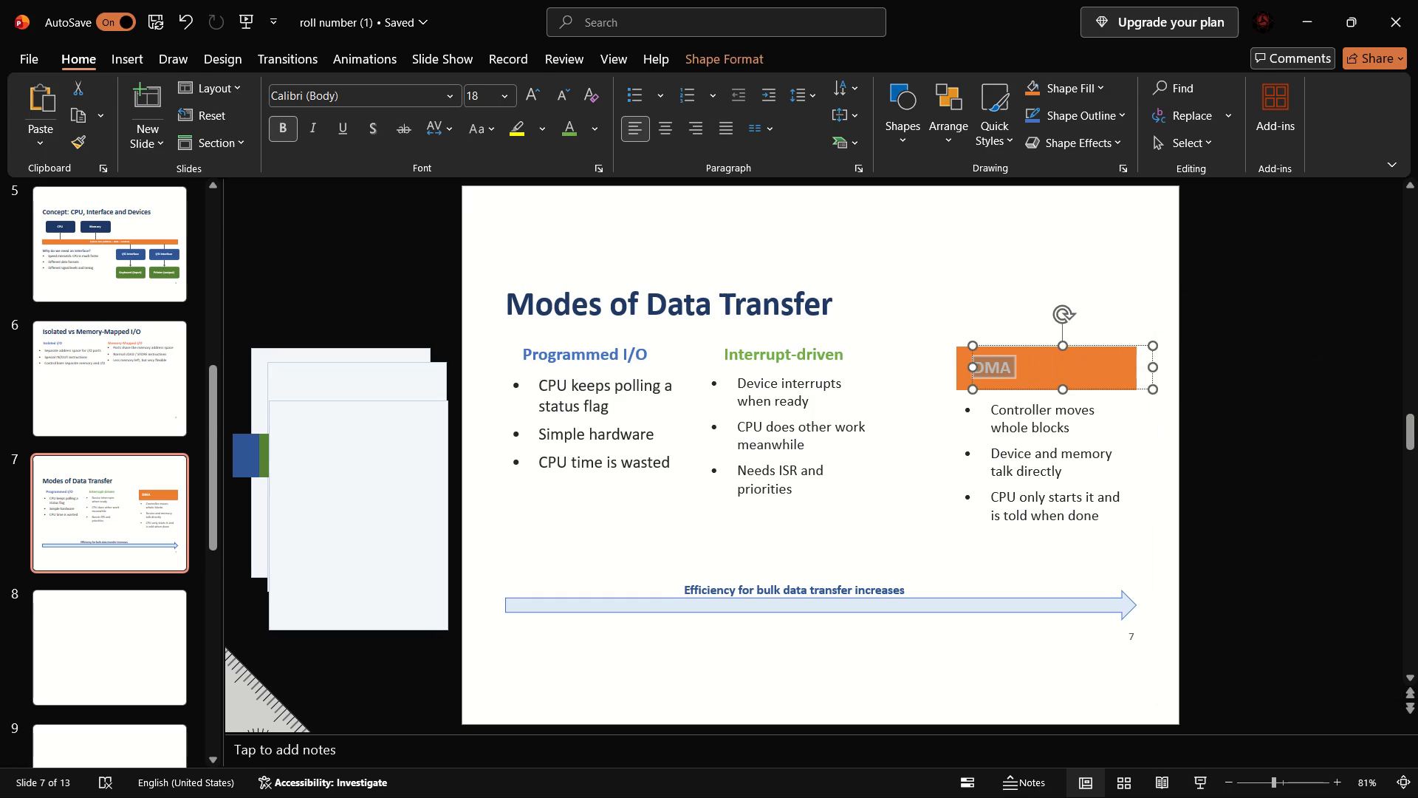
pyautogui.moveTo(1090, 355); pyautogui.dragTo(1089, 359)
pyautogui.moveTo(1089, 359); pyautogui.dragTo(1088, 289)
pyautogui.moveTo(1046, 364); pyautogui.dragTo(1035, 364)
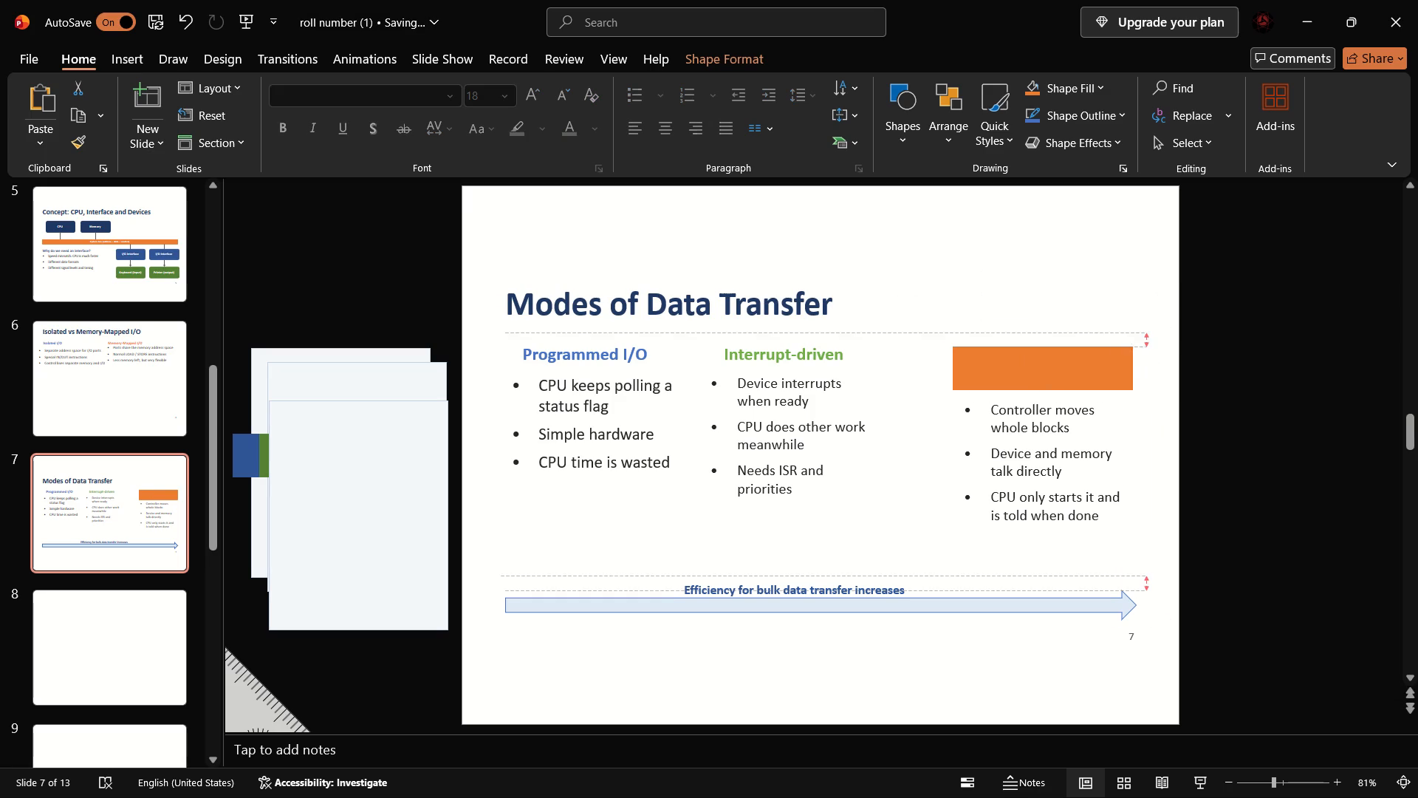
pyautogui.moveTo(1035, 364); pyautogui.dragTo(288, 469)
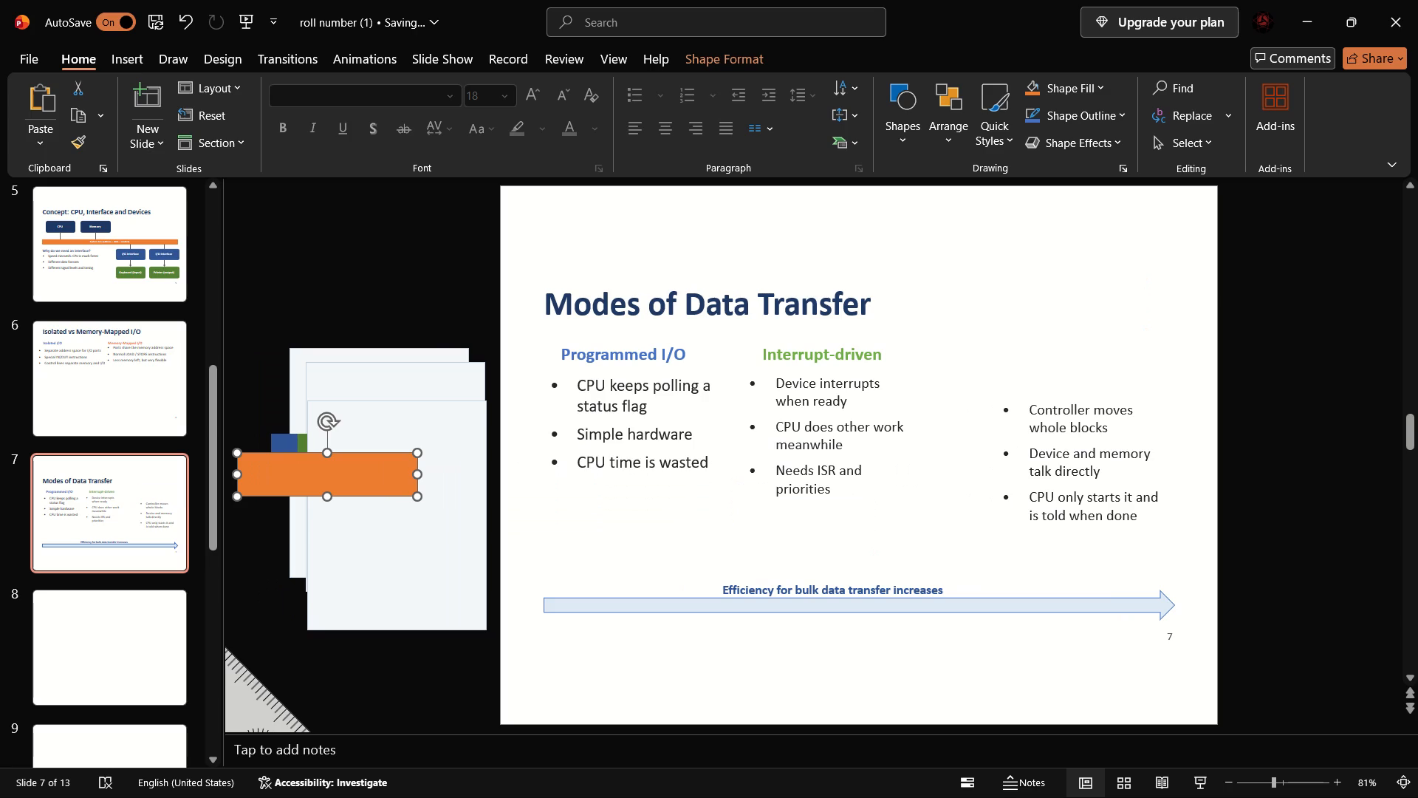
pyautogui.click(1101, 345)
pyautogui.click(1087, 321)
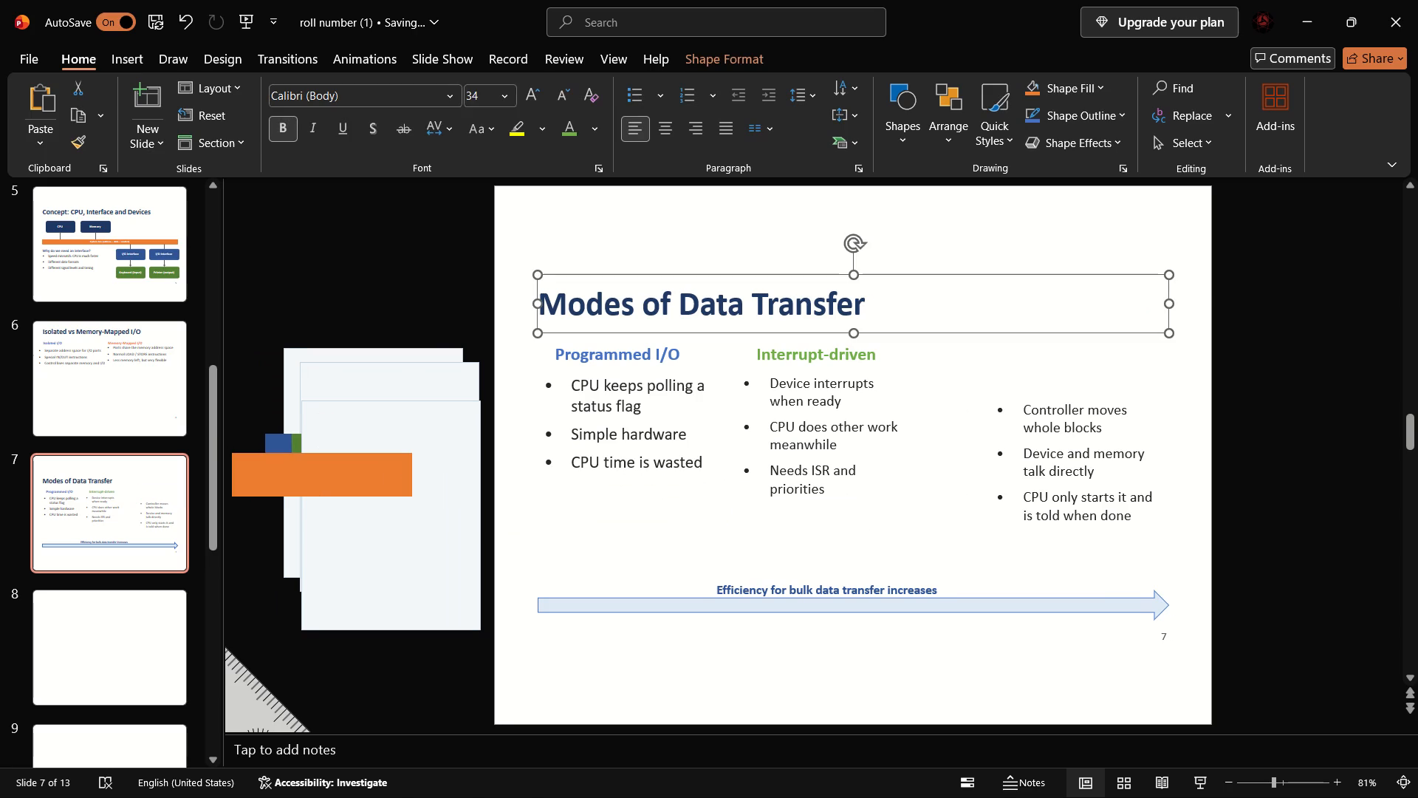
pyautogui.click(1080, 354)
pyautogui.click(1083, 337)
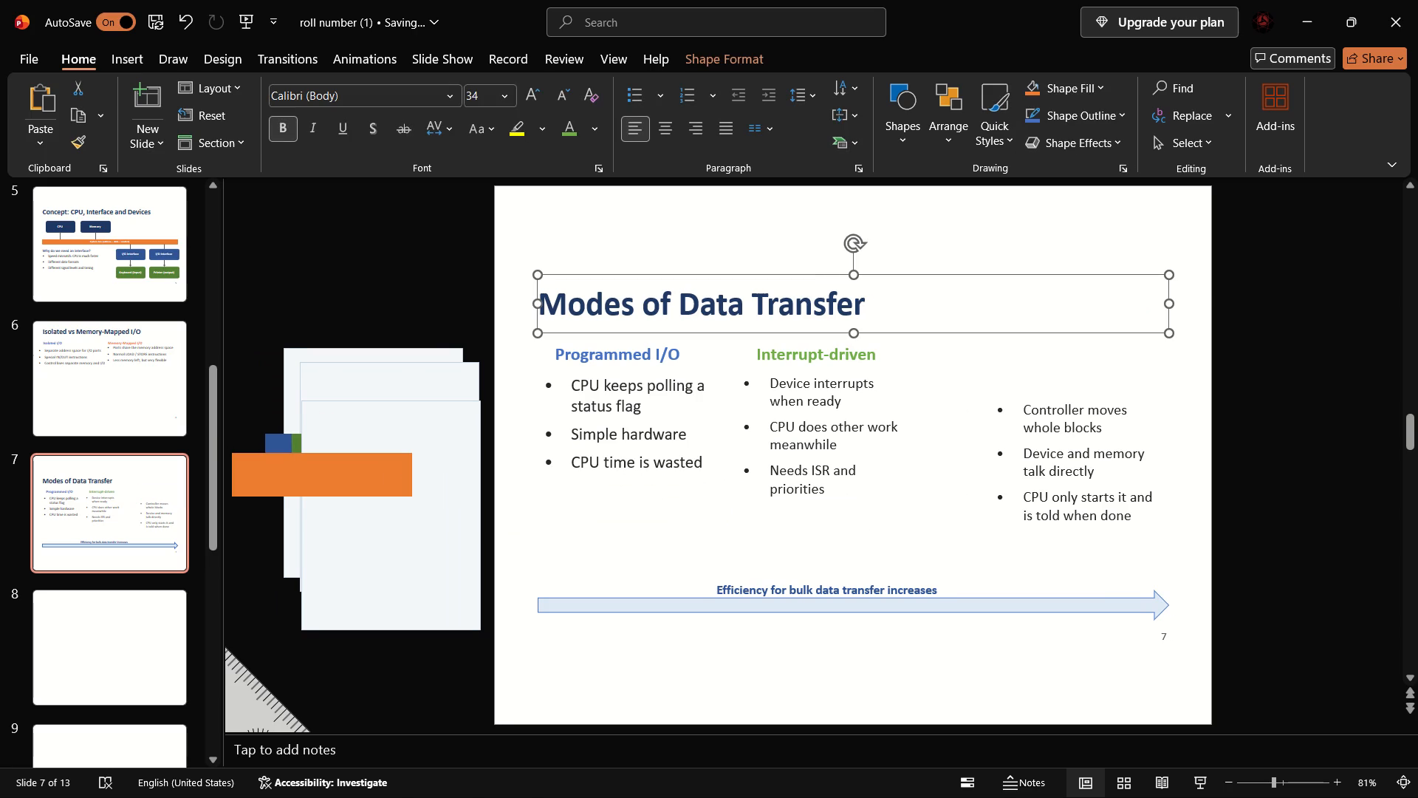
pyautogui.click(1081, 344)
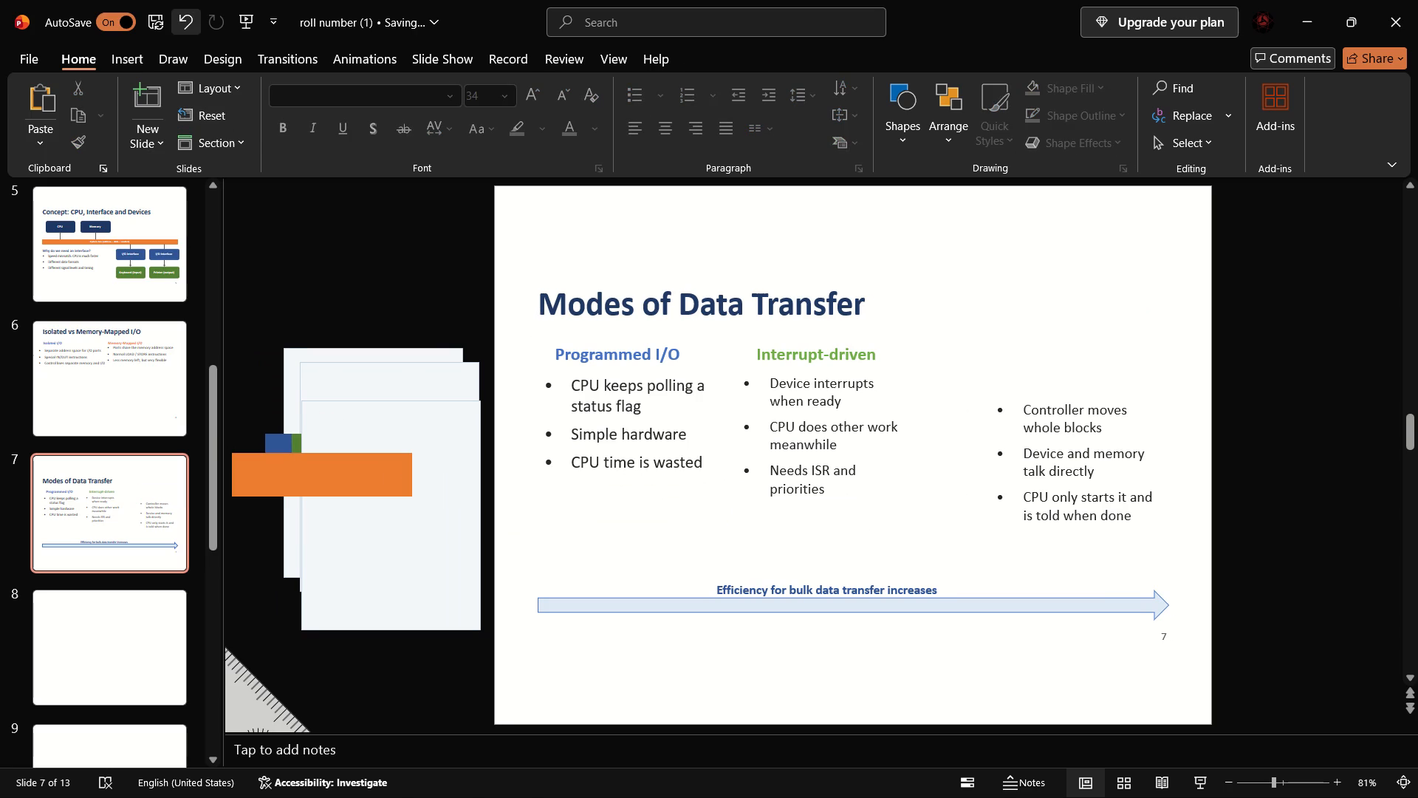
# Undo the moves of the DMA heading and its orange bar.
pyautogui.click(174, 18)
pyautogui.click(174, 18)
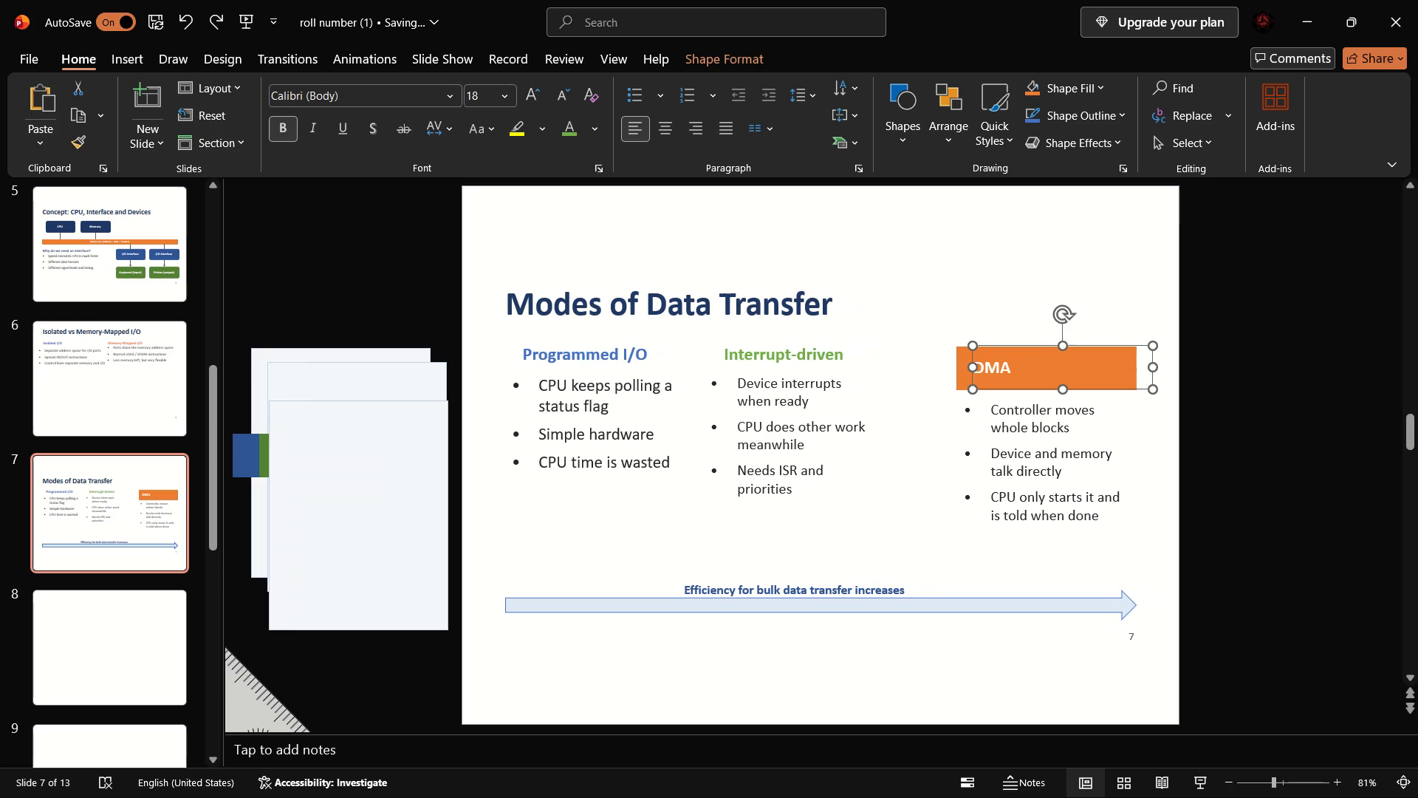
# Recolour the DMA heading text theme orange and move the heading up off its orange bar.
pyautogui.click(1019, 368)
pyautogui.moveTo(1009, 370); pyautogui.dragTo(967, 372)
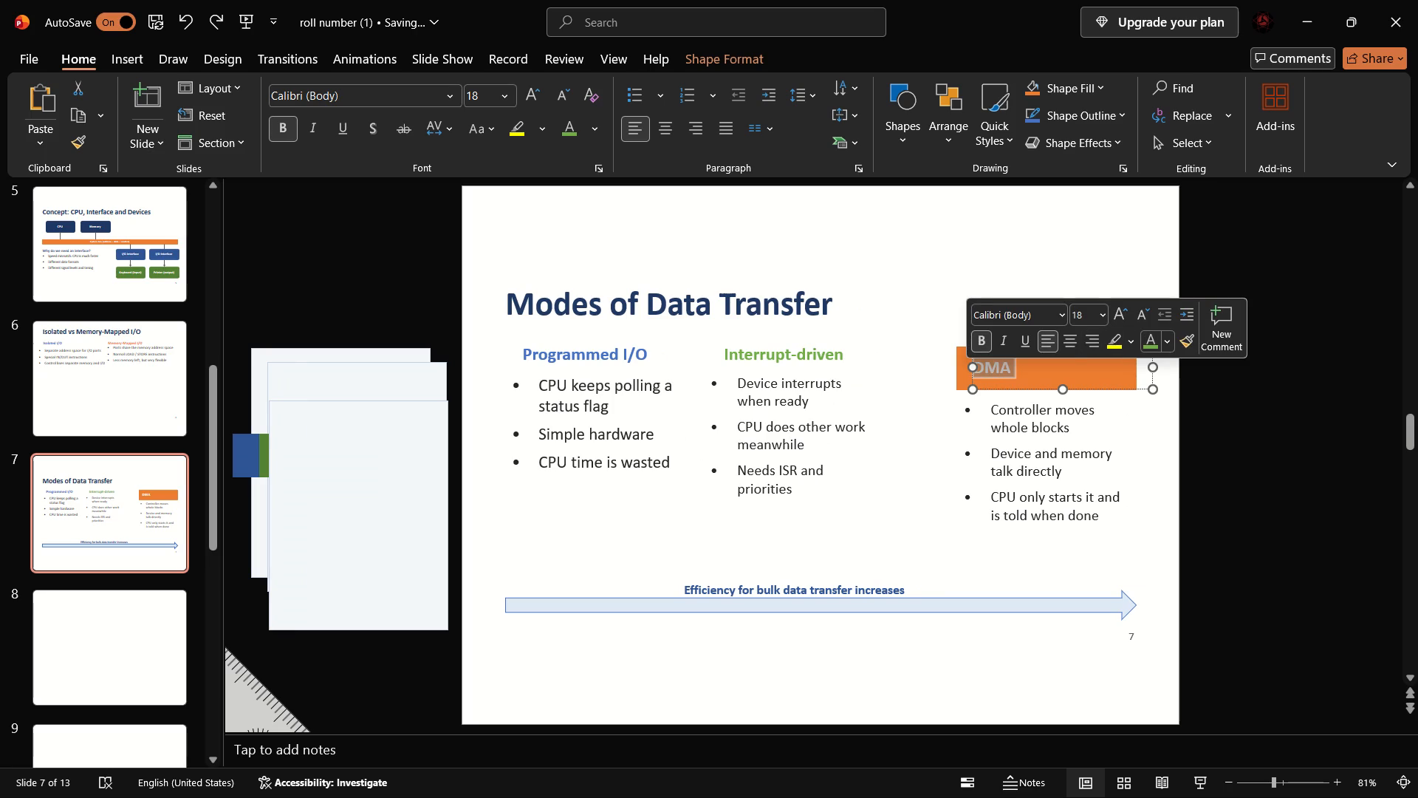
pyautogui.click(1166, 341)
pyautogui.click(1280, 440)
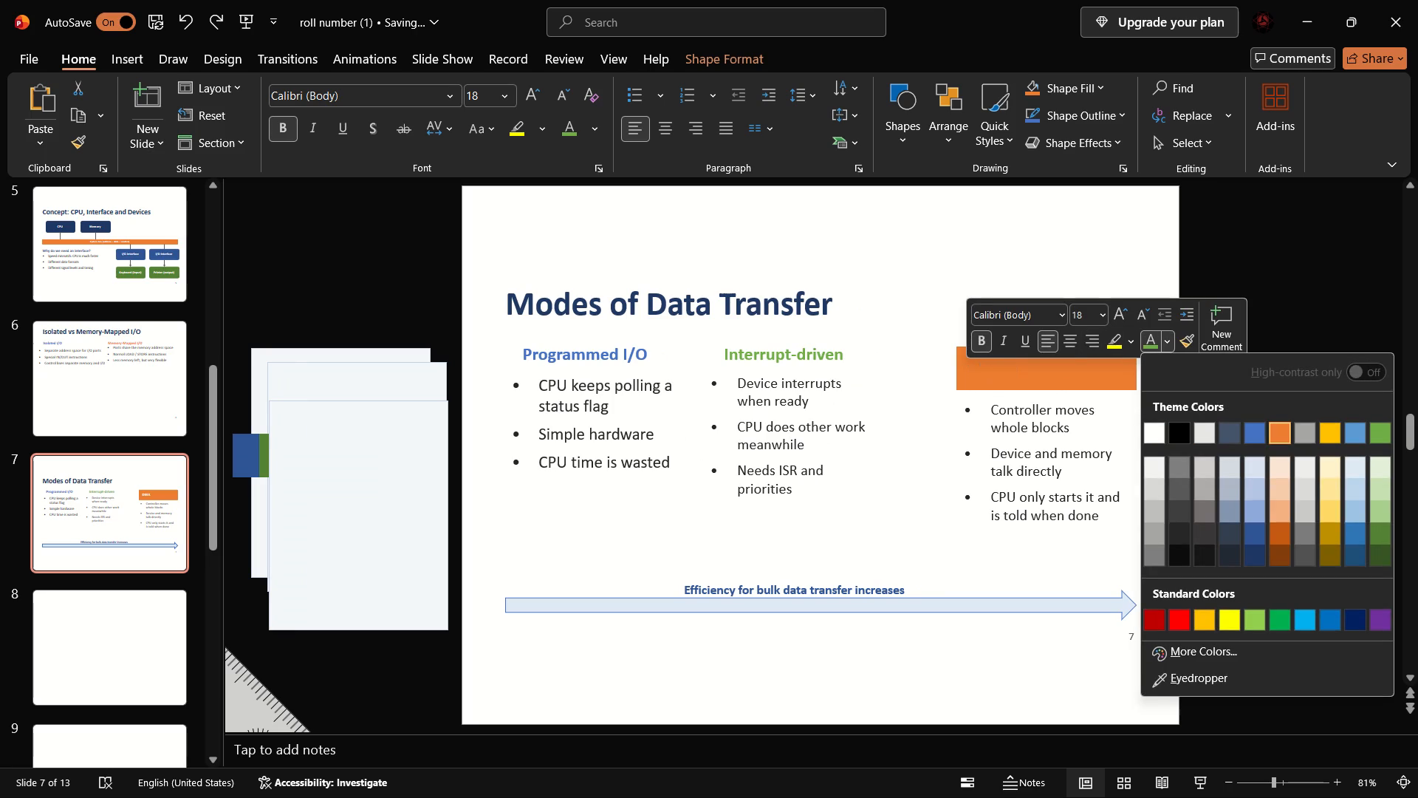
pyautogui.click(1126, 380)
pyautogui.moveTo(1123, 377); pyautogui.dragTo(1113, 327)
# Move the orange DMA bar off the slide and cut it.
pyautogui.moveTo(1086, 373); pyautogui.dragTo(455, 491)
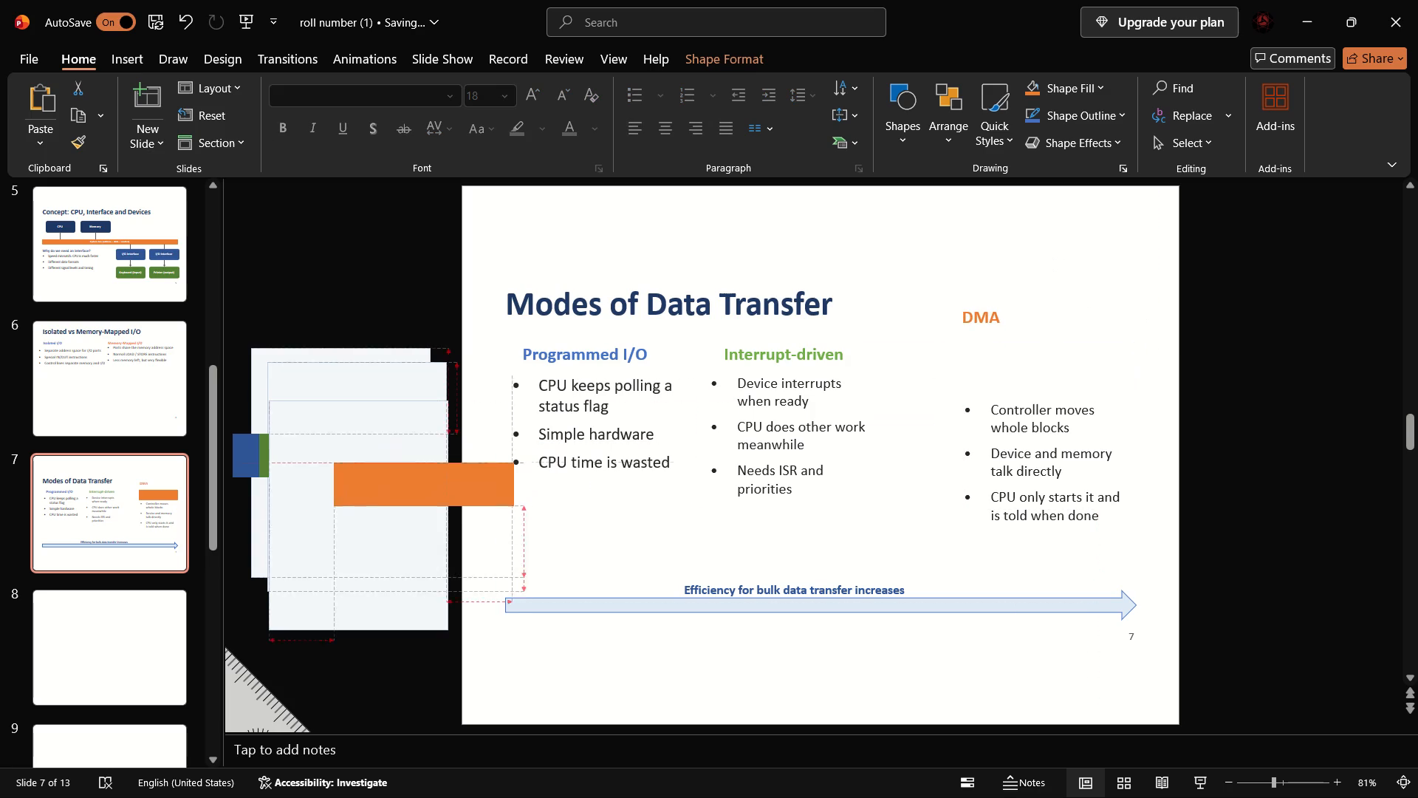
pyautogui.moveTo(455, 491); pyautogui.dragTo(431, 494)
pyautogui.rightClick(388, 503)
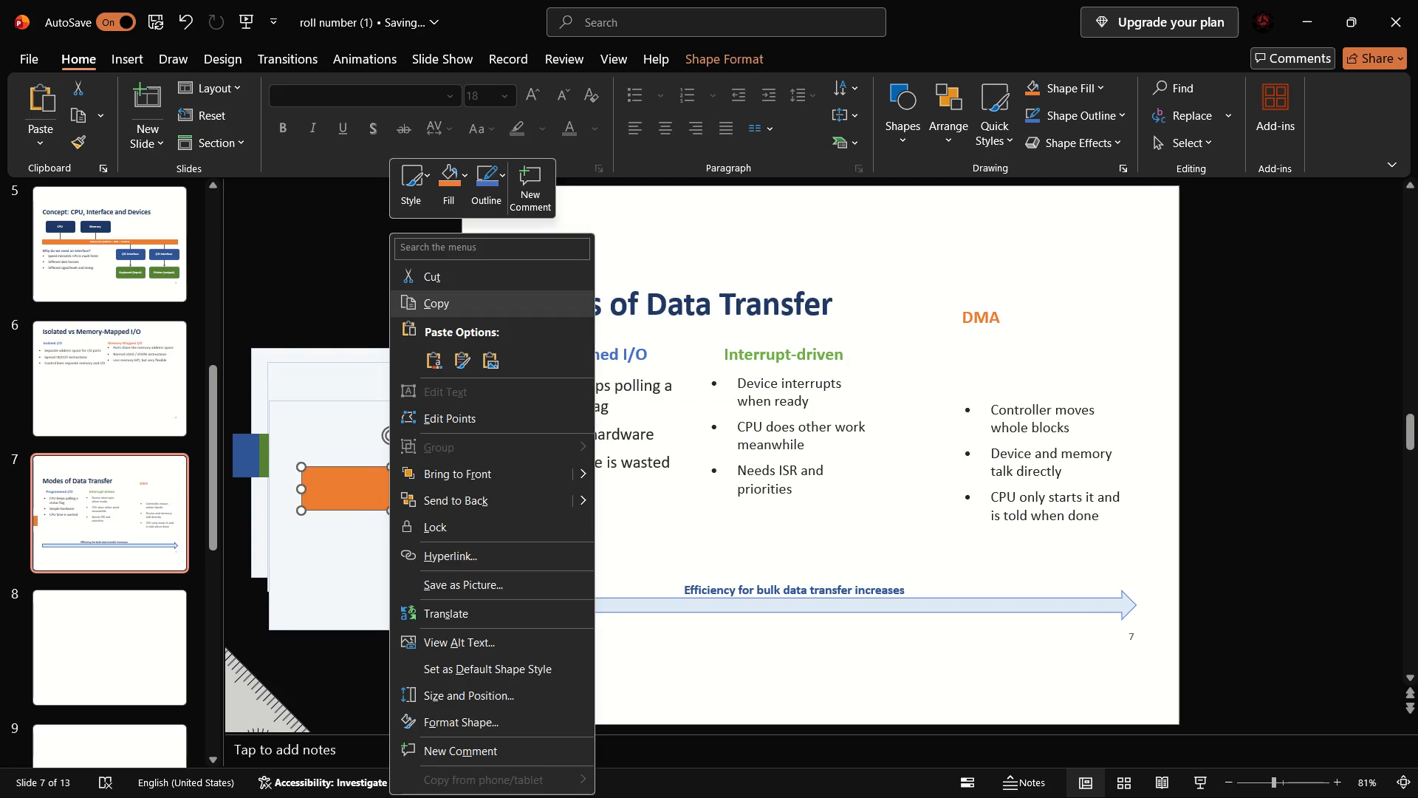
pyautogui.moveTo(442, 279); pyautogui.dragTo(298, 446)
pyautogui.click(298, 446)
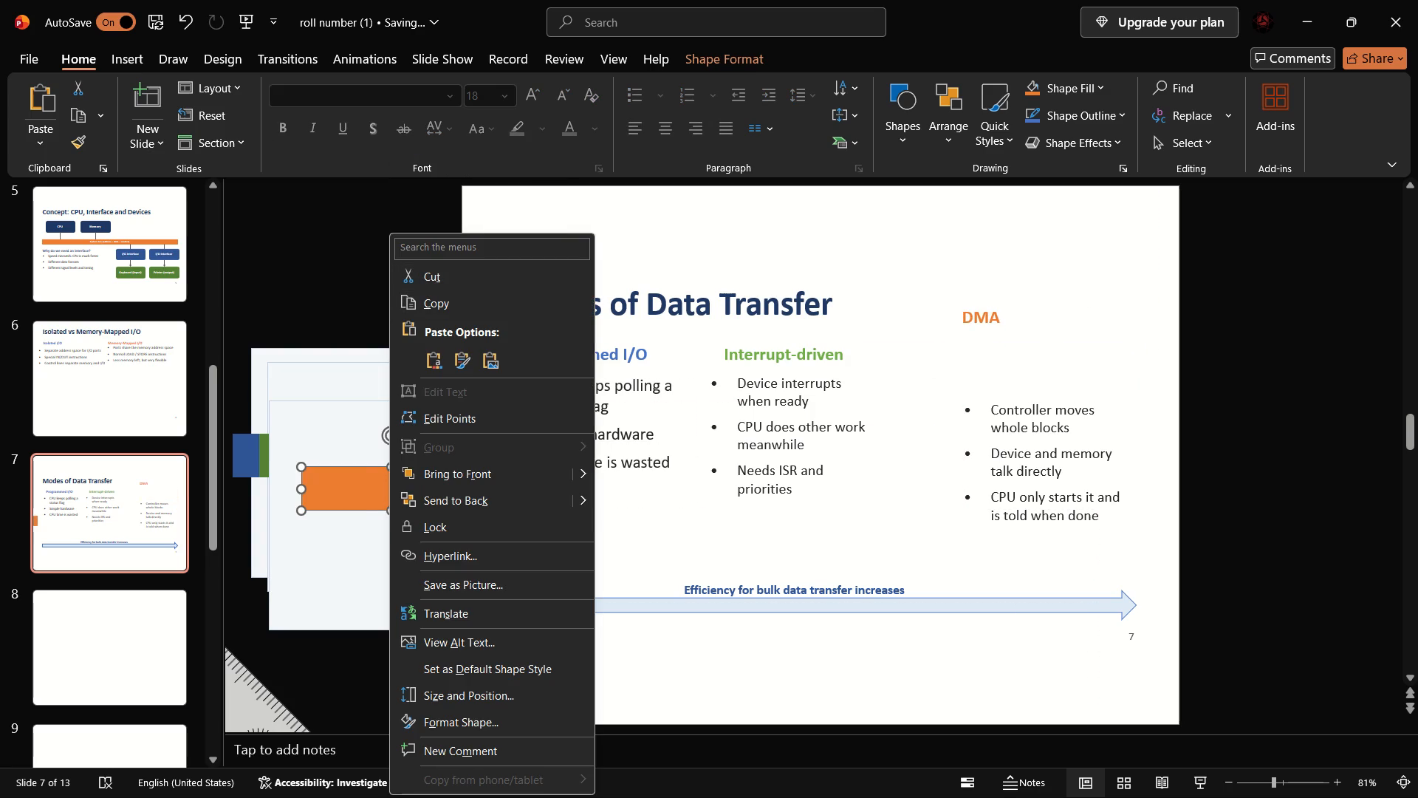
pyautogui.hotkey('ctrl', 'x')
pyautogui.hotkey('ctrl', 'x')
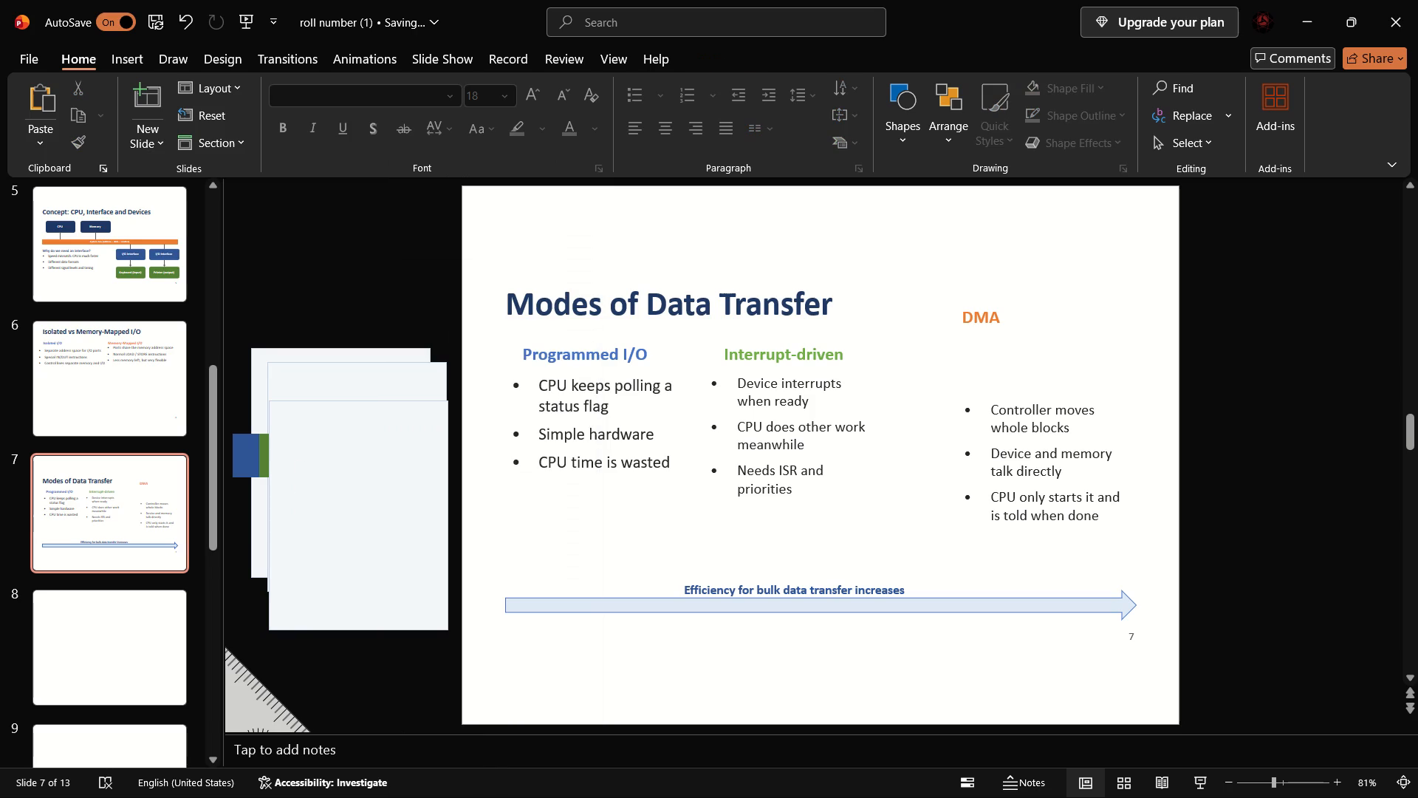
# Cut the remaining pale panels and the green and blue bars lying beside the slide.
pyautogui.keyDown('ctrl'); pyautogui.click(340, 455); pyautogui.keyUp('ctrl')
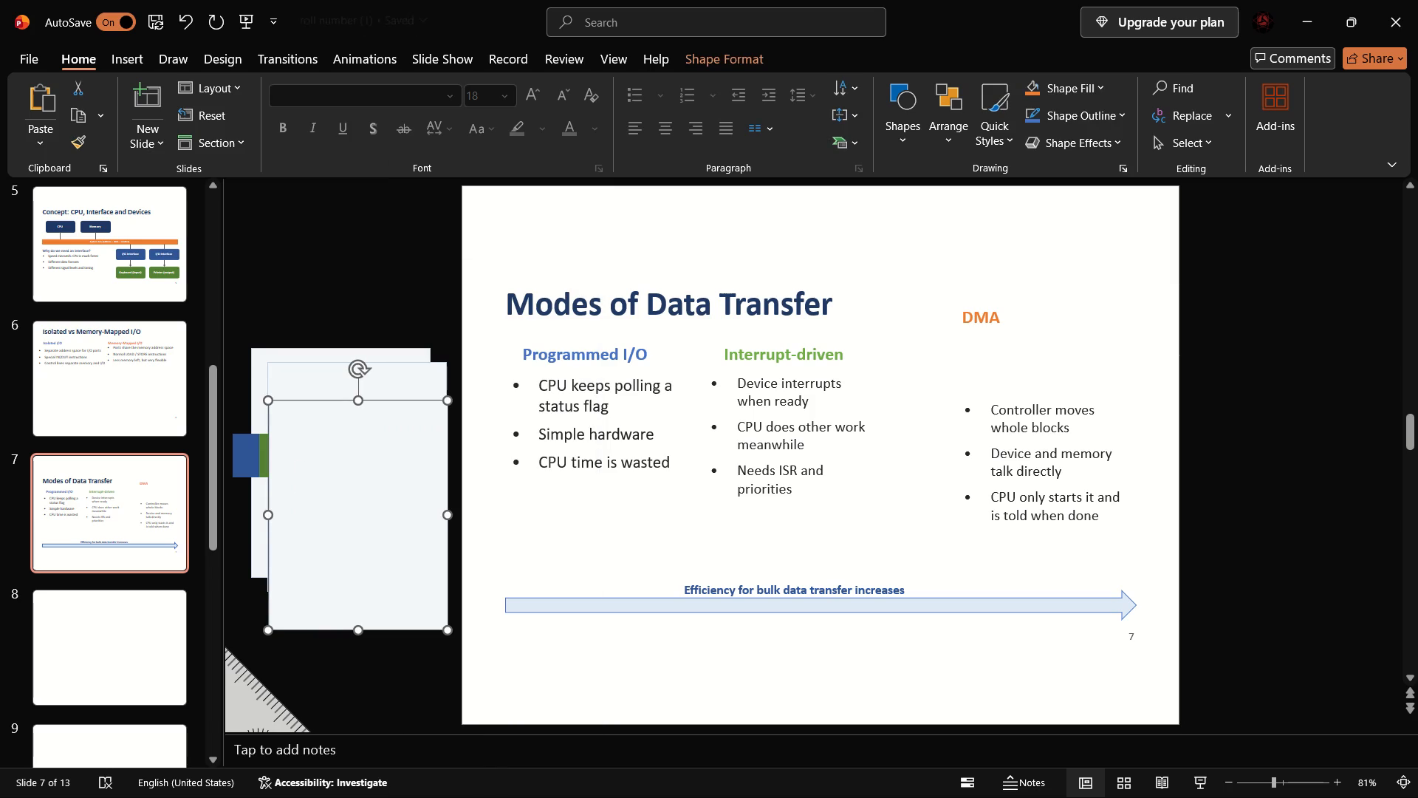
pyautogui.hotkey('ctrl', 'x')
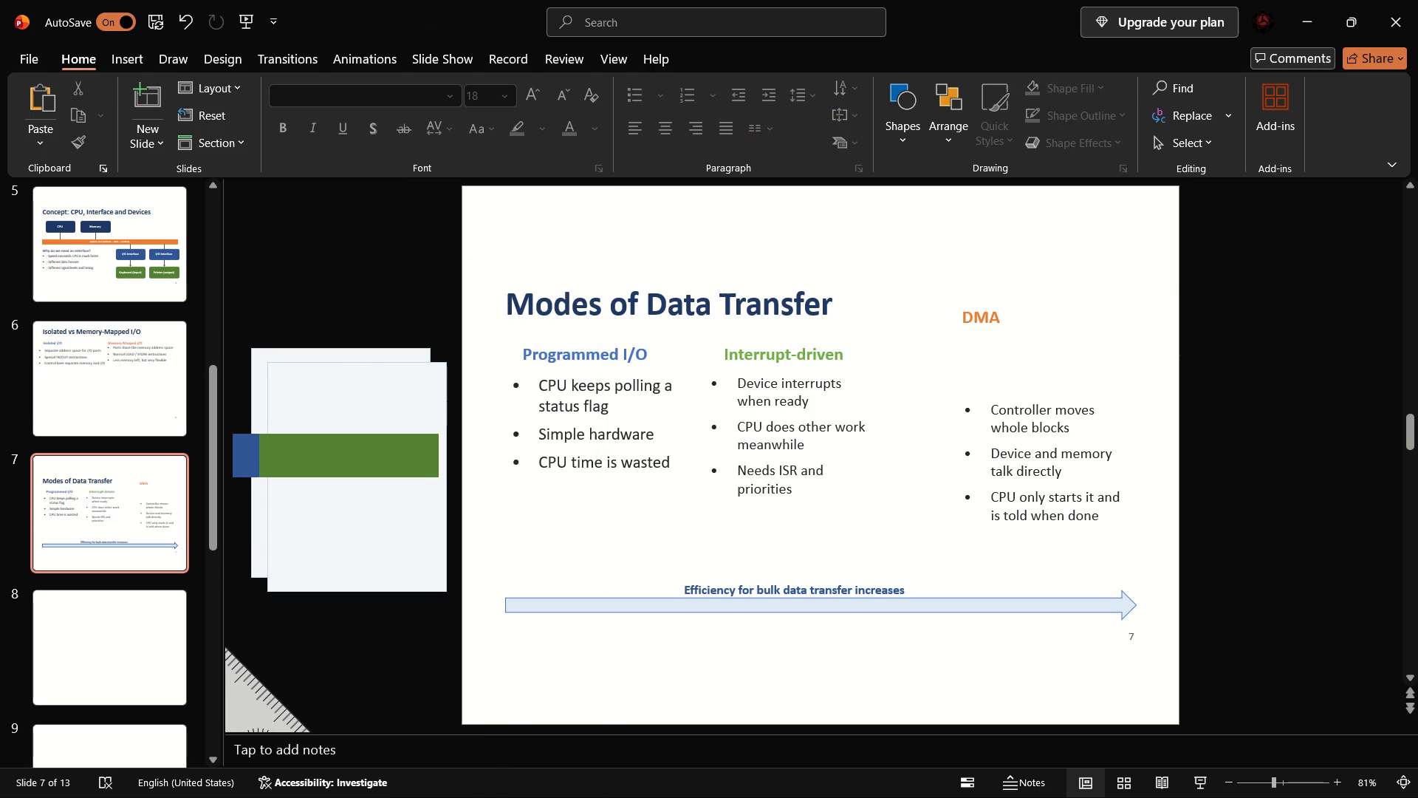
pyautogui.keyDown('ctrl'); pyautogui.click(340, 455); pyautogui.keyUp('ctrl')
pyautogui.hotkey('ctrl', 'x')
pyautogui.keyDown('ctrl'); pyautogui.click(340, 455); pyautogui.keyUp('ctrl')
pyautogui.hotkey('ctrl', 'x')
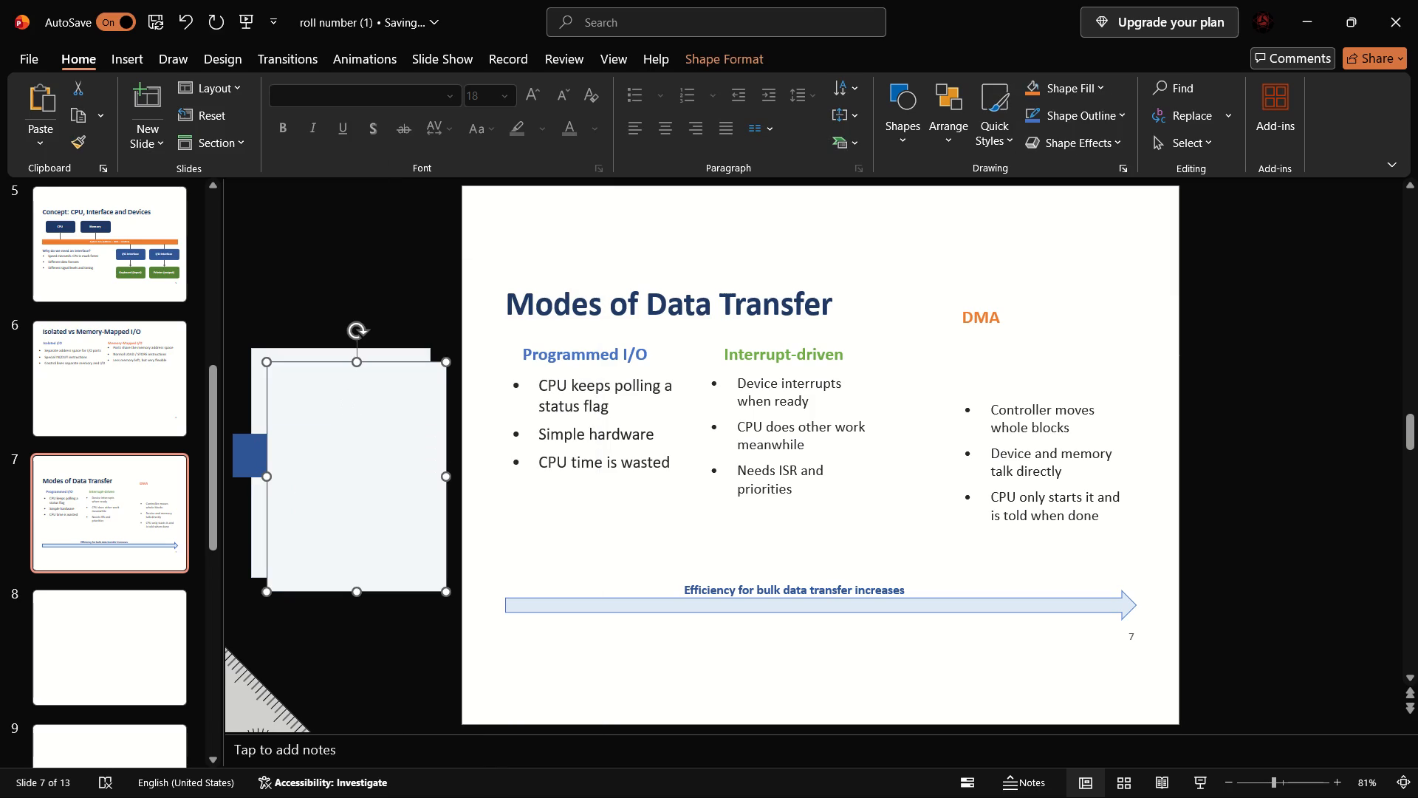
pyautogui.keyDown('ctrl'); pyautogui.click(340, 455); pyautogui.keyUp('ctrl')
pyautogui.hotkey('ctrl', 'x')
pyautogui.keyDown('ctrl'); pyautogui.click(340, 455); pyautogui.keyUp('ctrl')
pyautogui.hotkey('ctrl', 'x')
pyautogui.keyDown('ctrl'); pyautogui.click(340, 455); pyautogui.keyUp('ctrl')
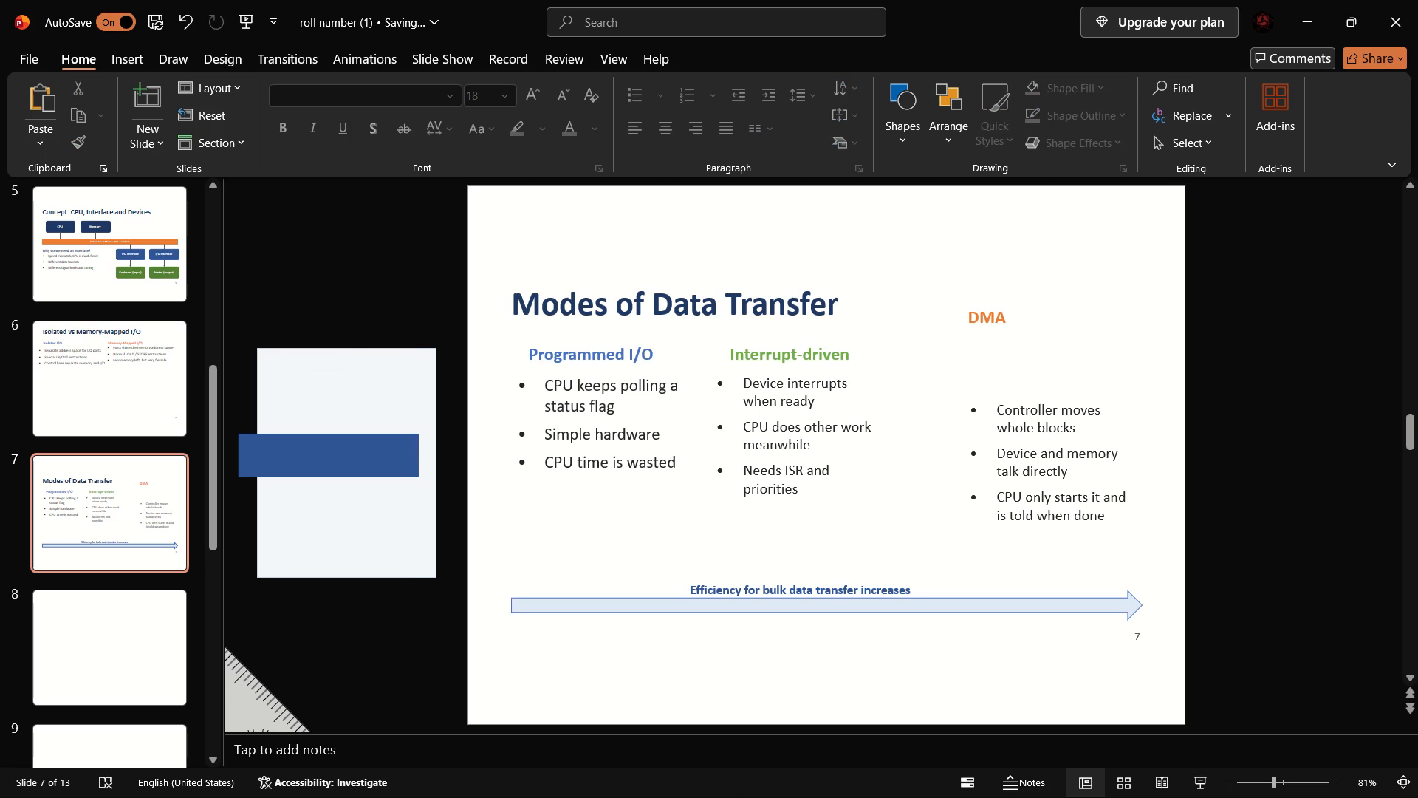
pyautogui.hotkey('ctrl', 'x')
pyautogui.keyDown('ctrl'); pyautogui.click(340, 455); pyautogui.keyUp('ctrl')
pyautogui.hotkey('ctrl', 'x')
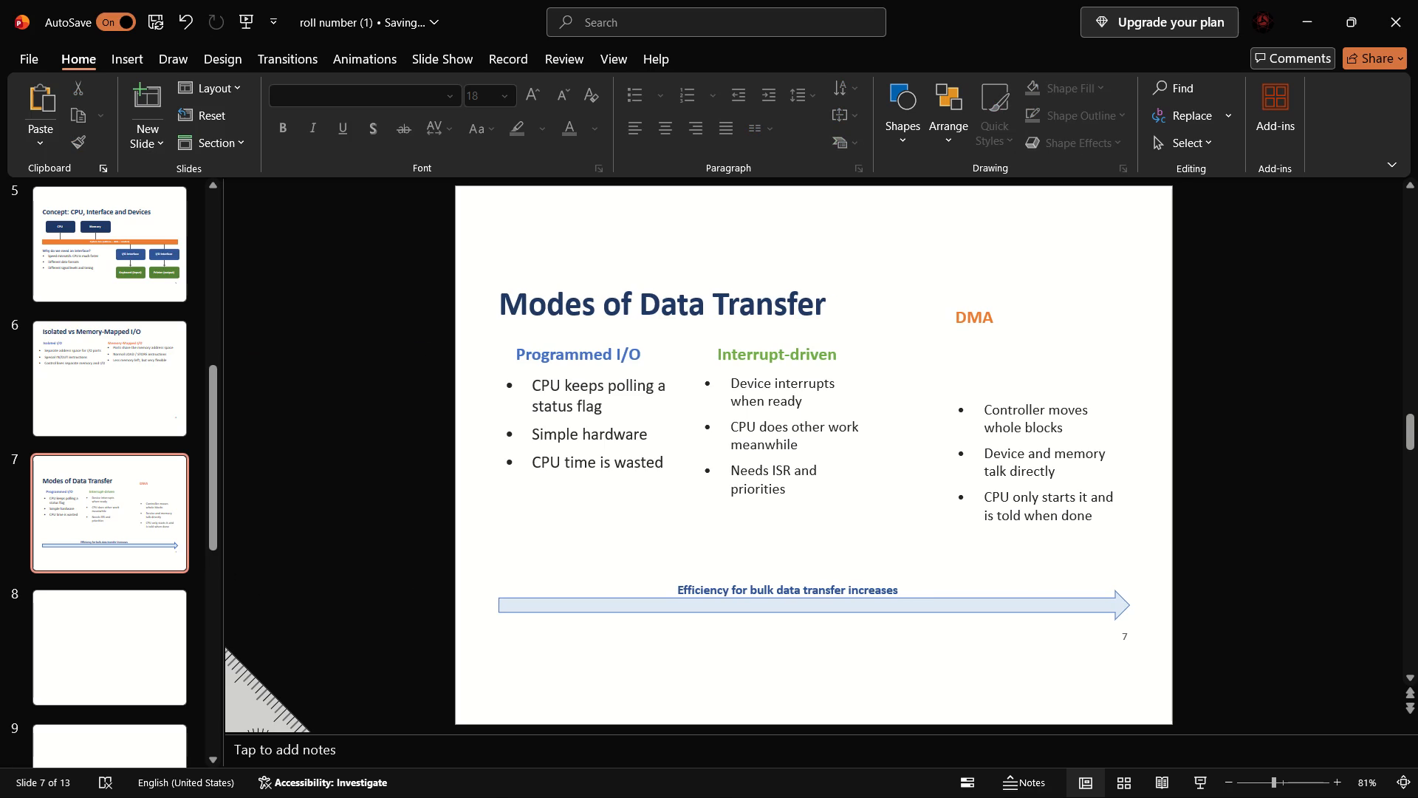
# Move the DMA bullets up and slightly left, closer to the Interrupt-driven column.
pyautogui.click(989, 391)
pyautogui.click(1005, 432)
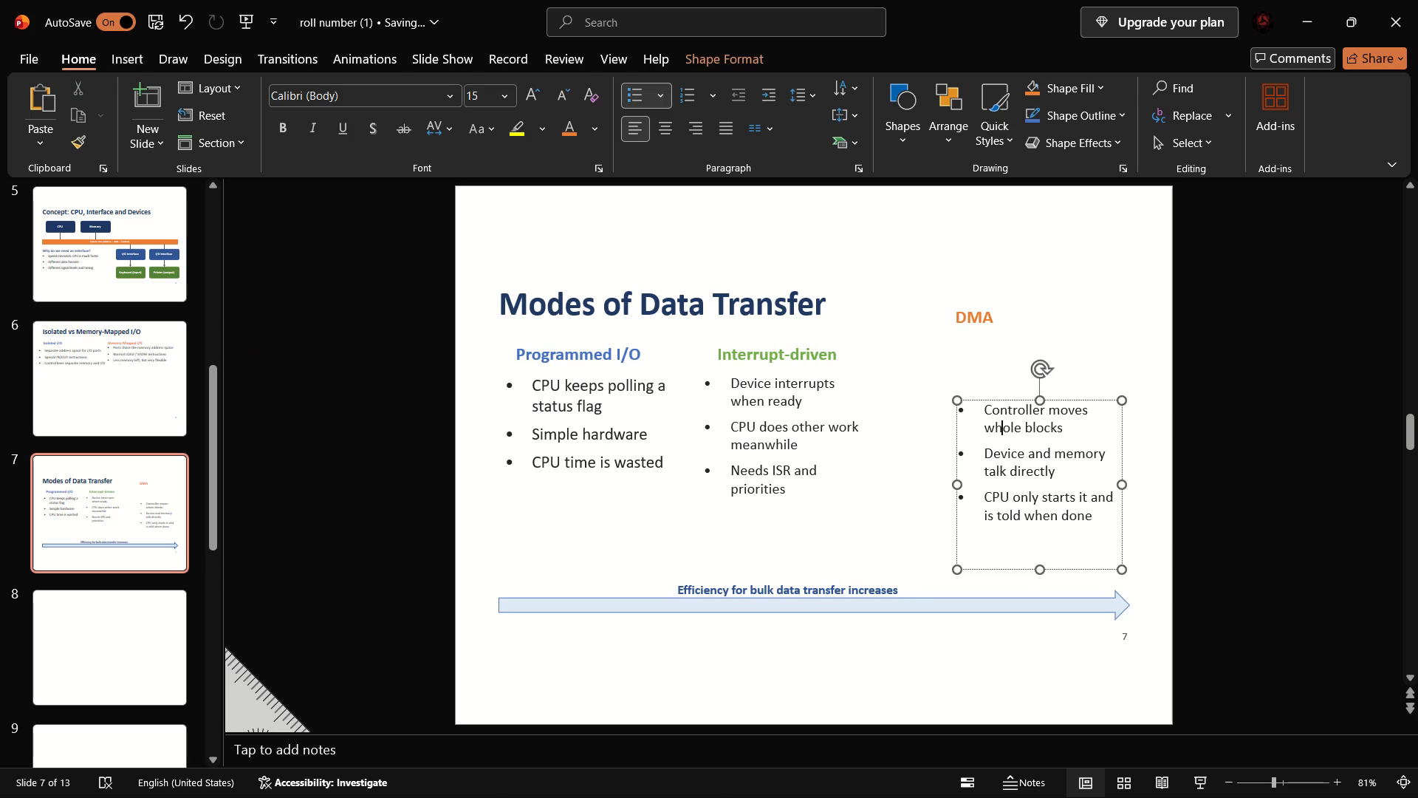
pyautogui.moveTo(1099, 395); pyautogui.dragTo(1082, 349)
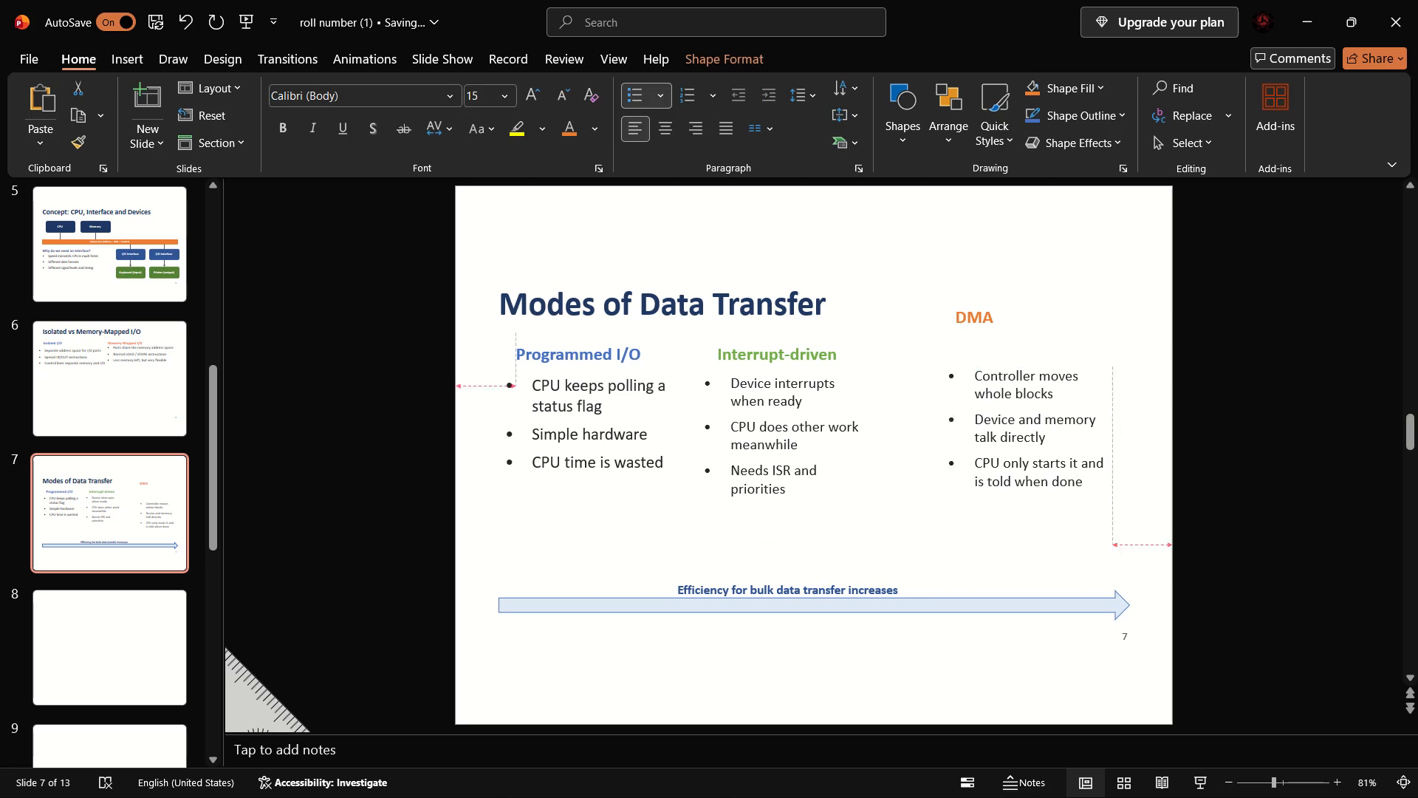
pyautogui.moveTo(1082, 349); pyautogui.dragTo(1070, 374)
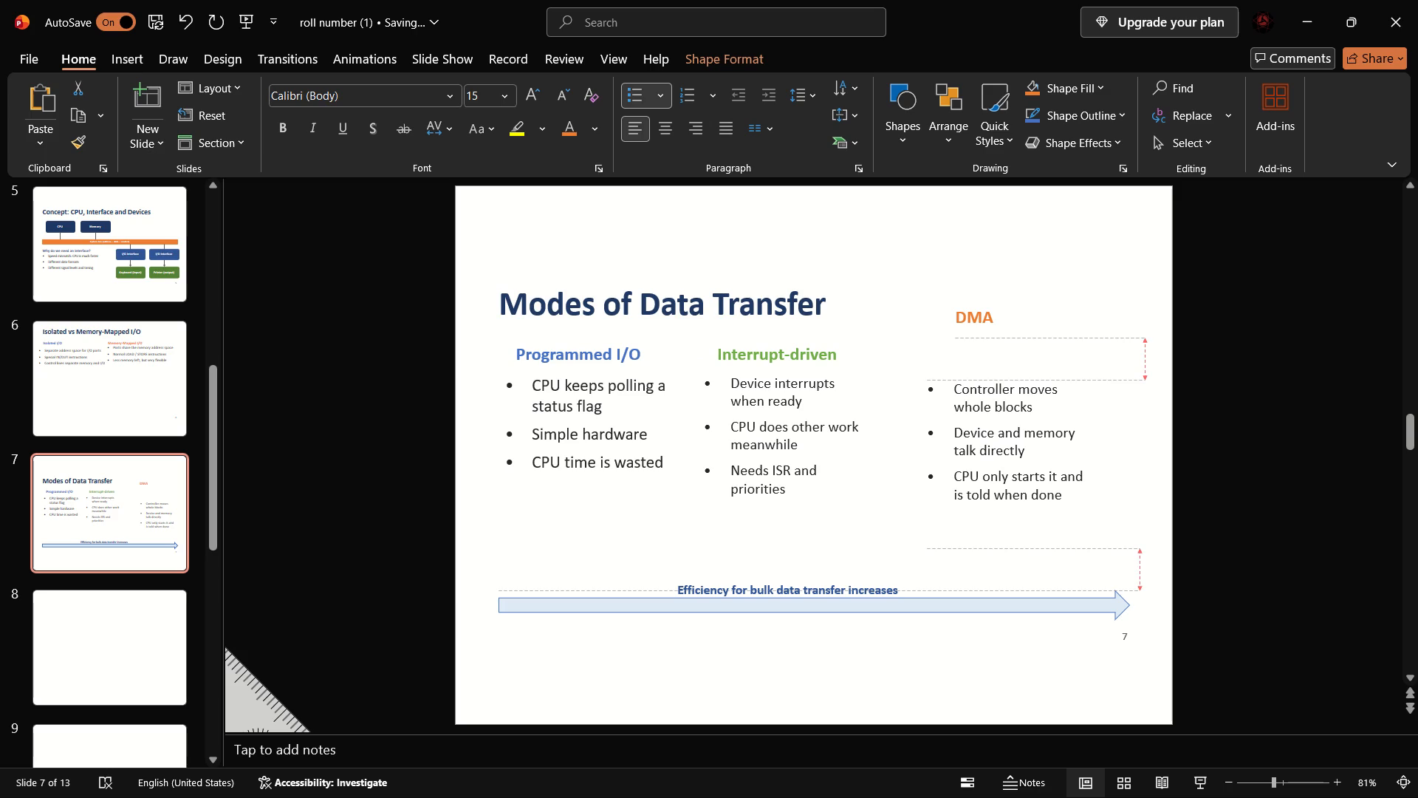
pyautogui.moveTo(1070, 374); pyautogui.dragTo(1069, 382)
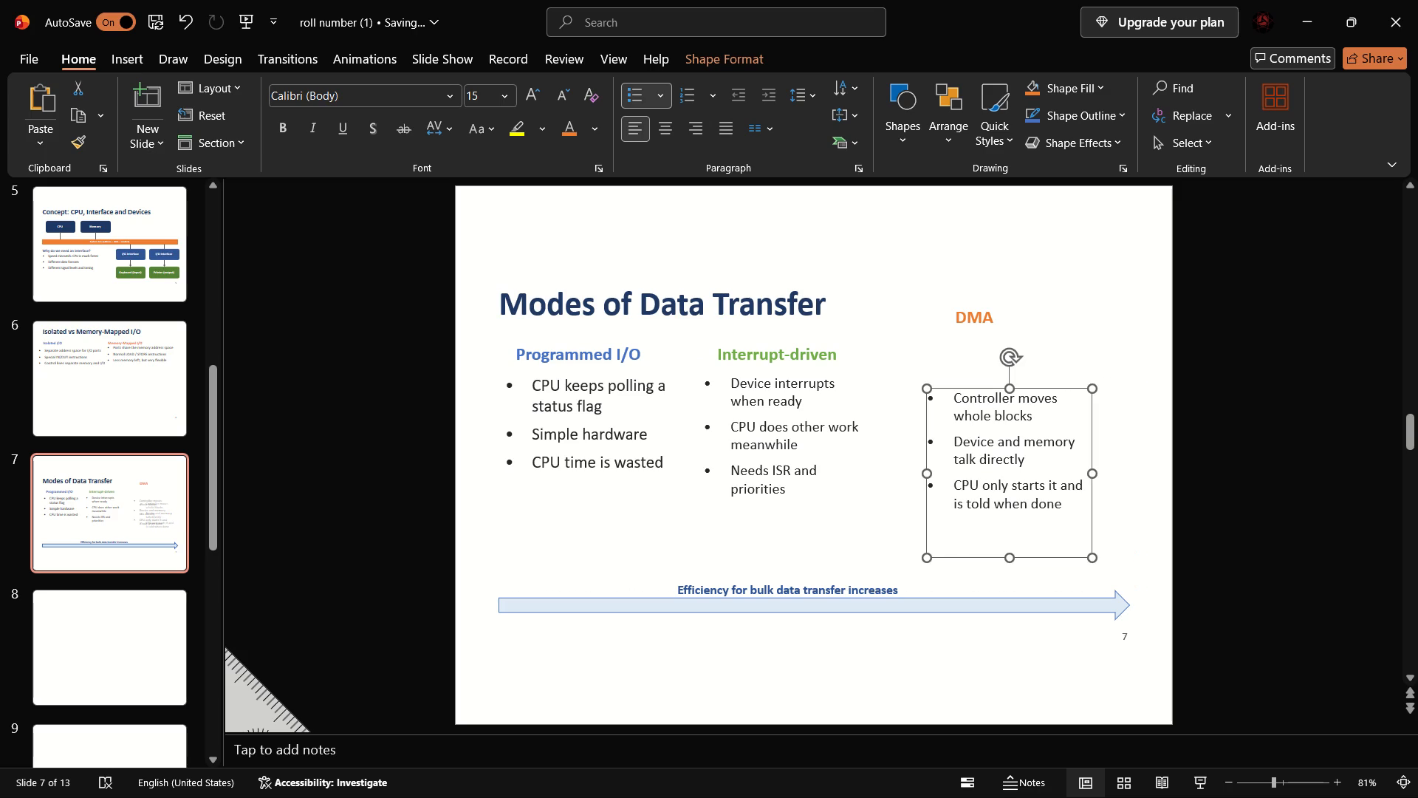
# Move the DMA heading down and slightly left, level with the Interrupt-driven heading above the DMA bullets.
pyautogui.click(986, 316)
pyautogui.moveTo(1010, 318); pyautogui.dragTo(1007, 364)
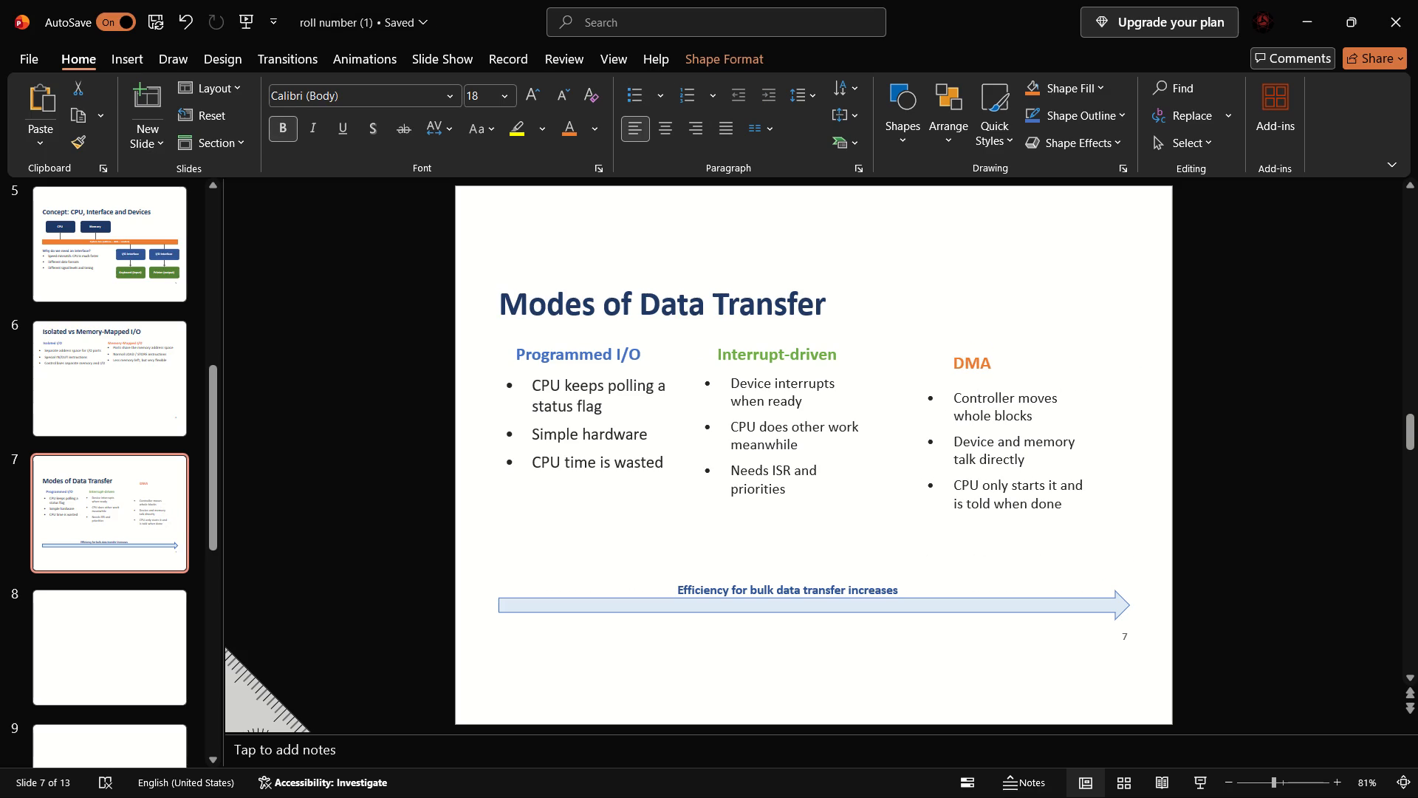
pyautogui.moveTo(1007, 364); pyautogui.dragTo(993, 344)
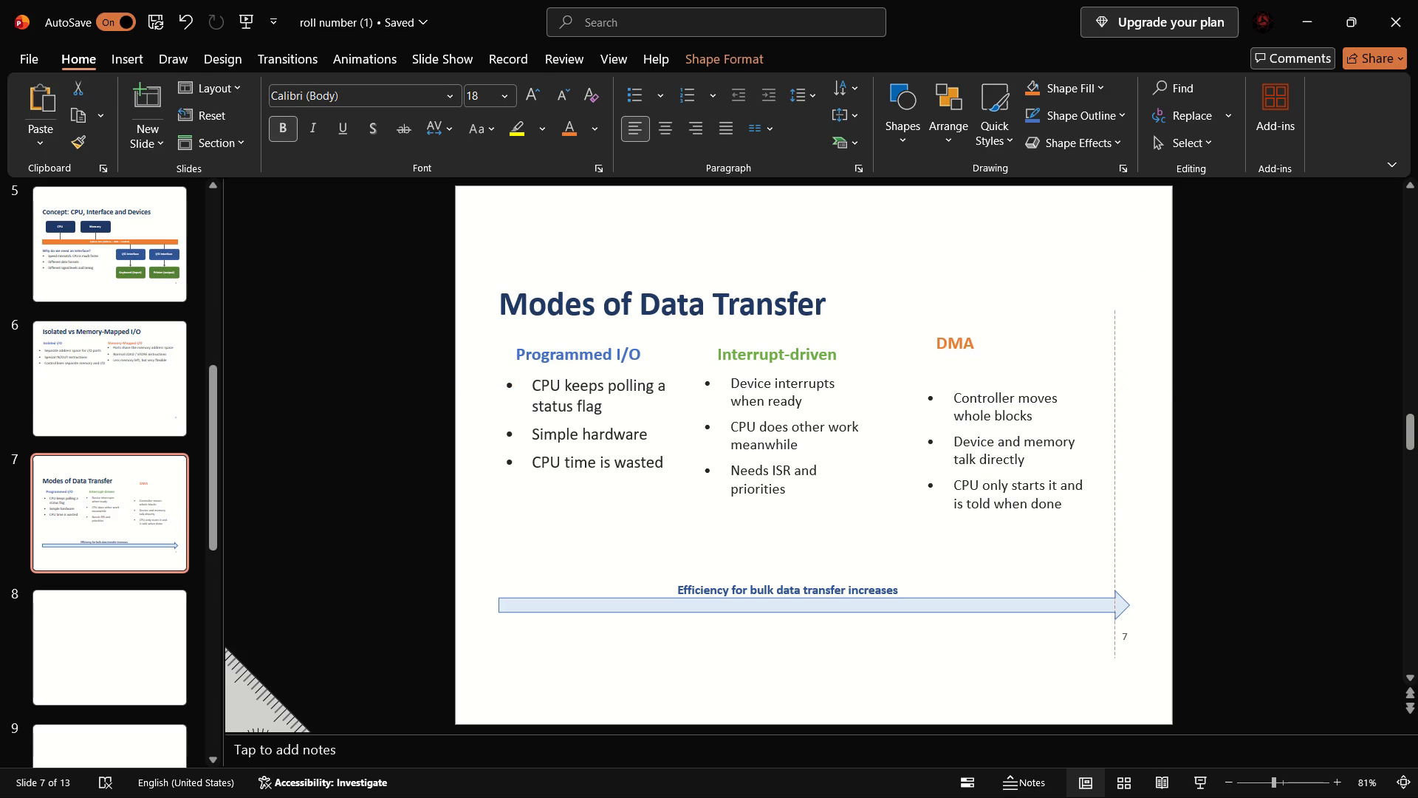
pyautogui.moveTo(993, 344); pyautogui.dragTo(991, 355)
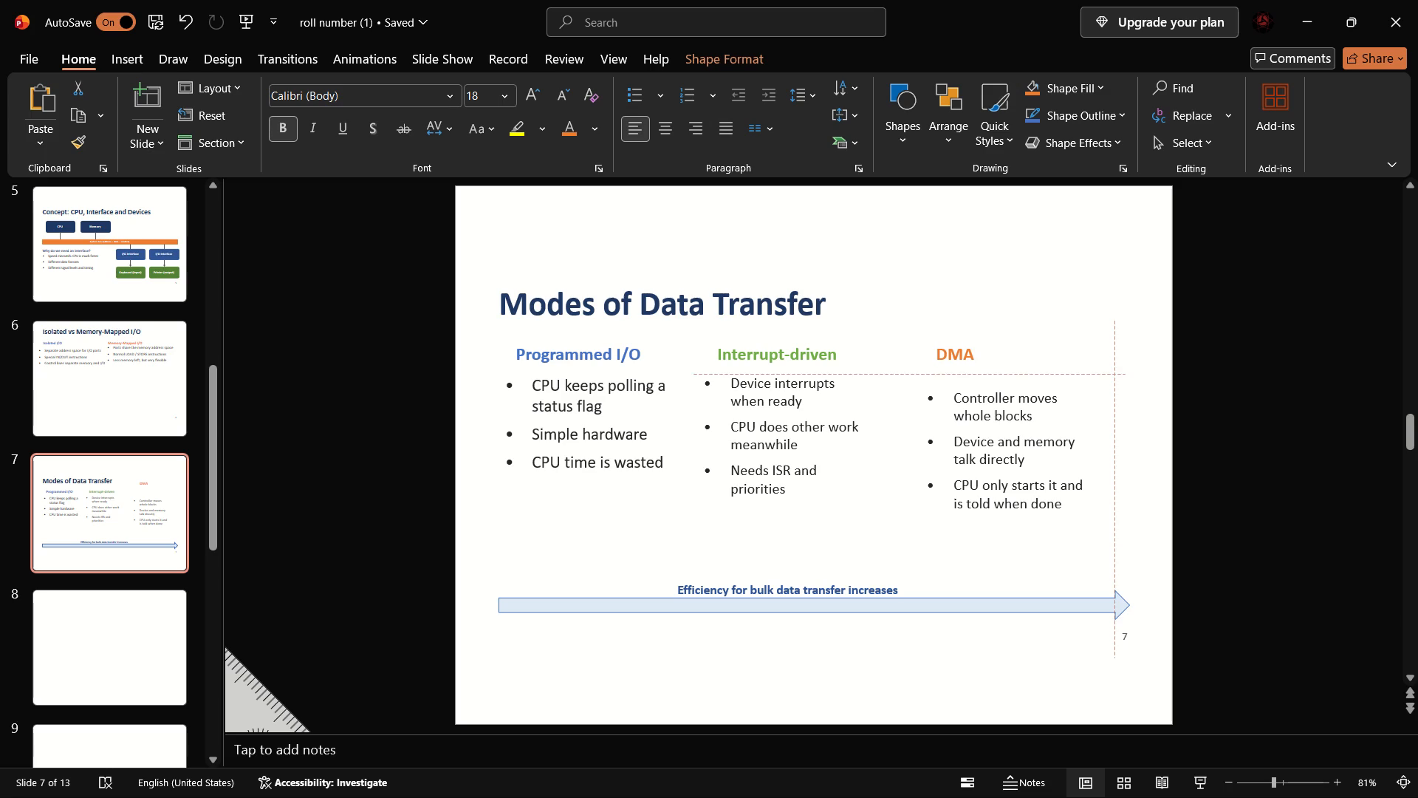
pyautogui.moveTo(991, 355); pyautogui.dragTo(991, 355)
# Nudge the DMA bullets up and slightly left so they sit directly beneath the DMA heading.
pyautogui.click(994, 392)
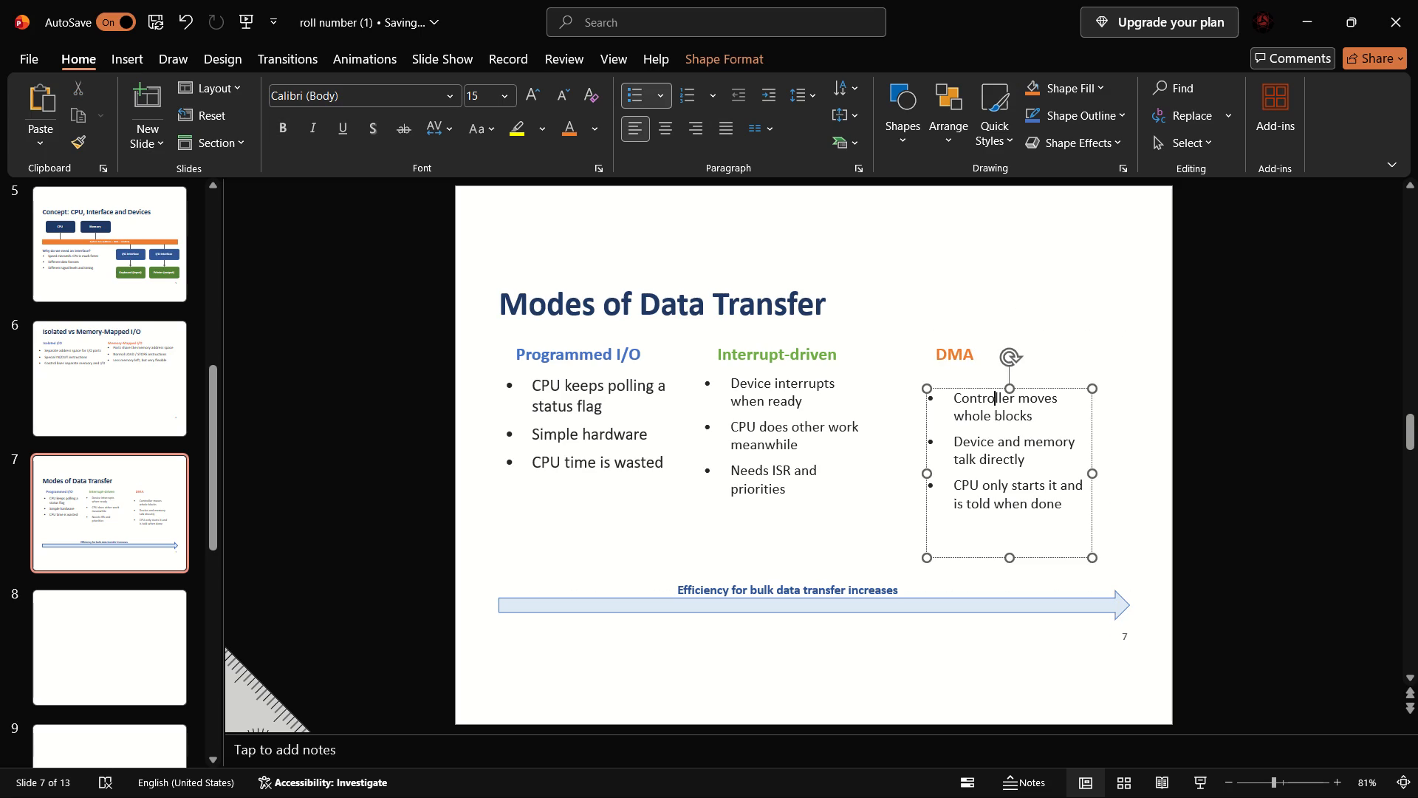
pyautogui.moveTo(1063, 389); pyautogui.dragTo(1061, 382)
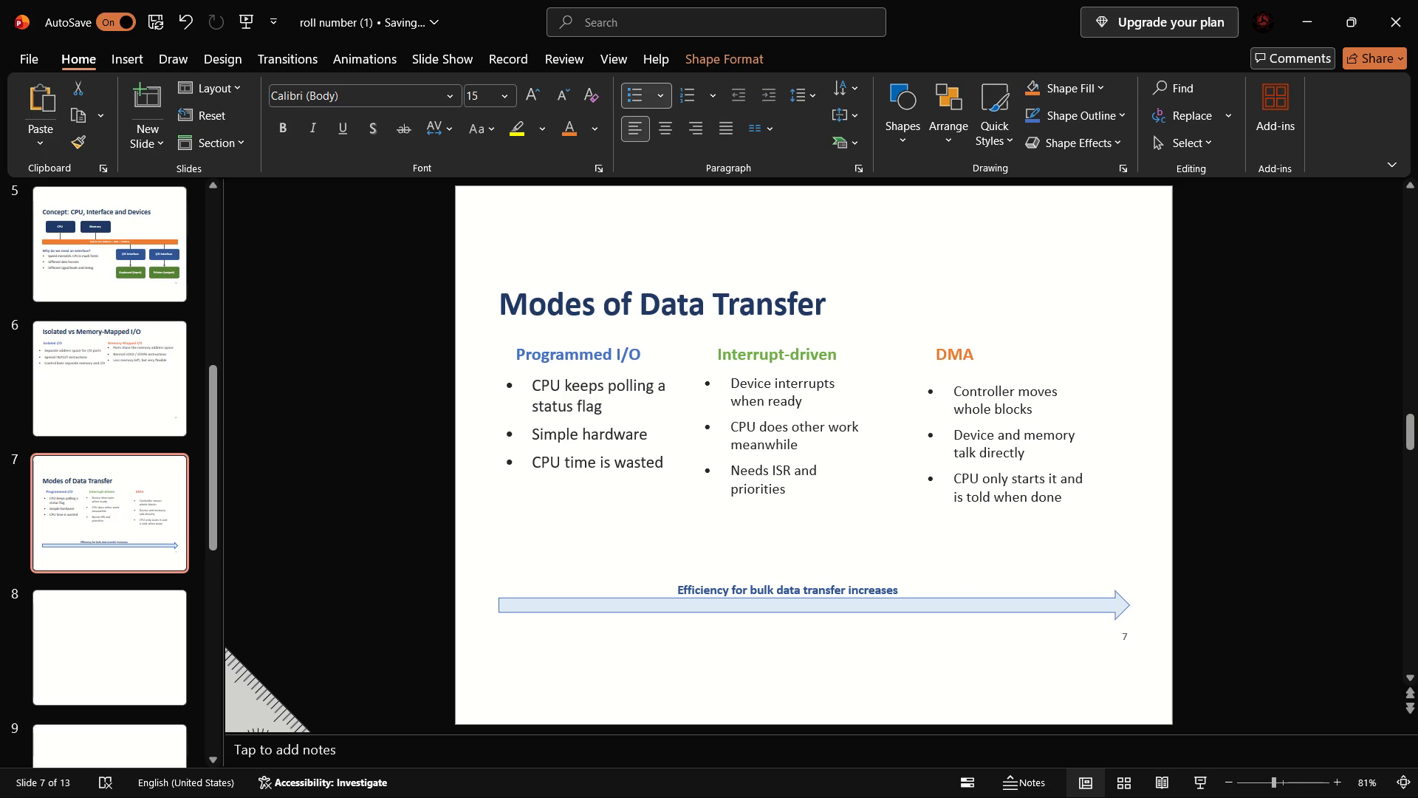
pyautogui.moveTo(1061, 382); pyautogui.dragTo(1056, 378)
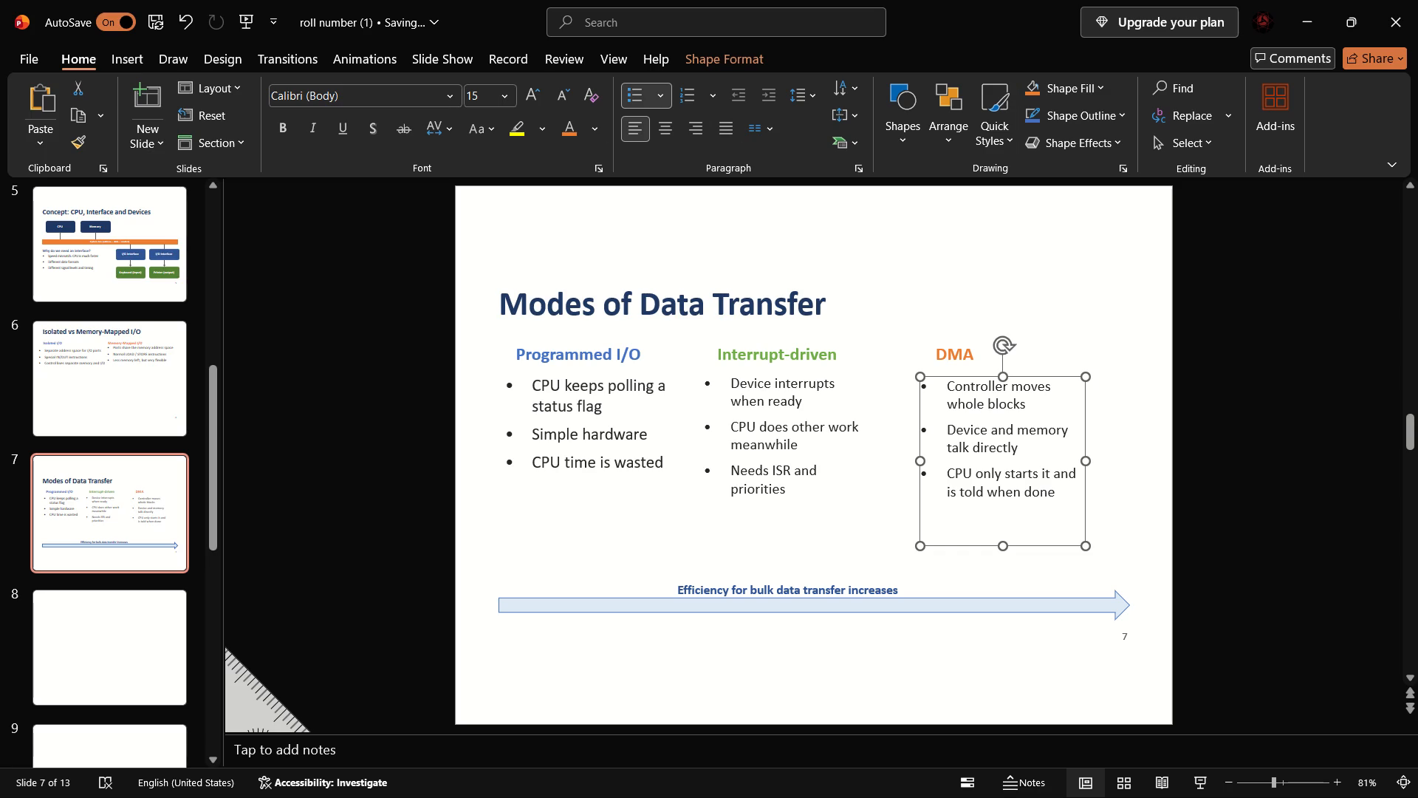
# Insert a thin line arrow above the slide title and stretch it nearly horizontally across most of the slide, pointing right.
pyautogui.click(887, 153)
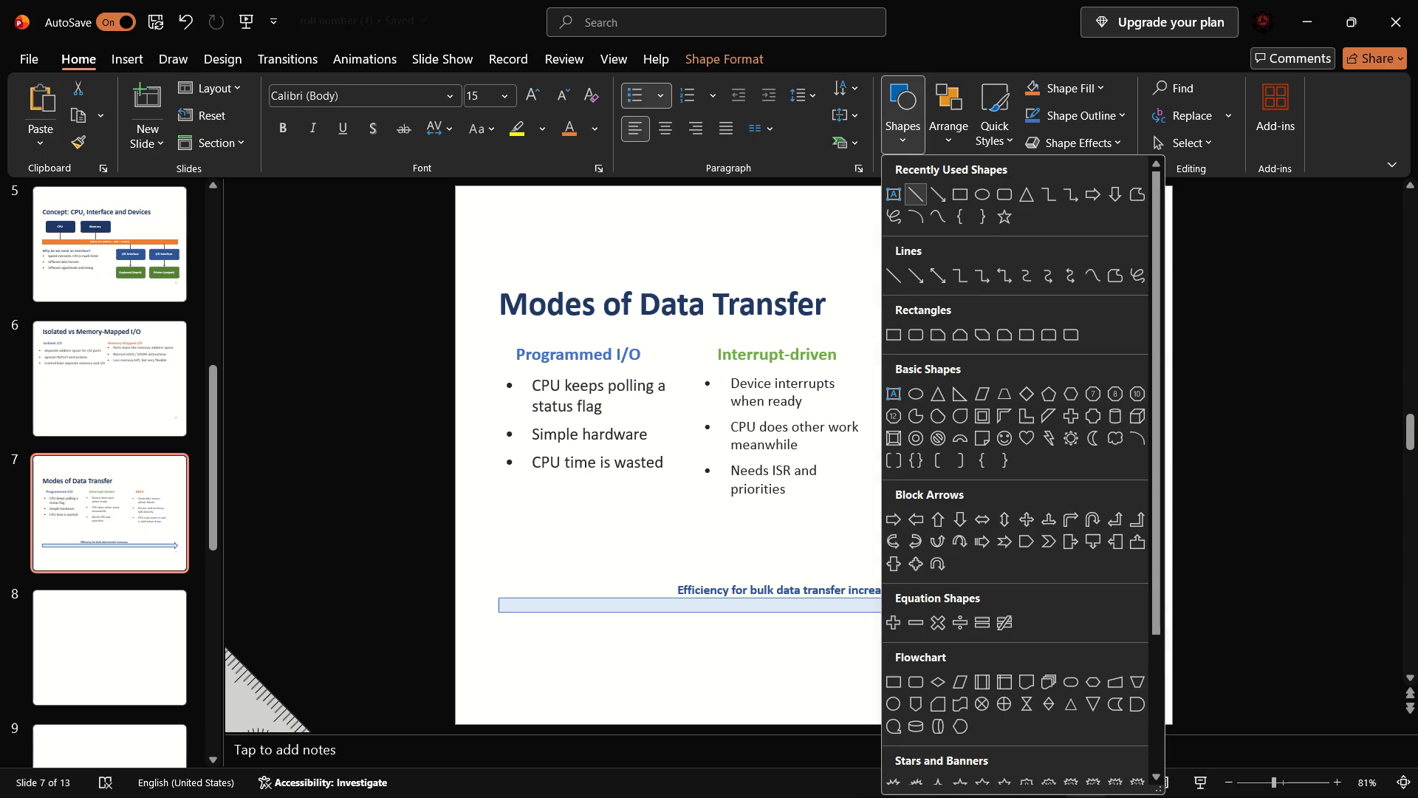
pyautogui.click(940, 194)
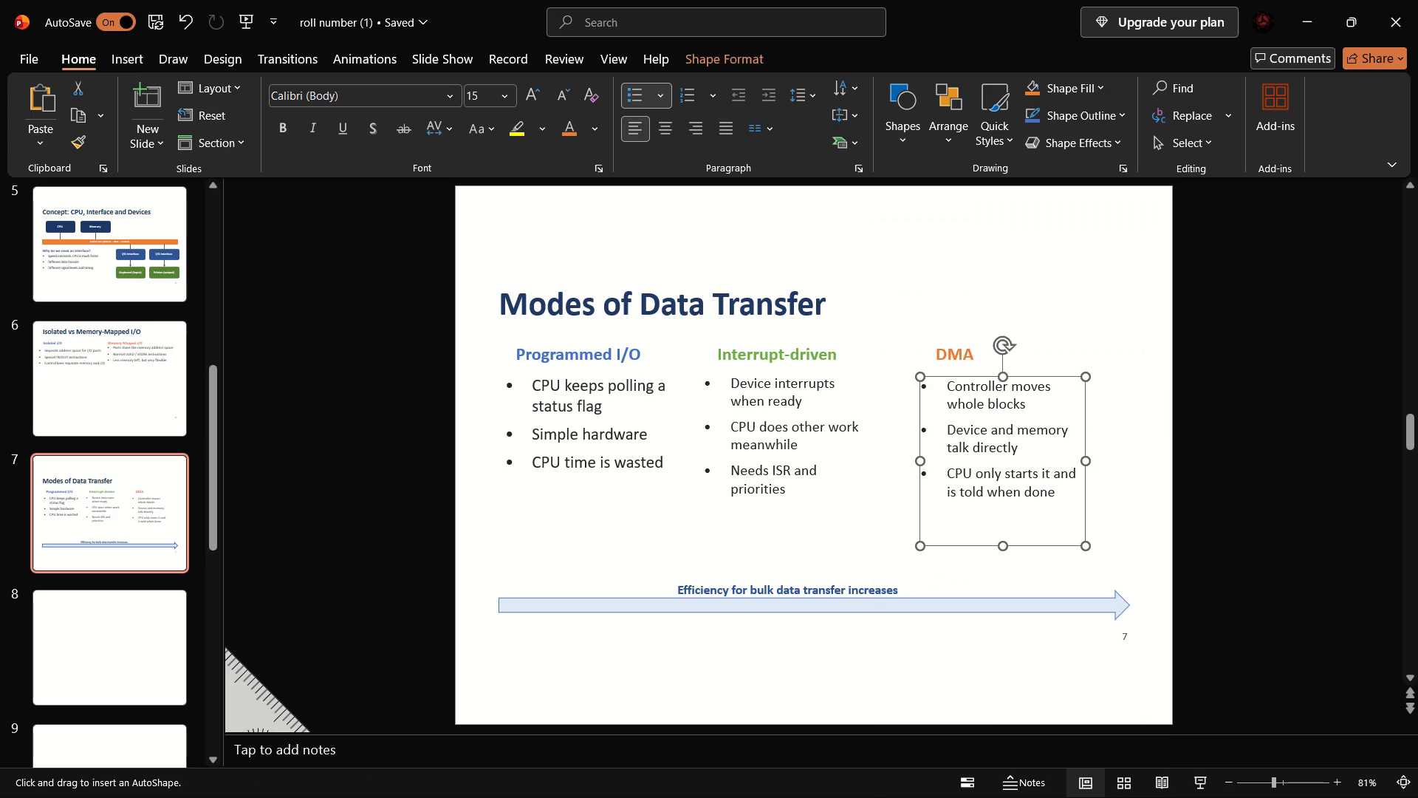
pyautogui.click(821, 266)
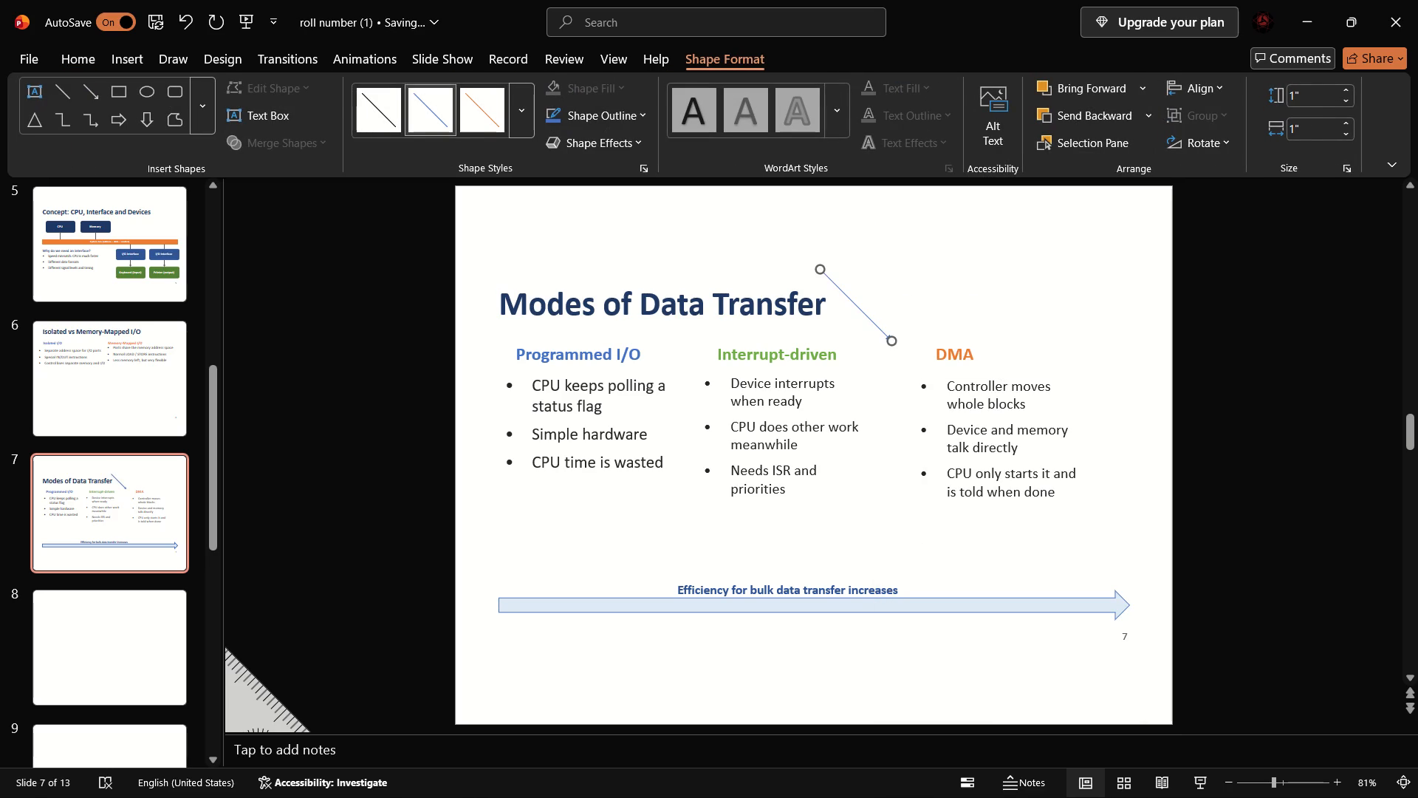
pyautogui.moveTo(889, 336); pyautogui.dragTo(1113, 248)
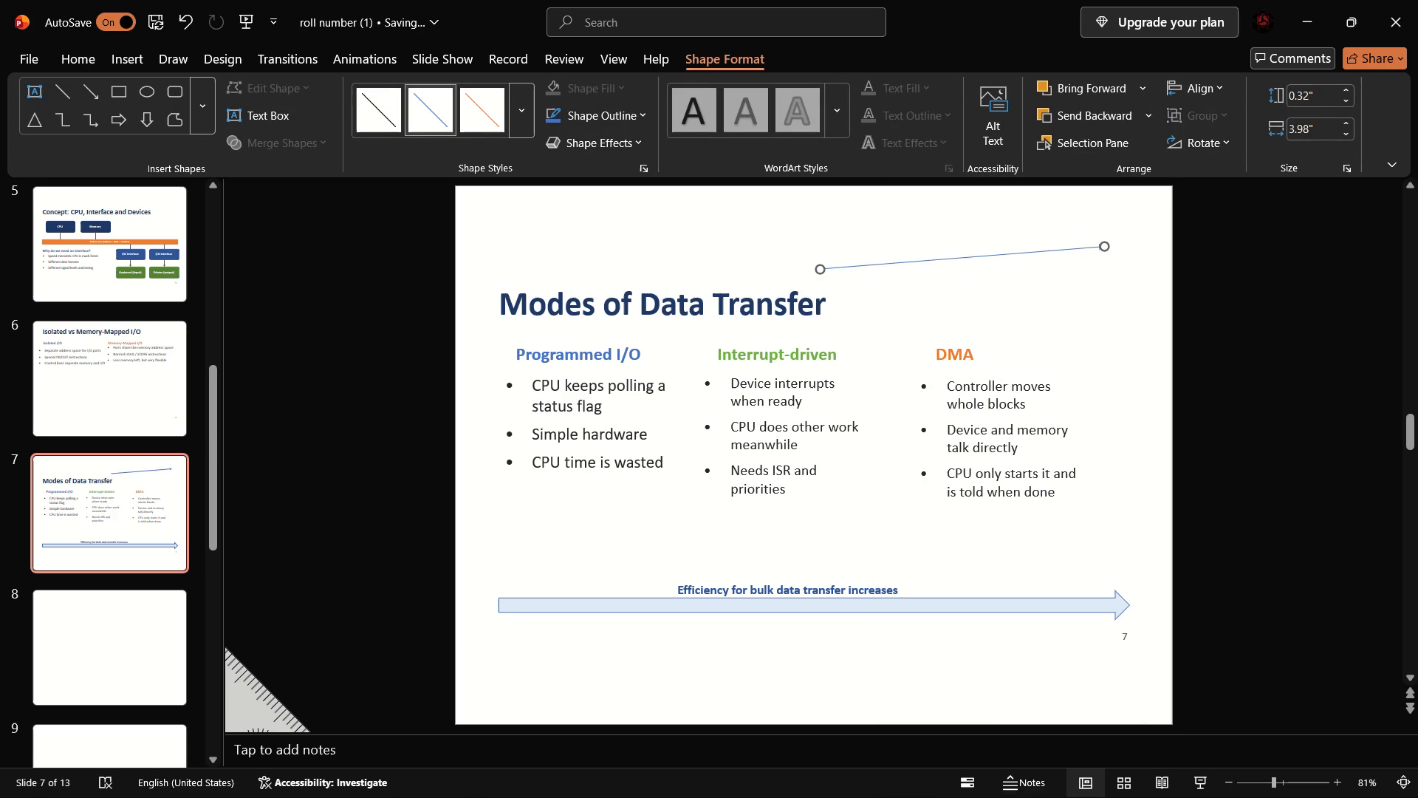
pyautogui.moveTo(820, 270); pyautogui.dragTo(592, 252)
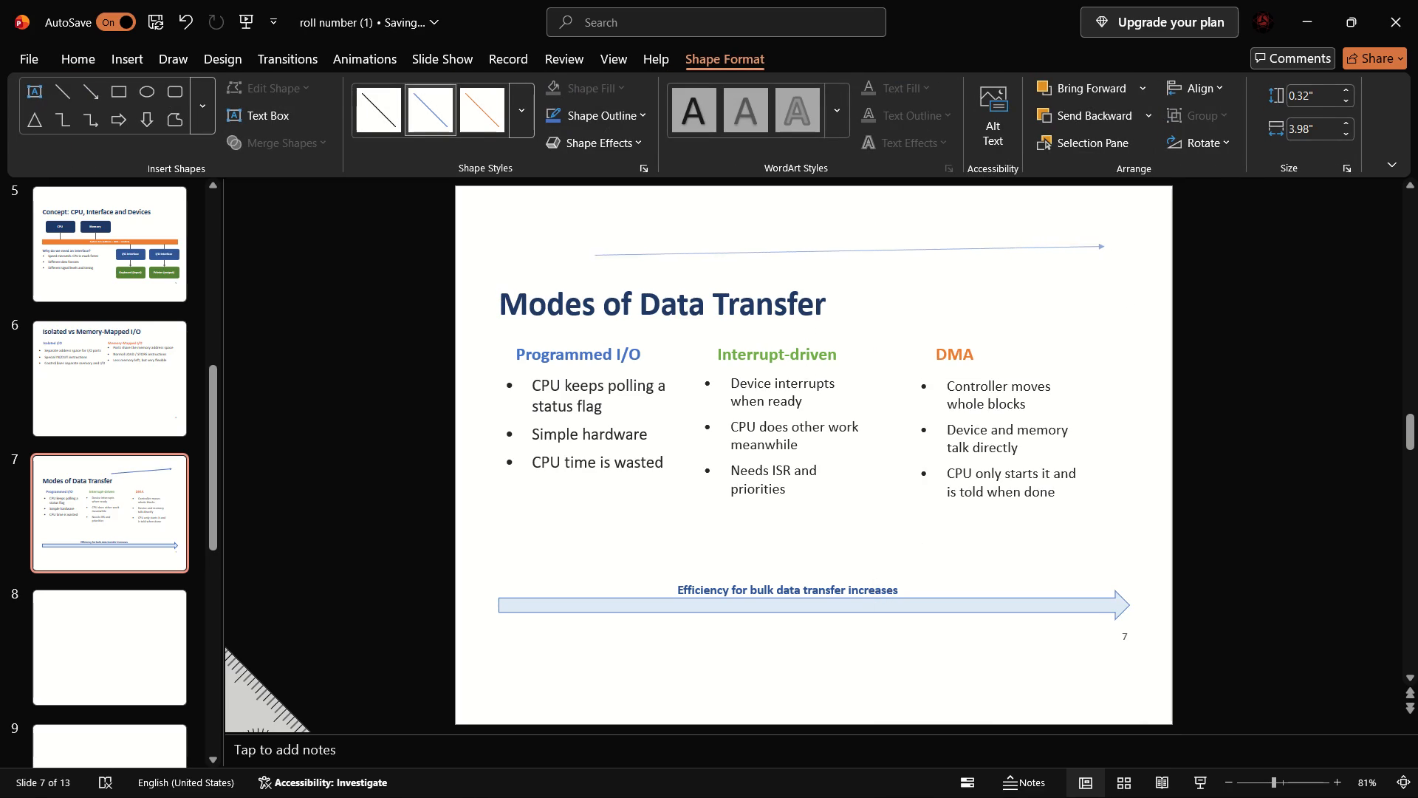
pyautogui.moveTo(592, 252); pyautogui.dragTo(573, 240)
pyautogui.click(1028, 228)
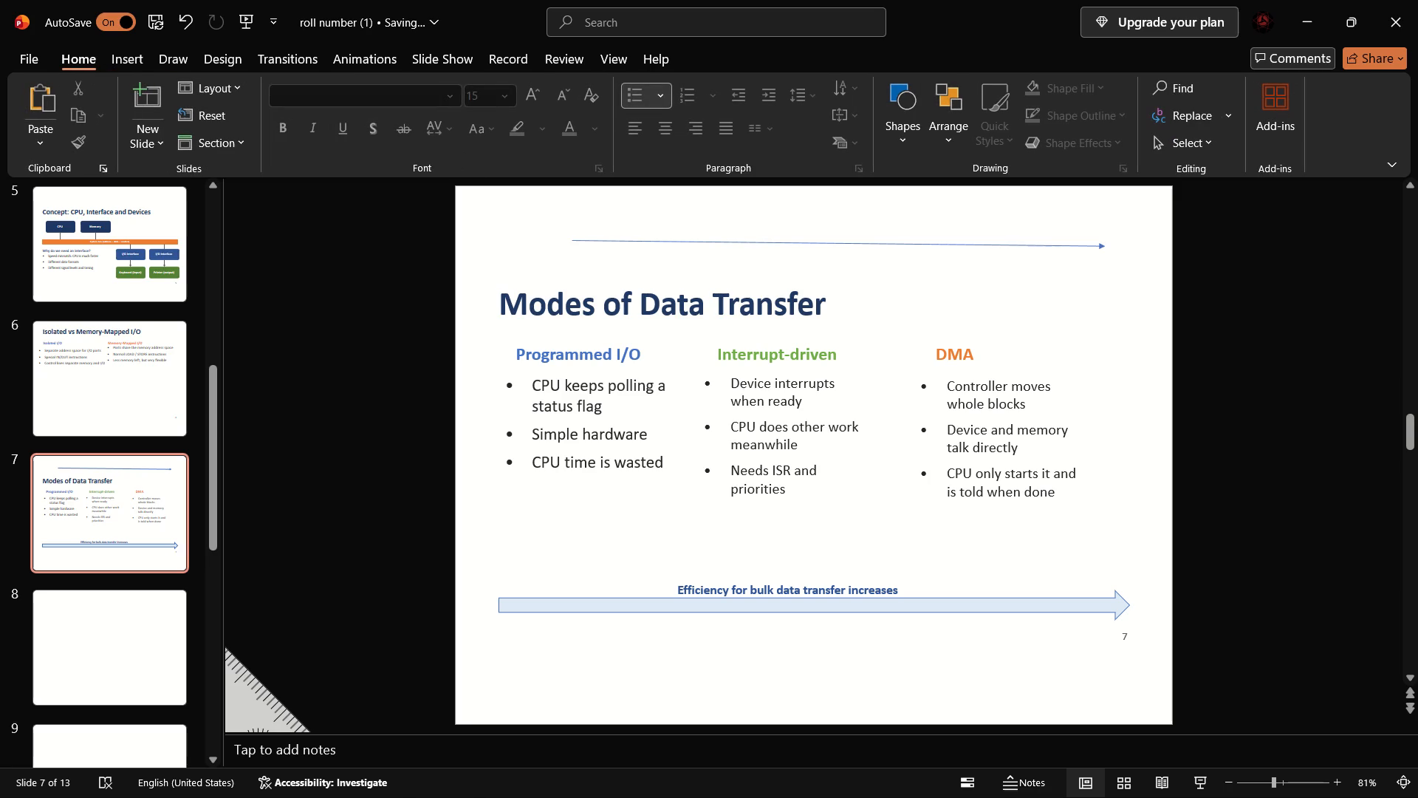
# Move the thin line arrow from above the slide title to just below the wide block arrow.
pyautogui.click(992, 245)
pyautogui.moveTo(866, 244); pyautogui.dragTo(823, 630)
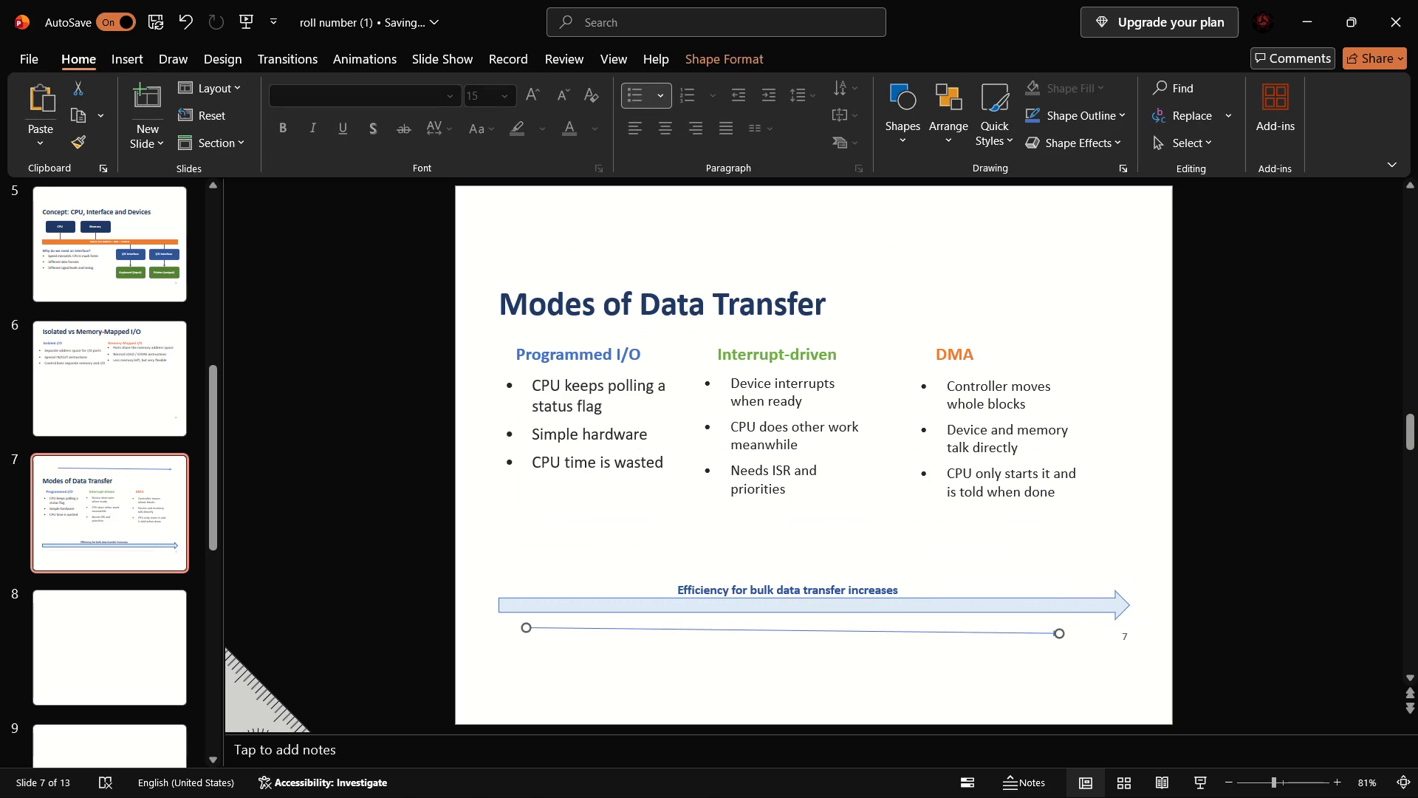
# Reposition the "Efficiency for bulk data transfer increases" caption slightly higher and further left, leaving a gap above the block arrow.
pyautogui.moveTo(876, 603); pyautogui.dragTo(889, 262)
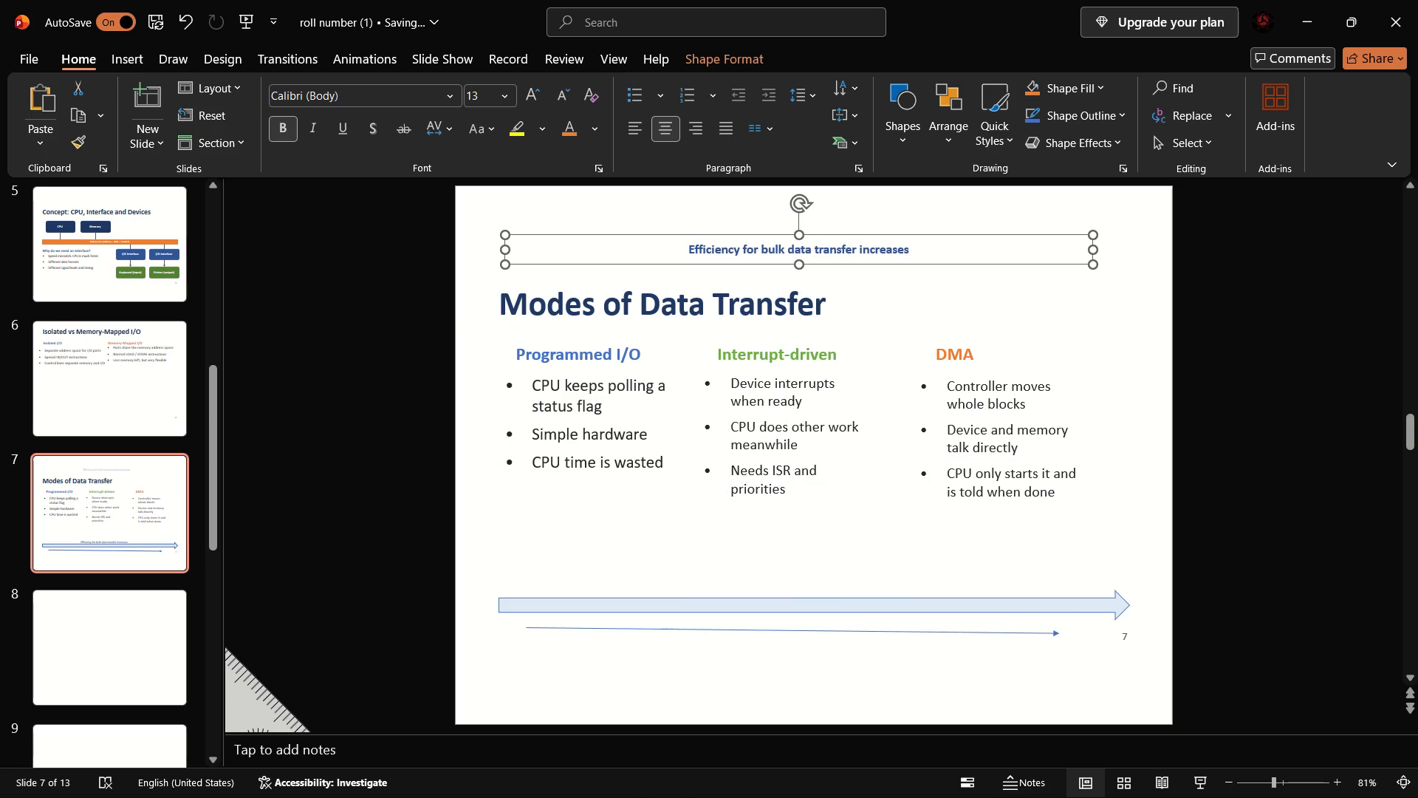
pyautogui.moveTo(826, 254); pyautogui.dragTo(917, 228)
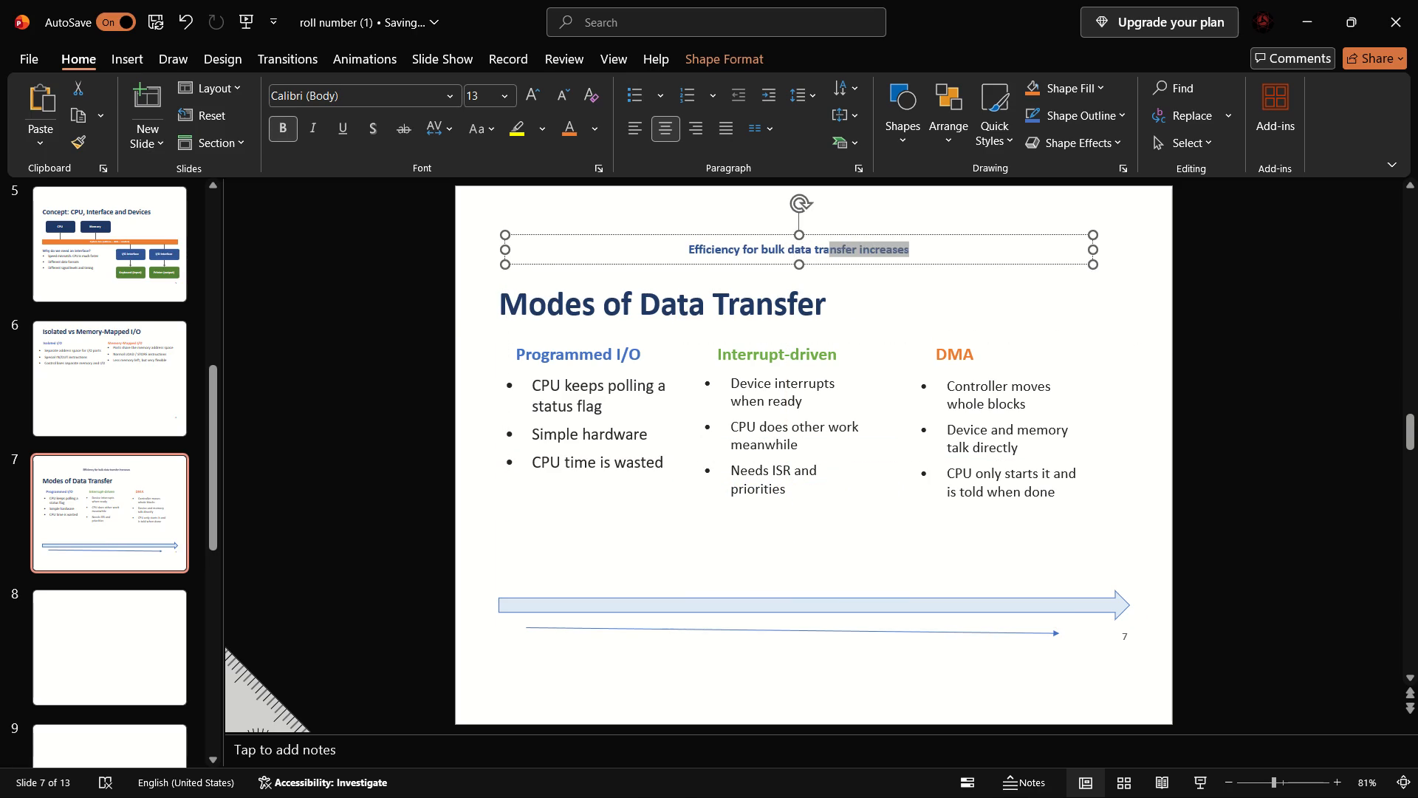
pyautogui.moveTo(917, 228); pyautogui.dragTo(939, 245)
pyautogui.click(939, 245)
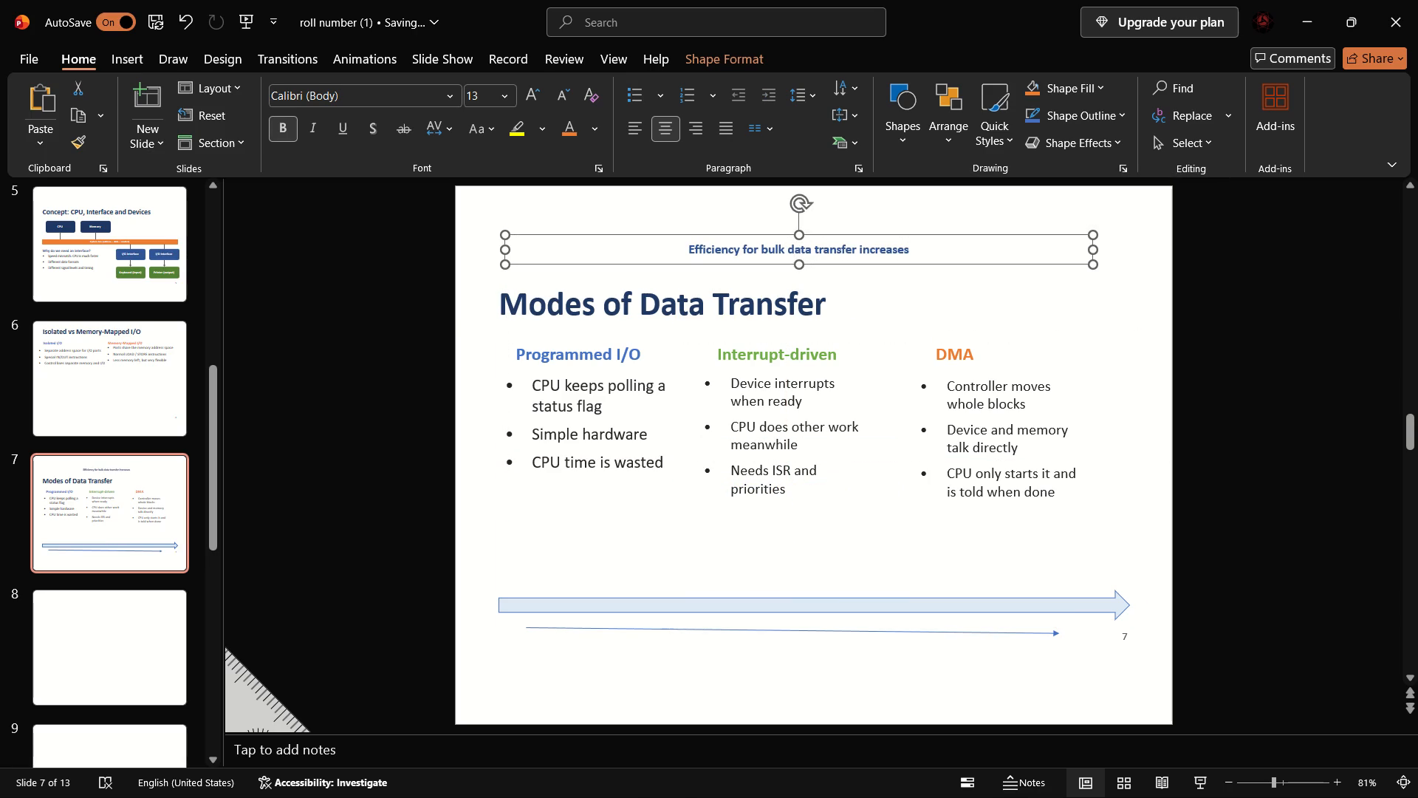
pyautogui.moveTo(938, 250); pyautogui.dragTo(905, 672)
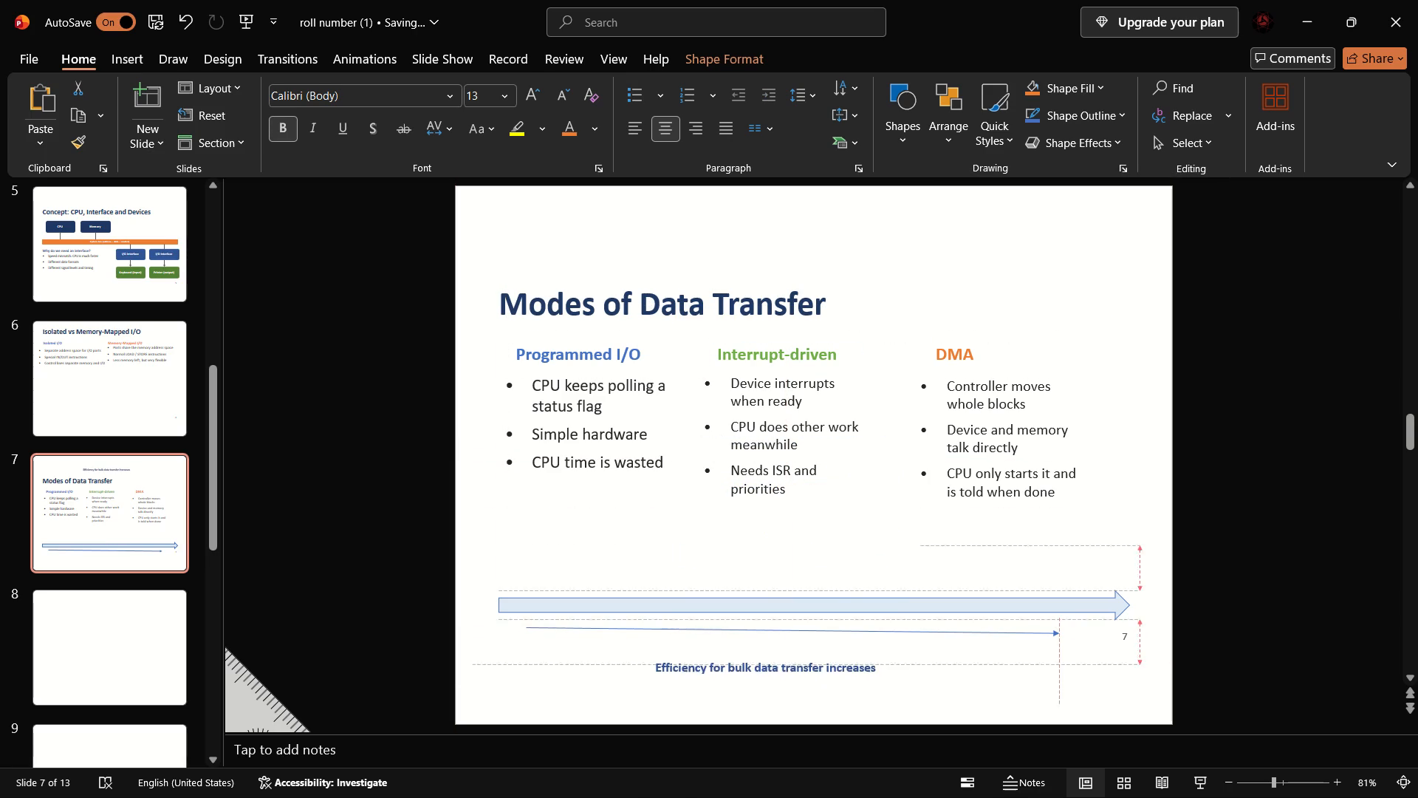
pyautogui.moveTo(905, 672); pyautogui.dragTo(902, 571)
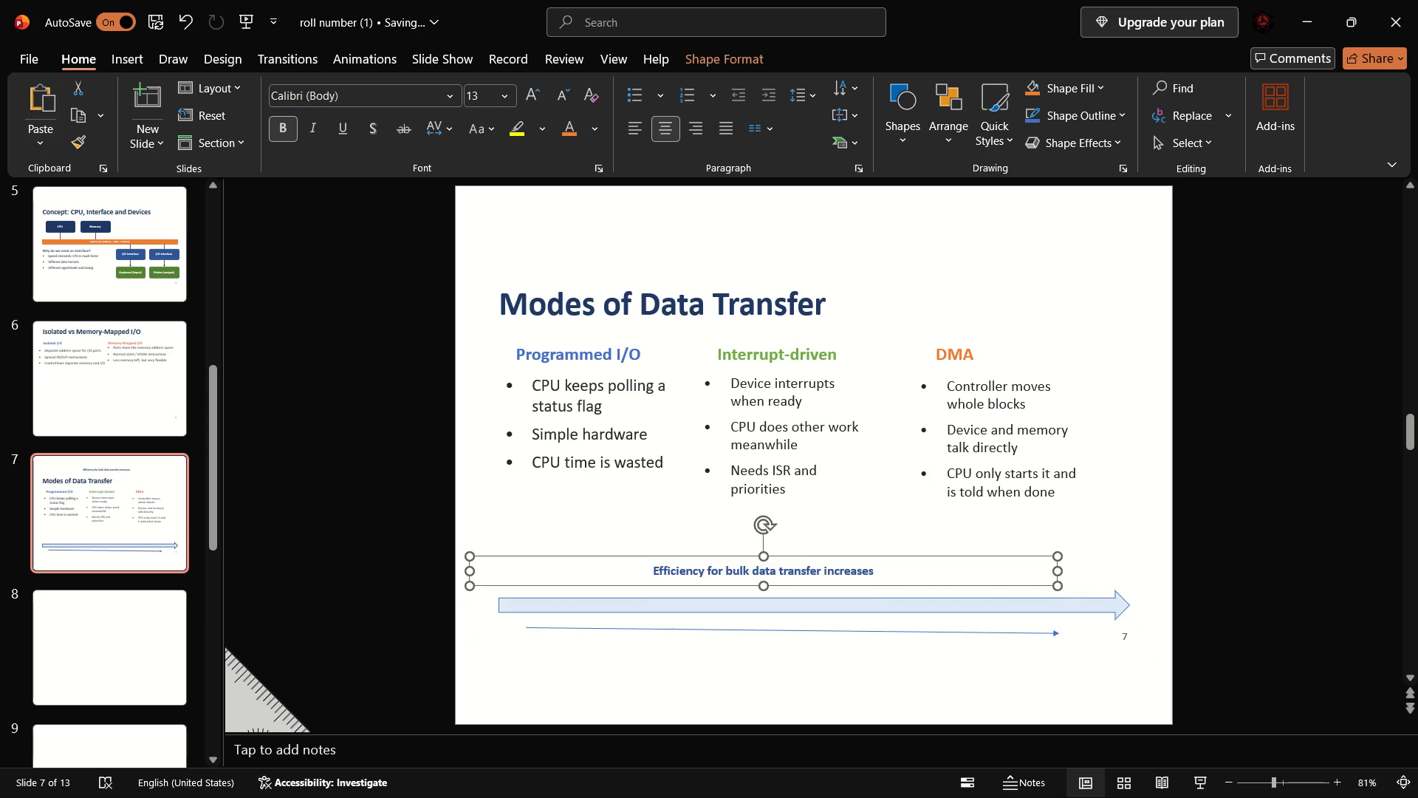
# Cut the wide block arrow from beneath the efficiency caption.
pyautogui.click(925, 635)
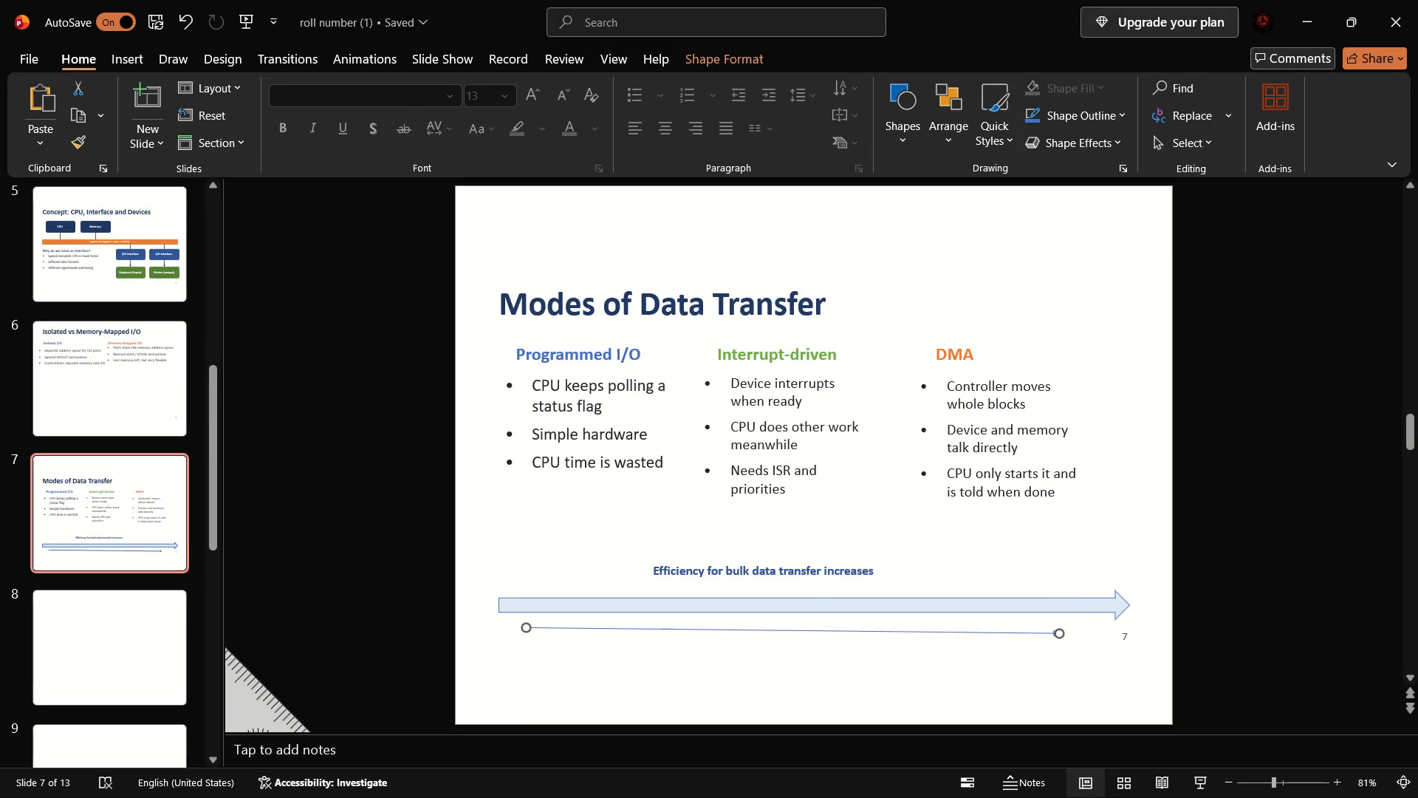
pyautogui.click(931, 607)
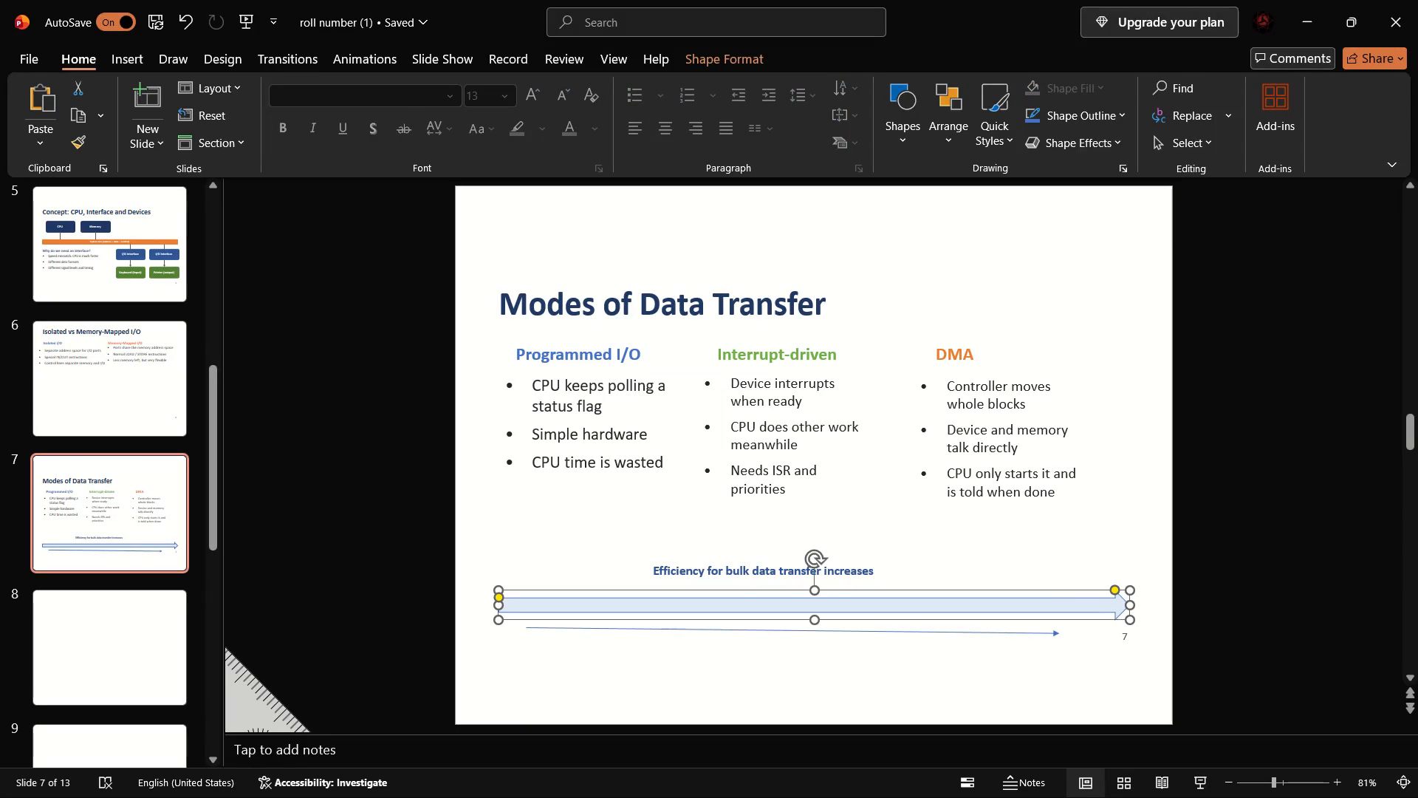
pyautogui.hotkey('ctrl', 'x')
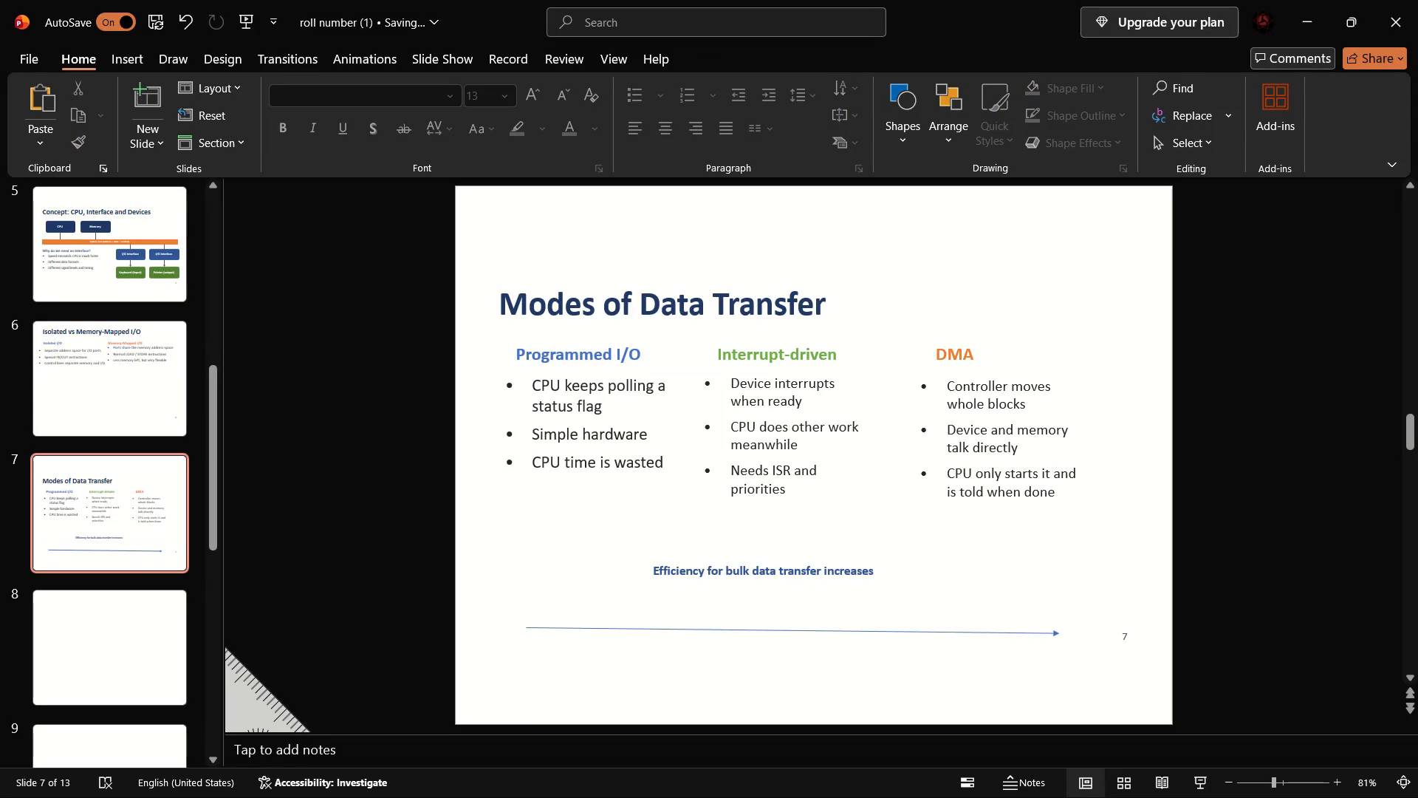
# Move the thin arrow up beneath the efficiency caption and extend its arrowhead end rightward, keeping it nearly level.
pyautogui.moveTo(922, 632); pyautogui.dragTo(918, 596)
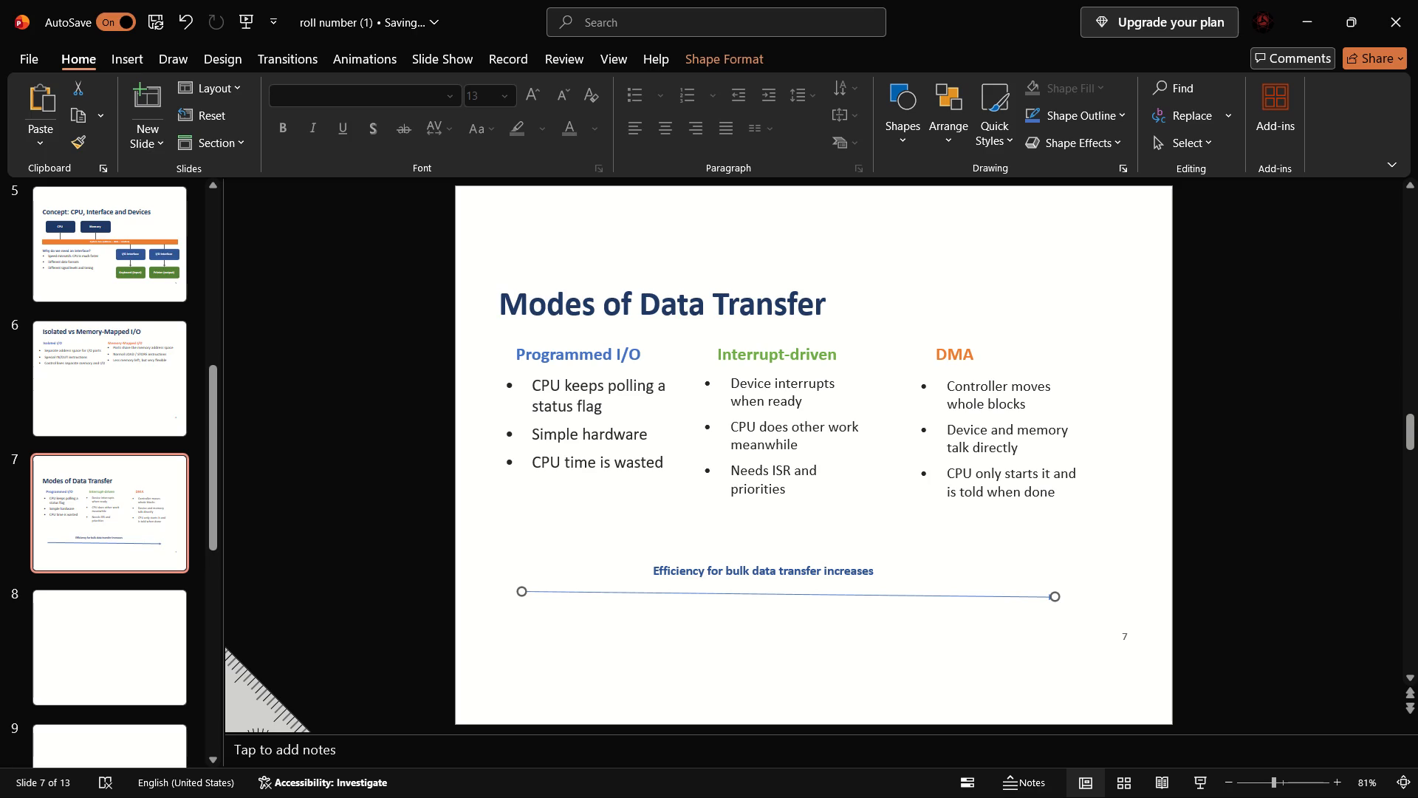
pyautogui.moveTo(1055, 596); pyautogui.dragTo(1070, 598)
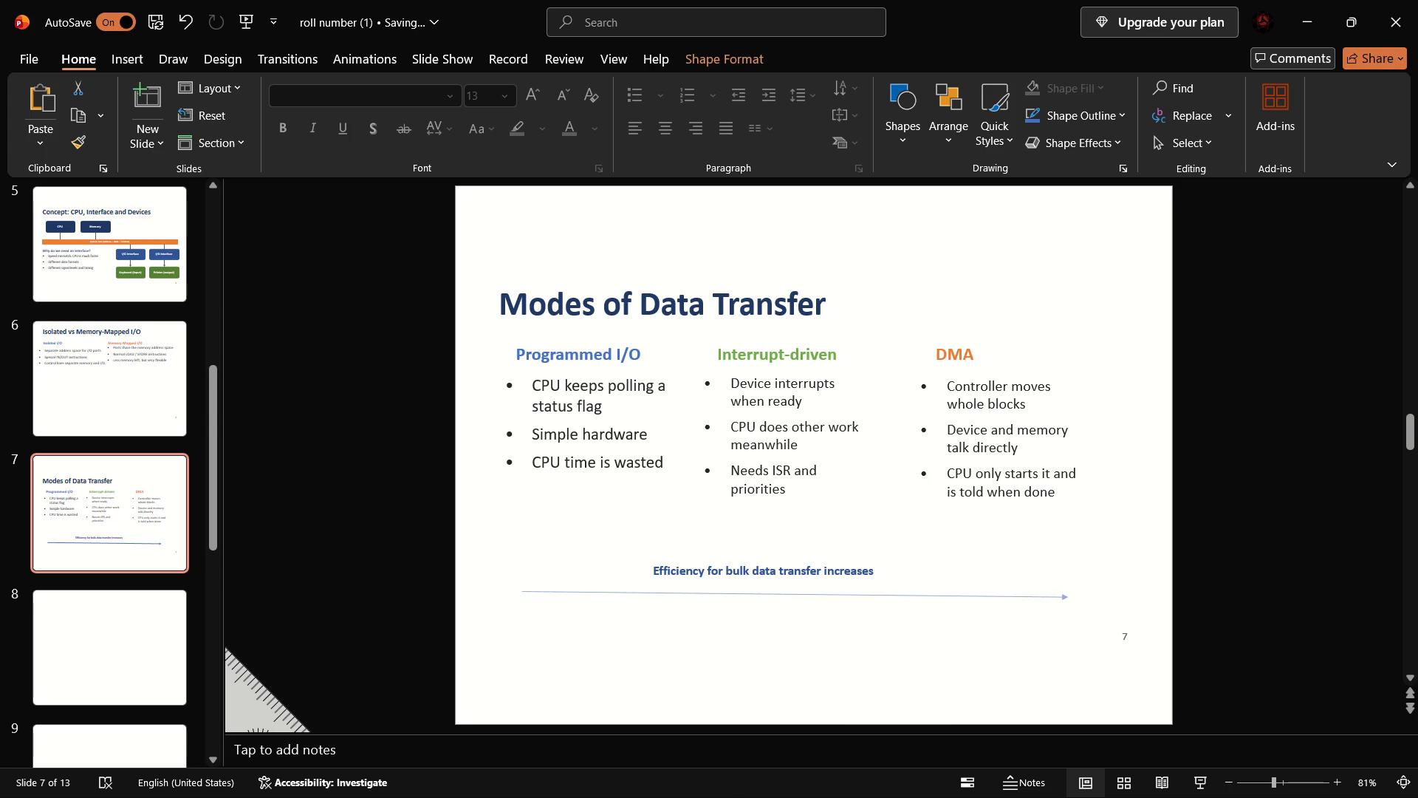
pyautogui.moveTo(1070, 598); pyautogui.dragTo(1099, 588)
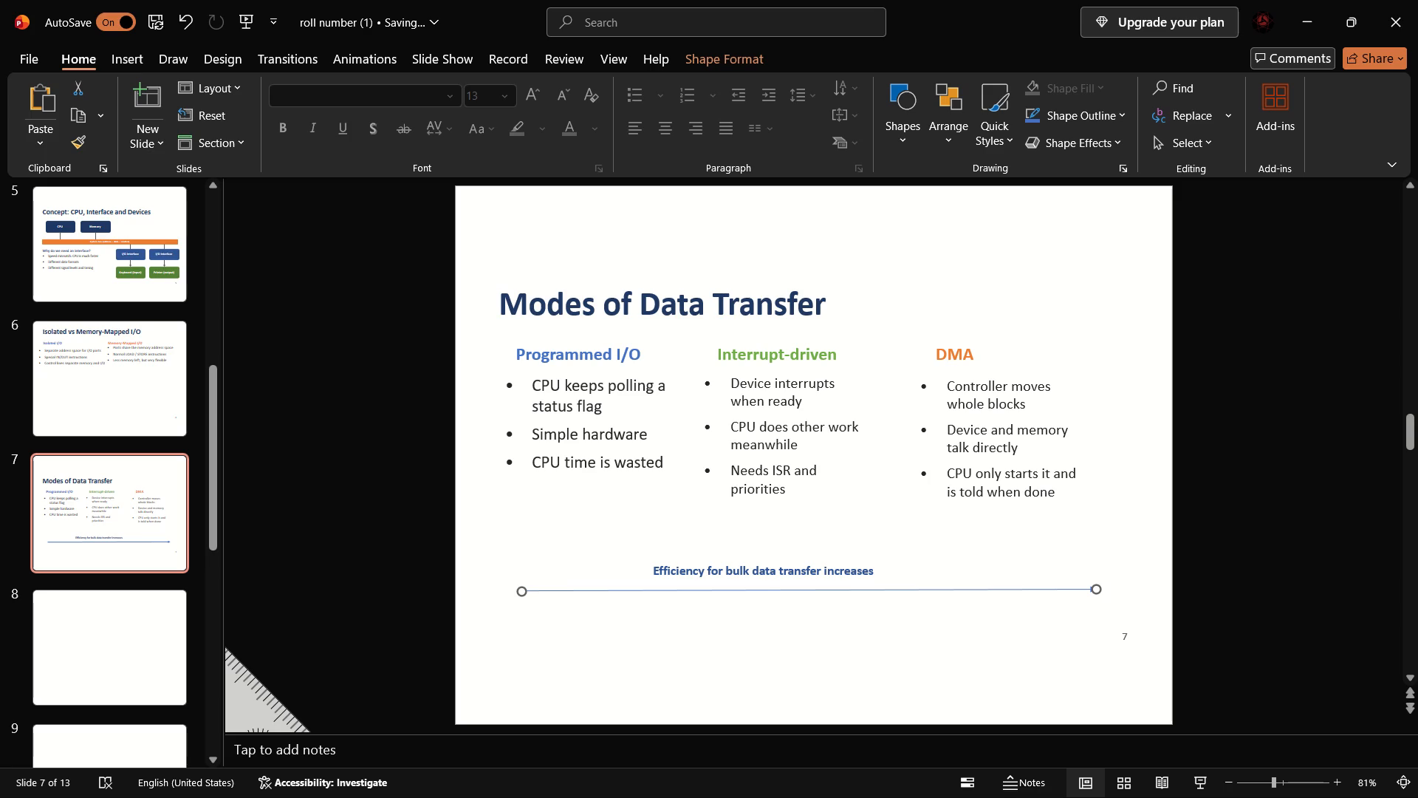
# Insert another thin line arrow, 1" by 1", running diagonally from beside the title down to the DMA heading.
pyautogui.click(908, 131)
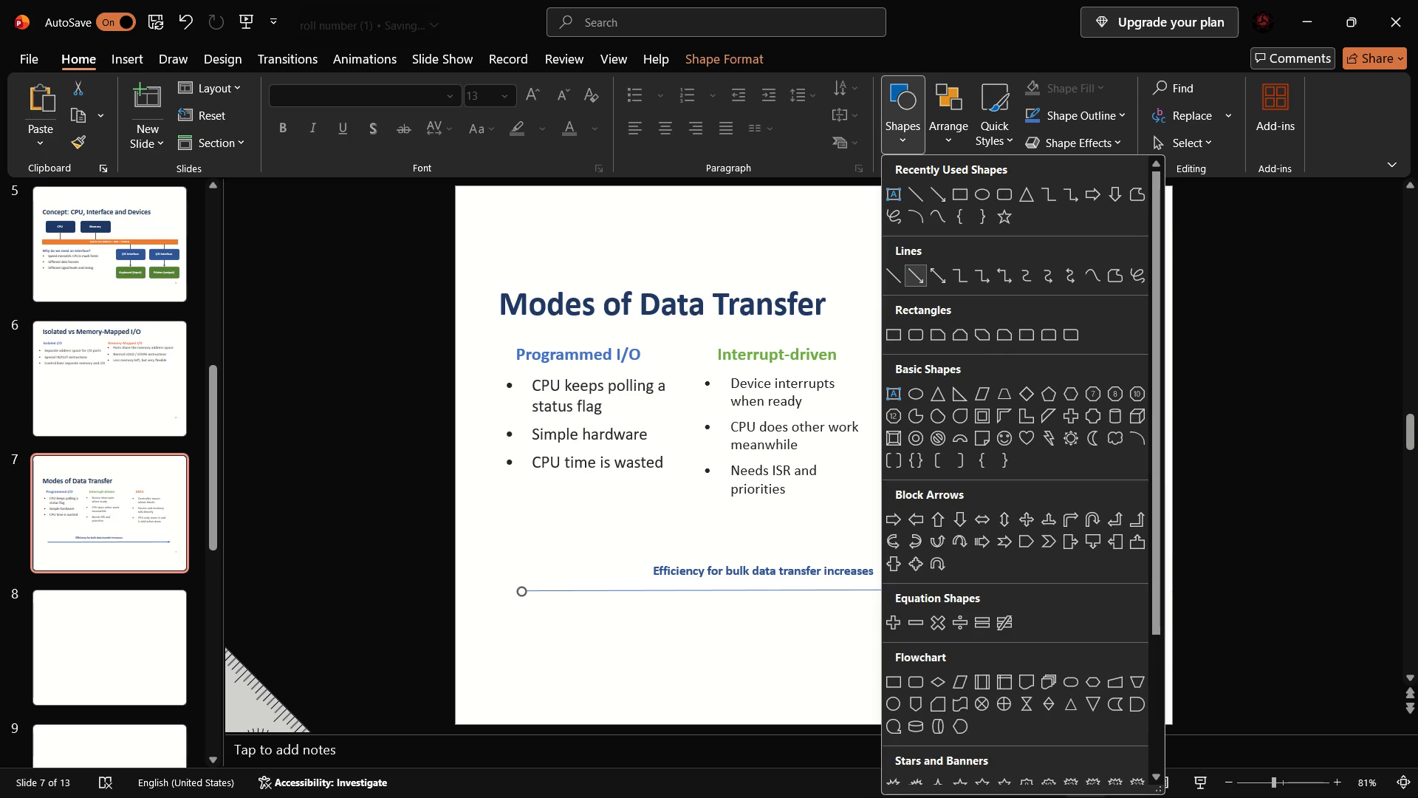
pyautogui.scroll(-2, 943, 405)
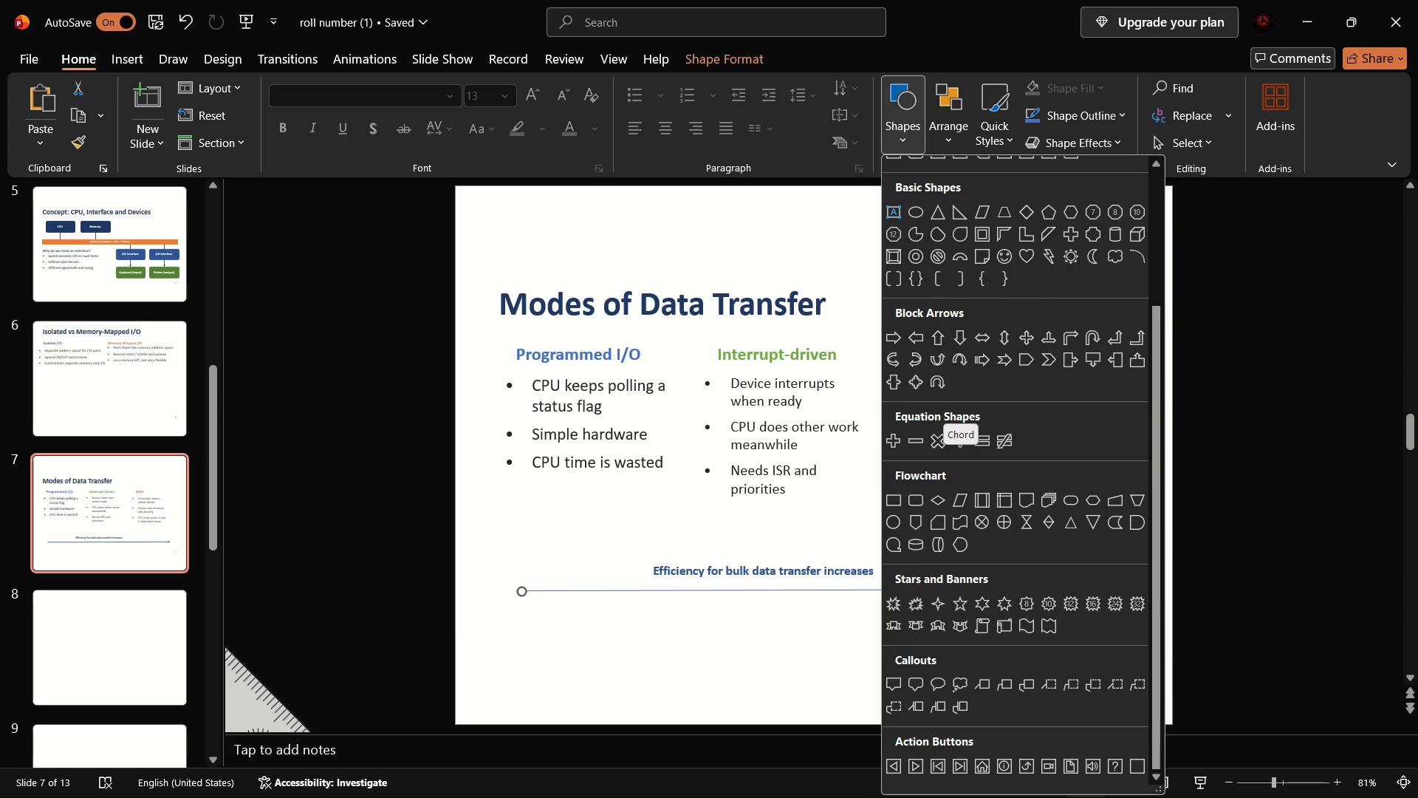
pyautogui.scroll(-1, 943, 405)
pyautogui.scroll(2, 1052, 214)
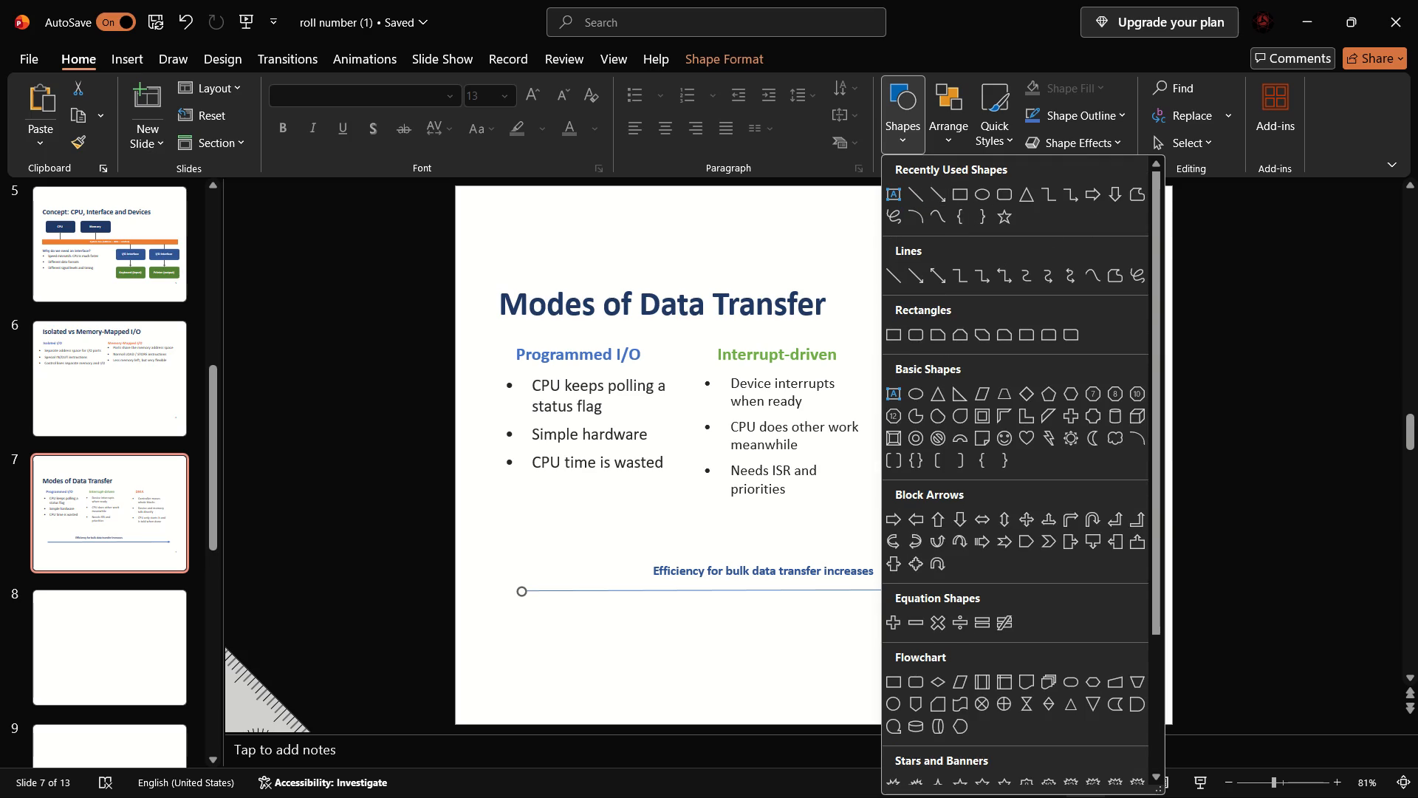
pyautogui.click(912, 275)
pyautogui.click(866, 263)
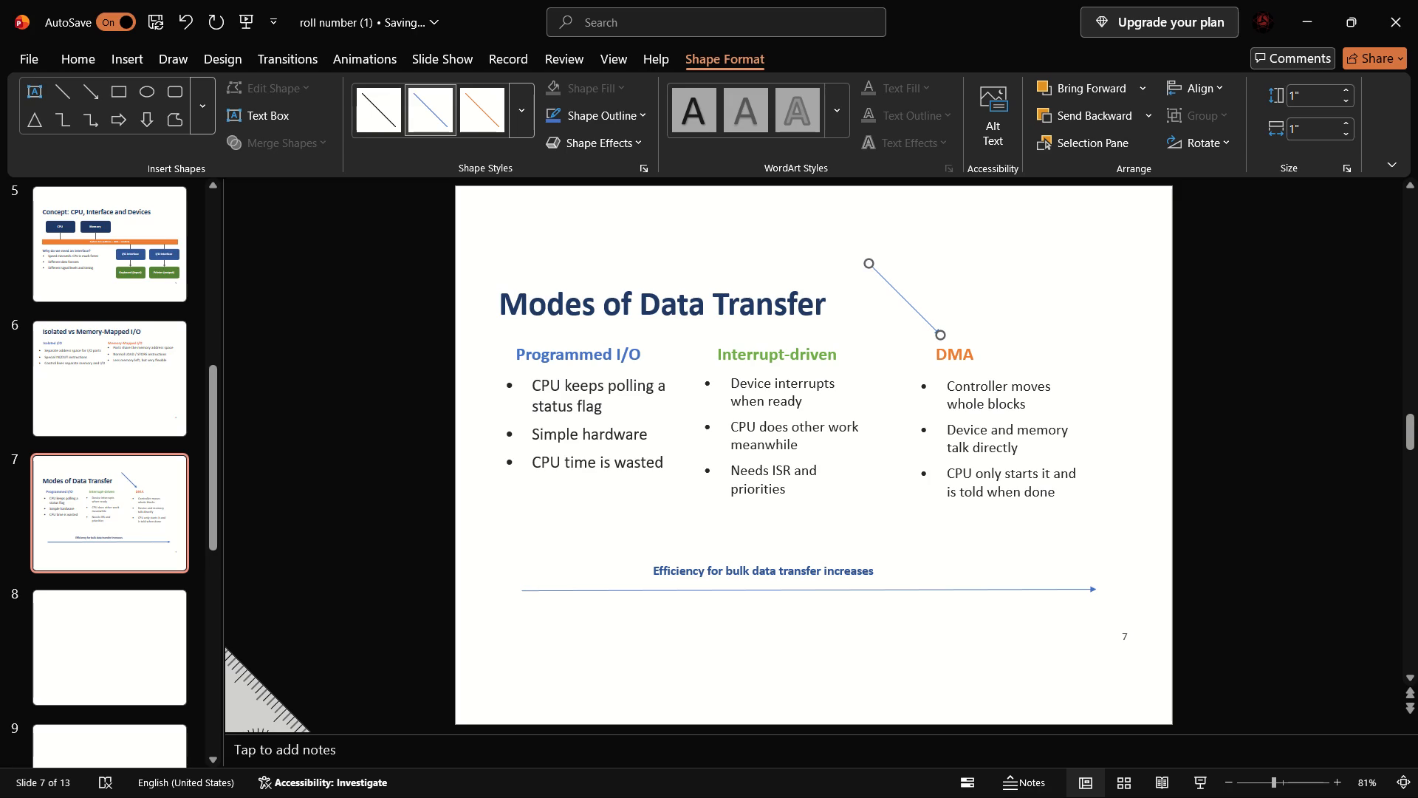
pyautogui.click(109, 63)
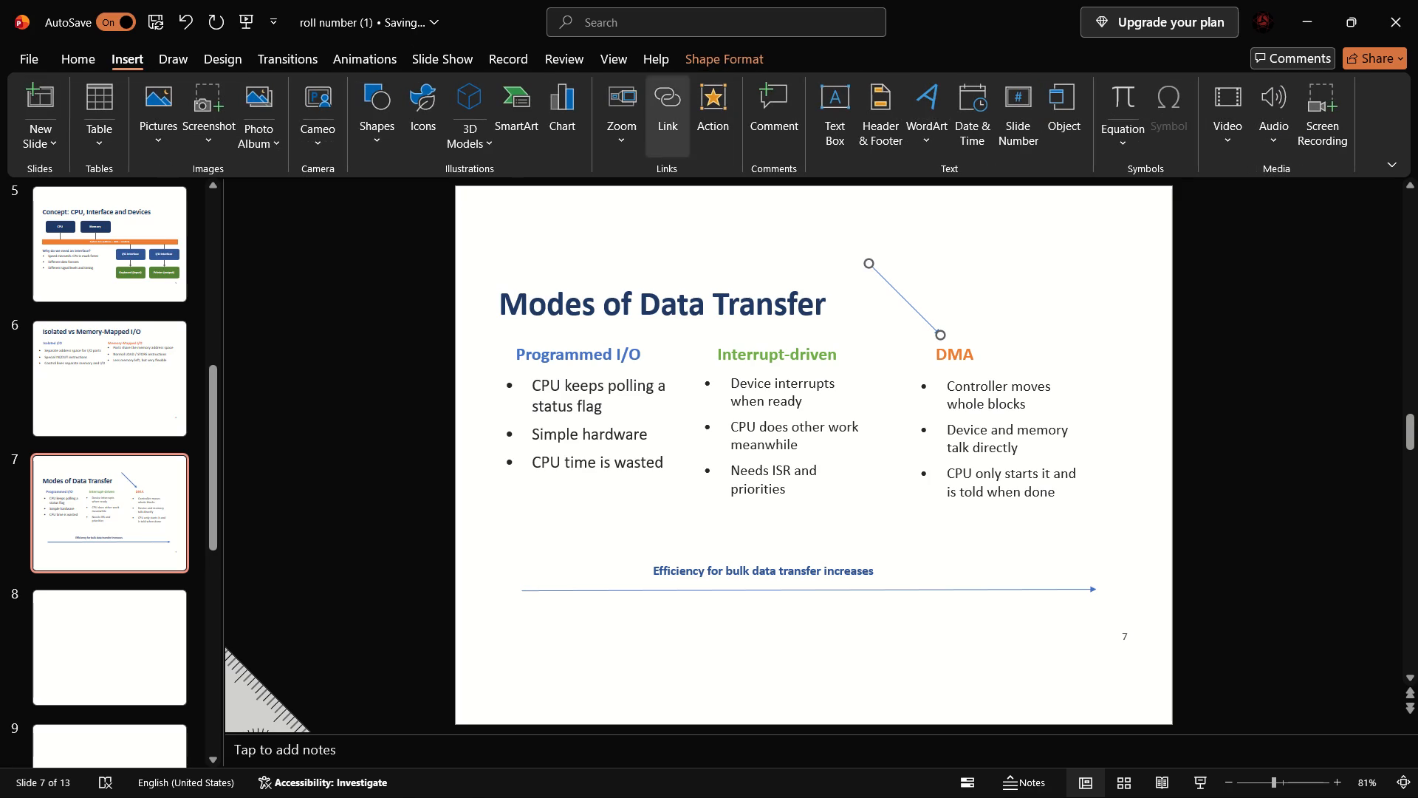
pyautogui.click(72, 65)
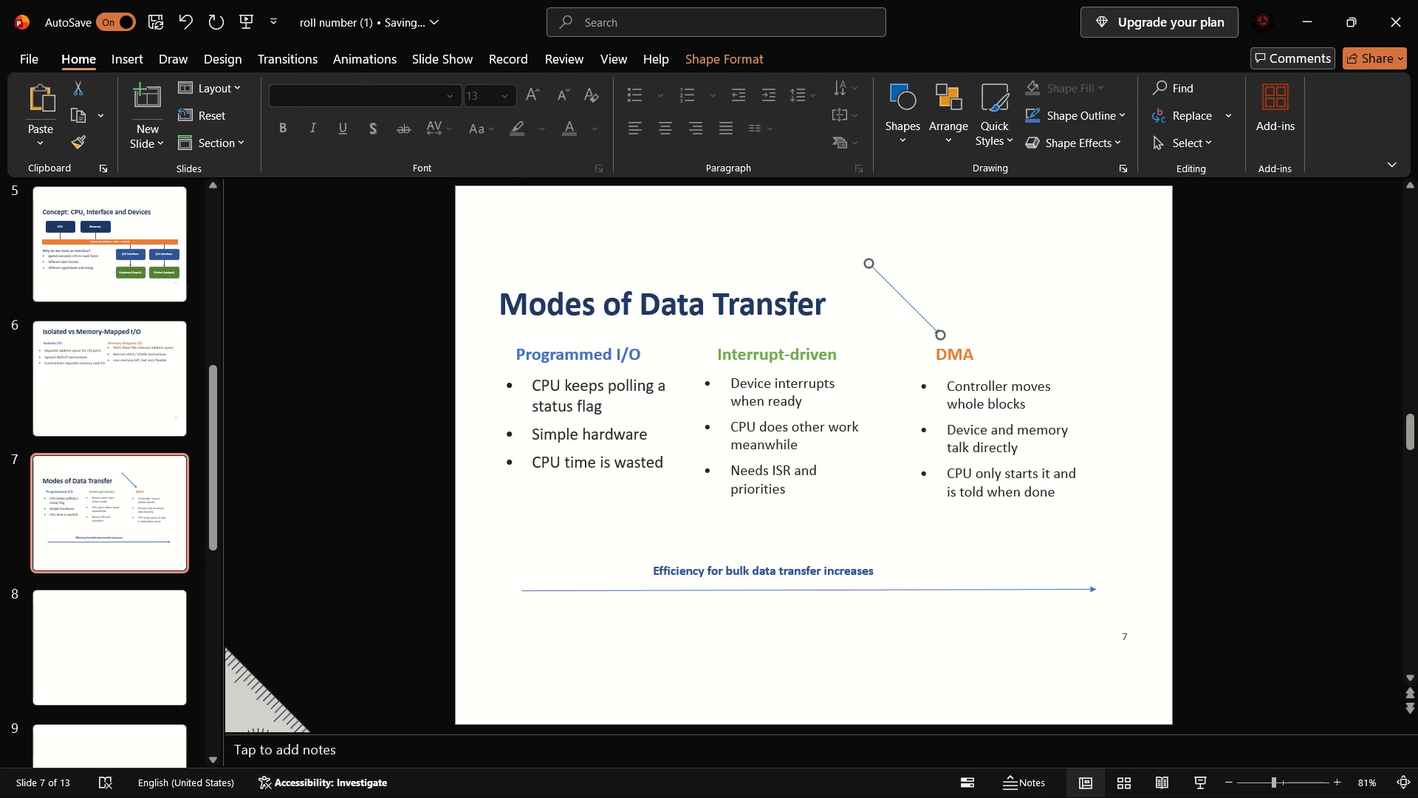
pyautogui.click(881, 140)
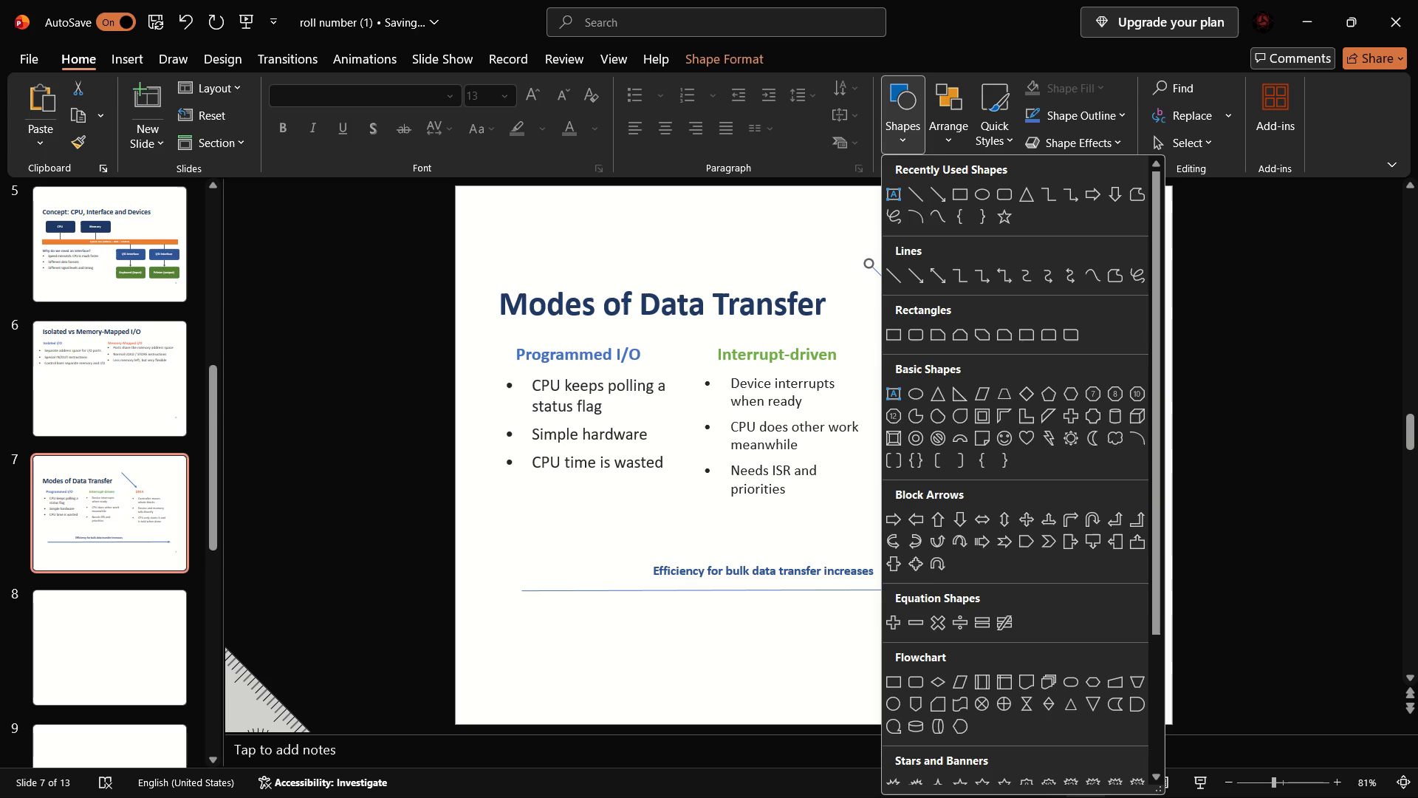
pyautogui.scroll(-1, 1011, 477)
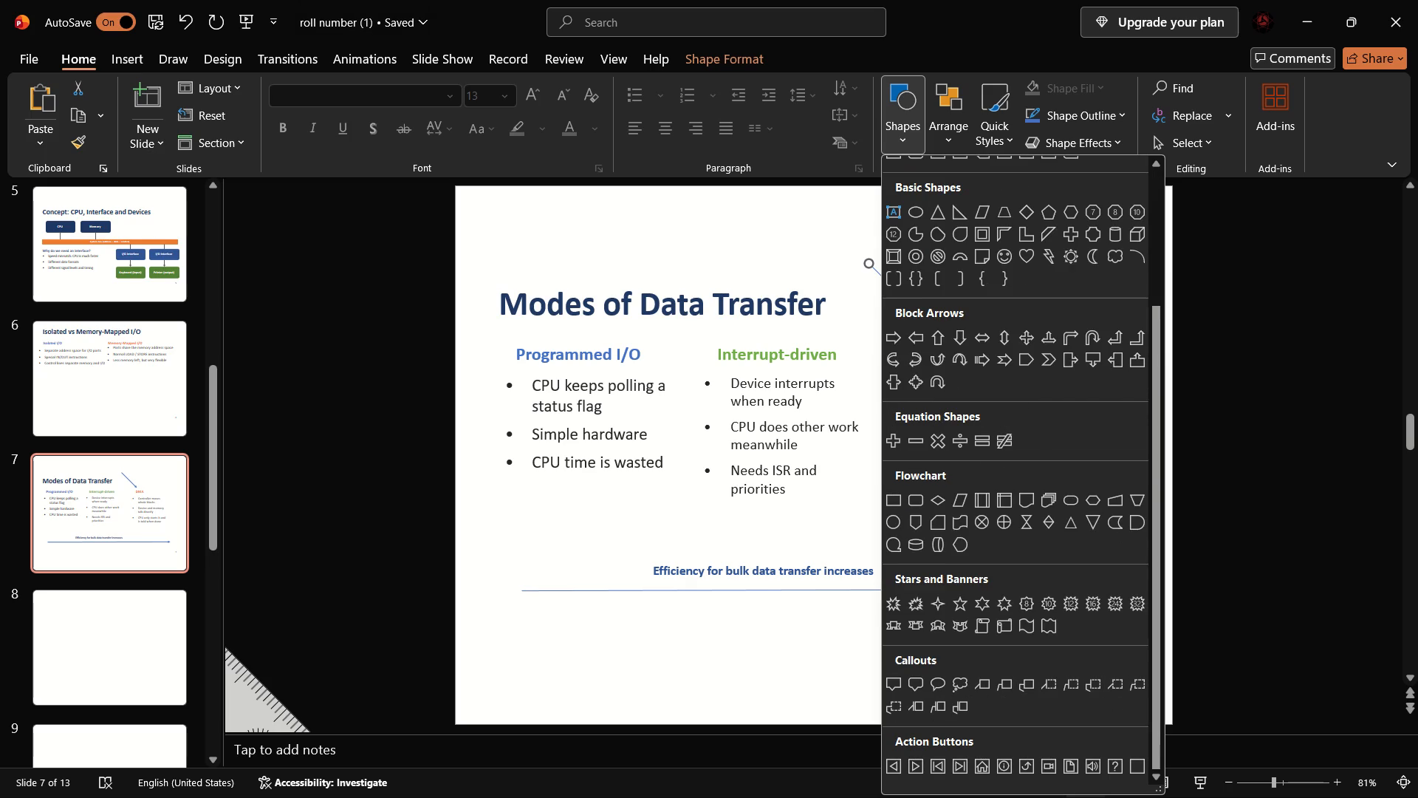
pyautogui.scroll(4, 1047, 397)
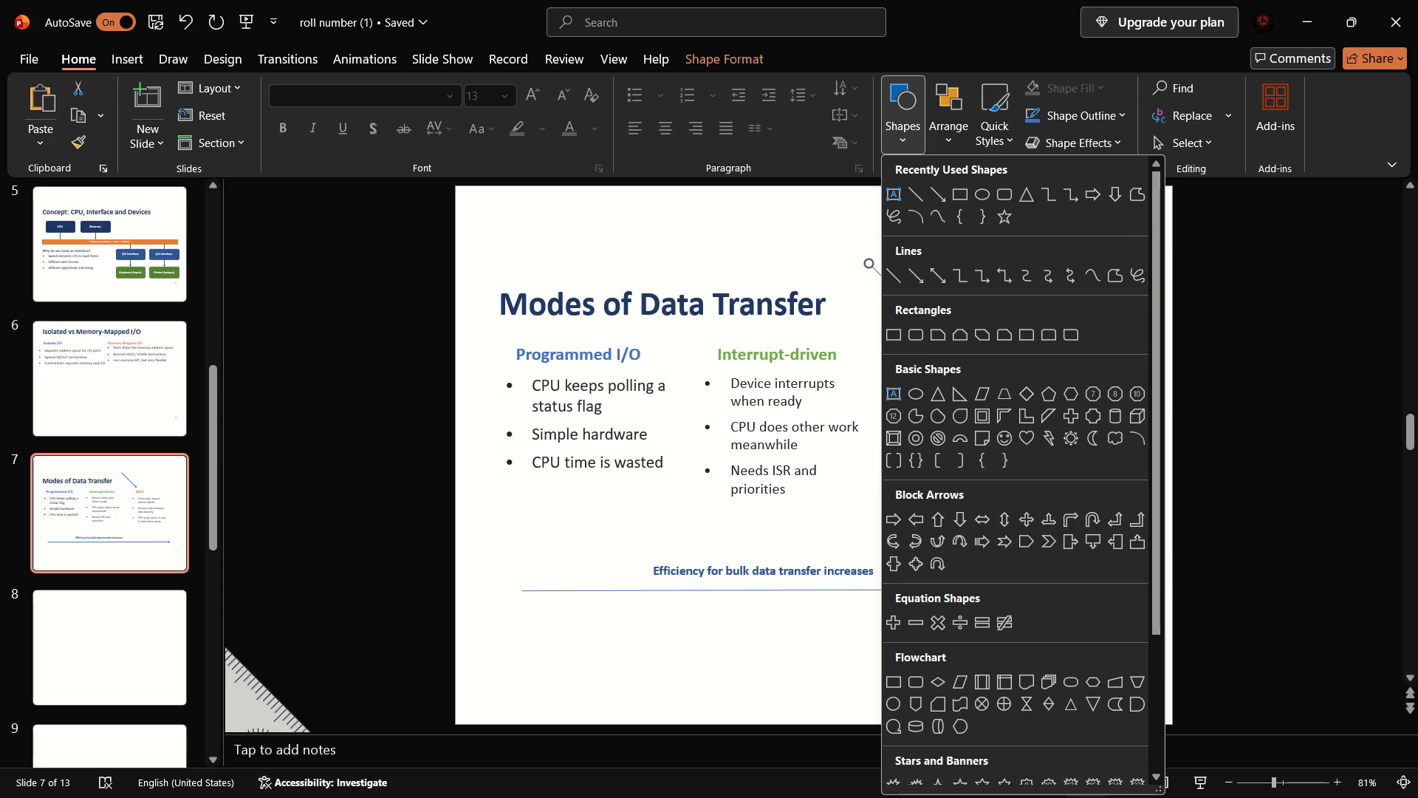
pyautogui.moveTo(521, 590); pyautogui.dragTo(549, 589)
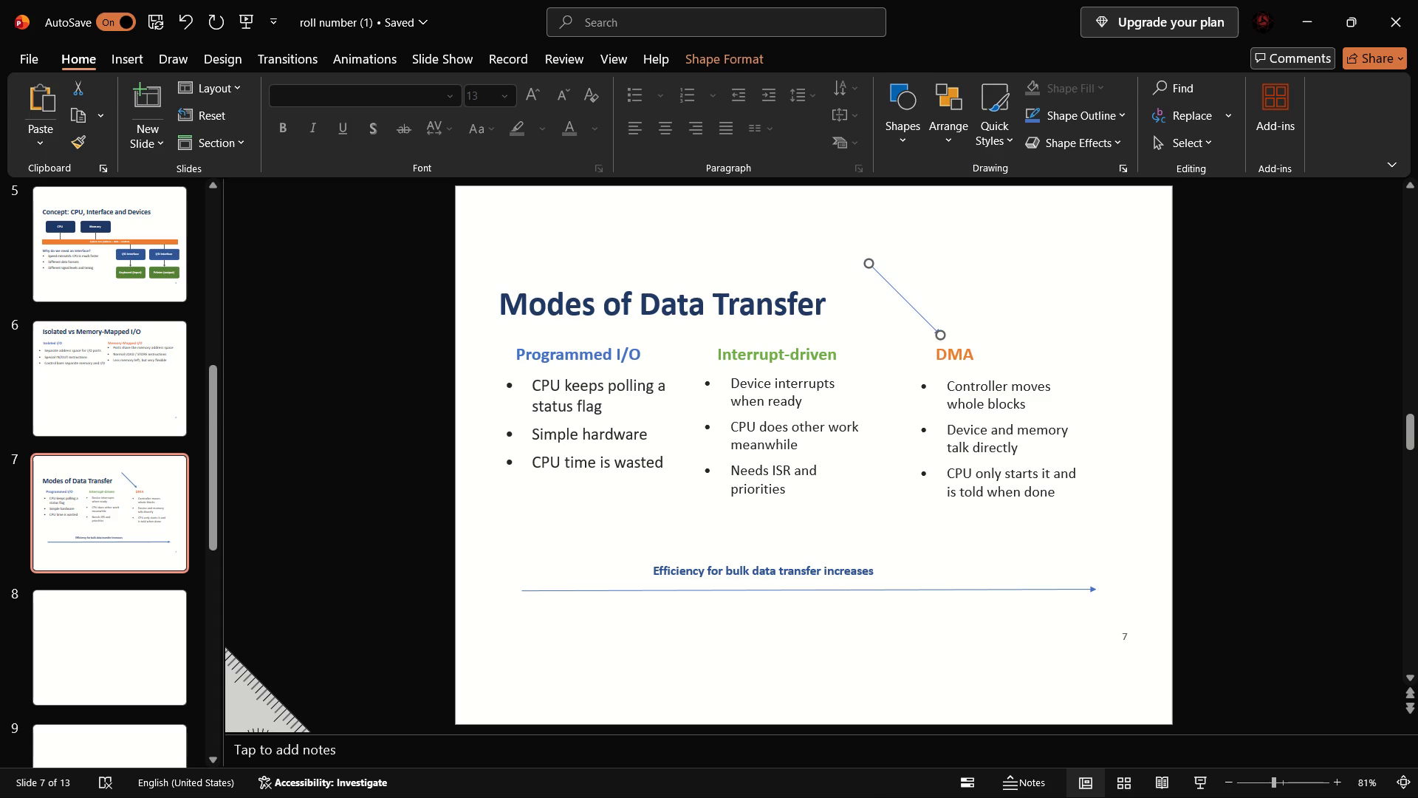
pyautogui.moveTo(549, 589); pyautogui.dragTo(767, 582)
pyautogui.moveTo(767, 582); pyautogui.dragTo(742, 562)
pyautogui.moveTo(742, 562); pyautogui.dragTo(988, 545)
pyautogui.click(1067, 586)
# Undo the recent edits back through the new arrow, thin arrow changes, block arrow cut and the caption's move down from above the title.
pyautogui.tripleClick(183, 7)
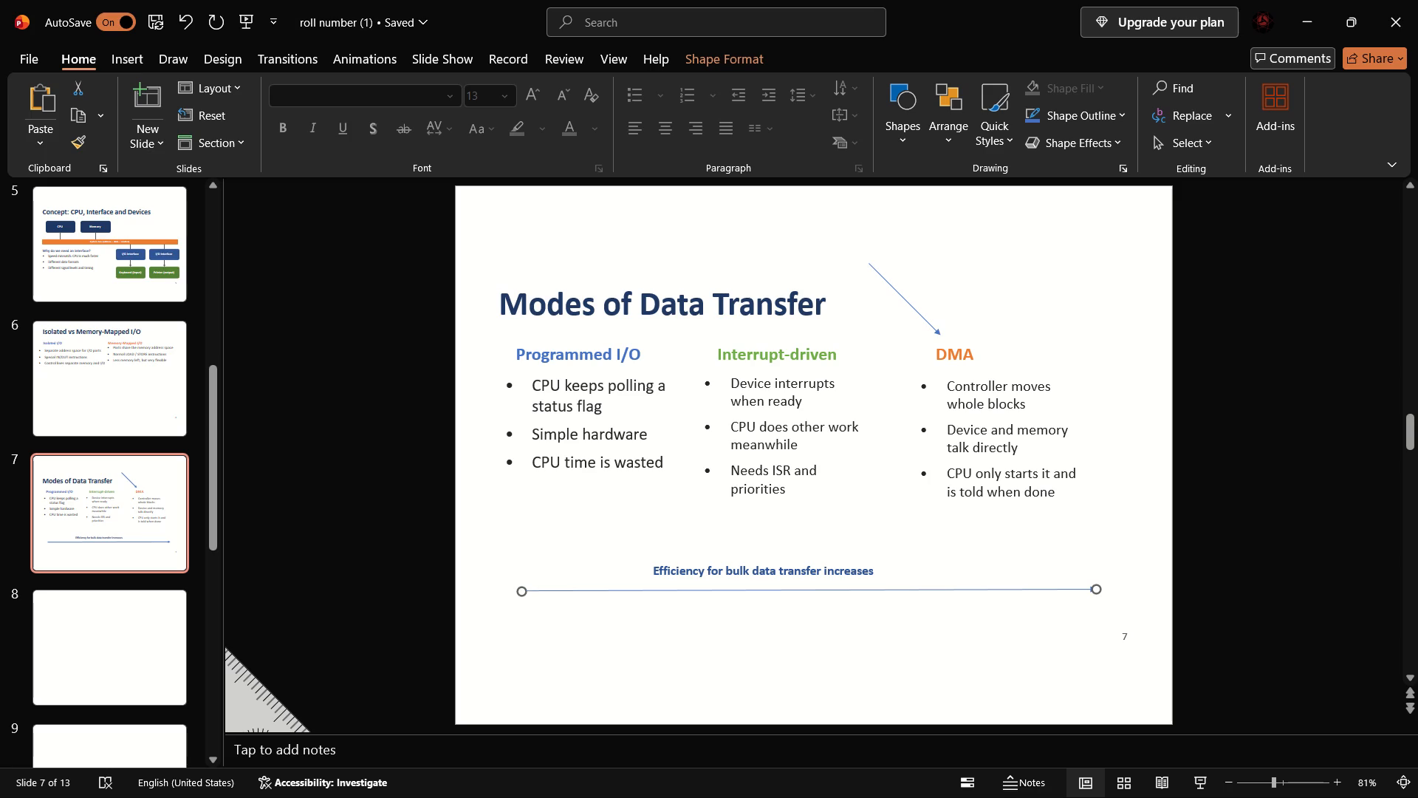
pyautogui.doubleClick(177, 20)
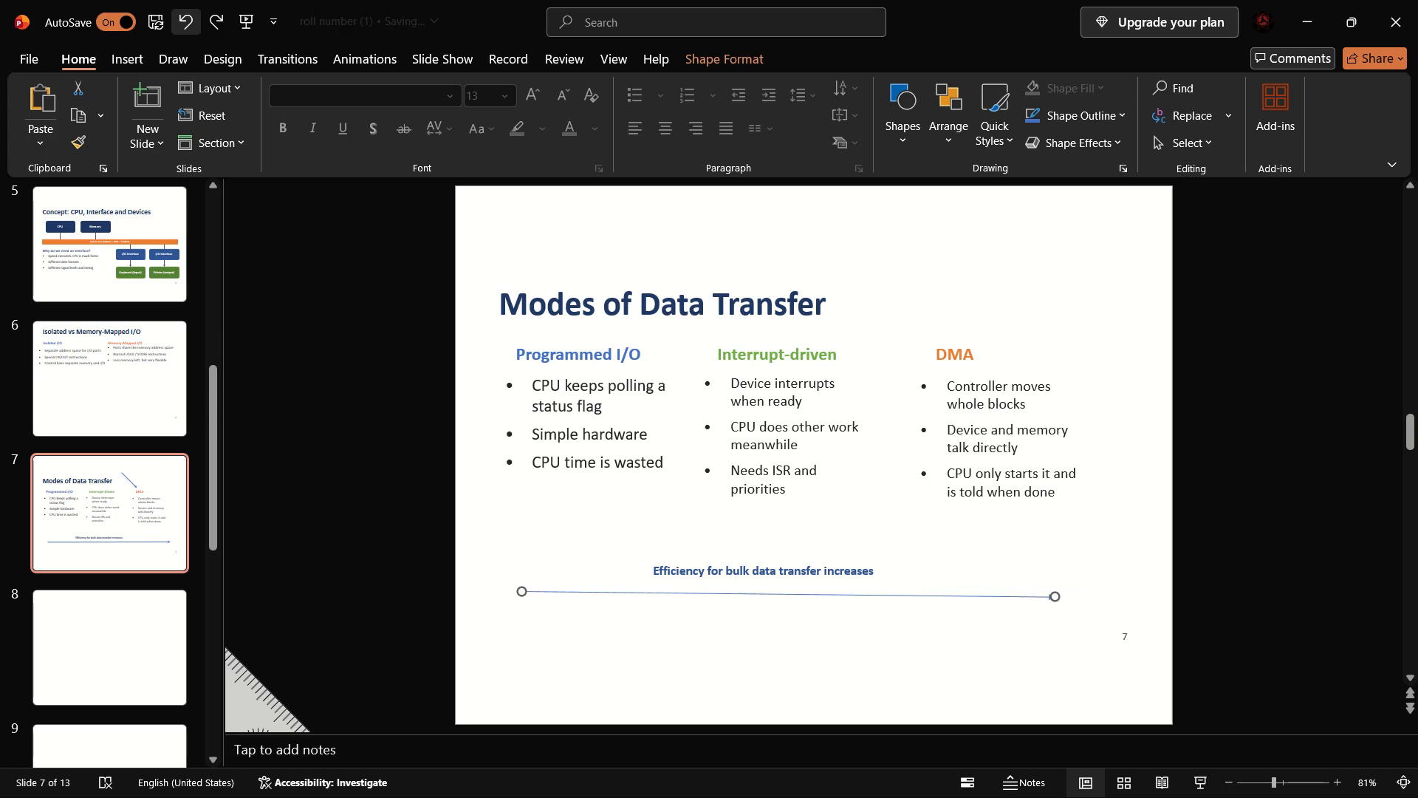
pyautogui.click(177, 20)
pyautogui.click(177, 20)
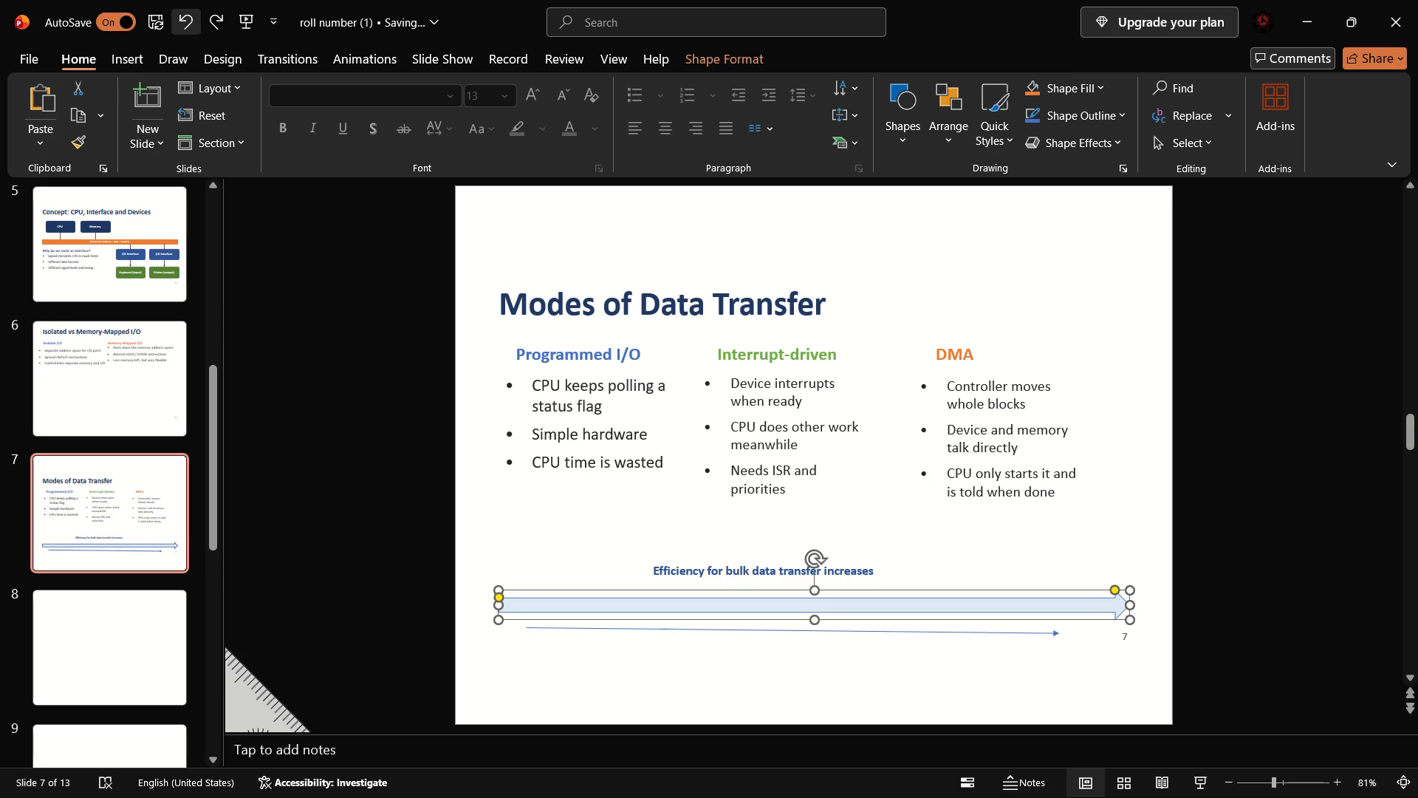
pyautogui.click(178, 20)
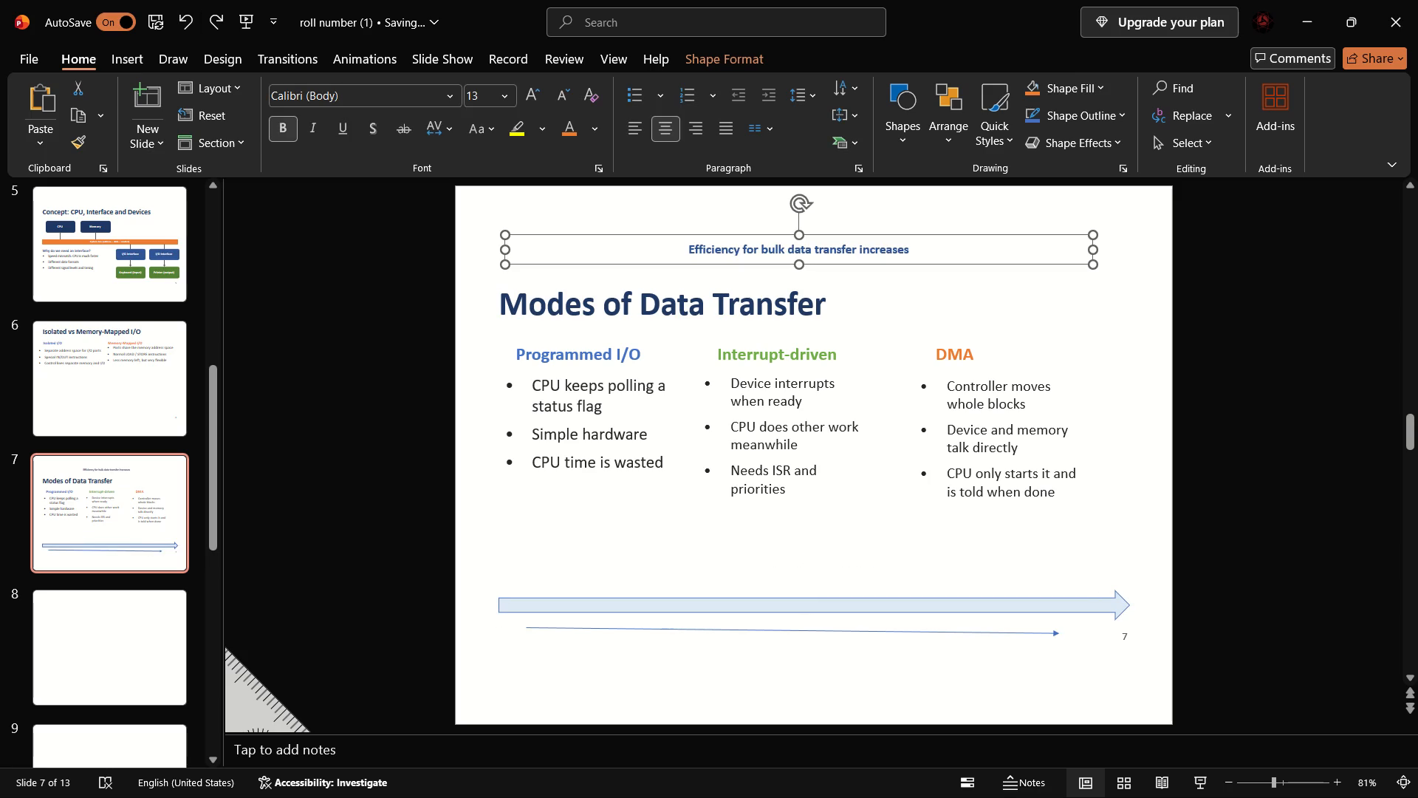
# Cut the thin line arrow lying below the block arrow.
pyautogui.click(905, 630)
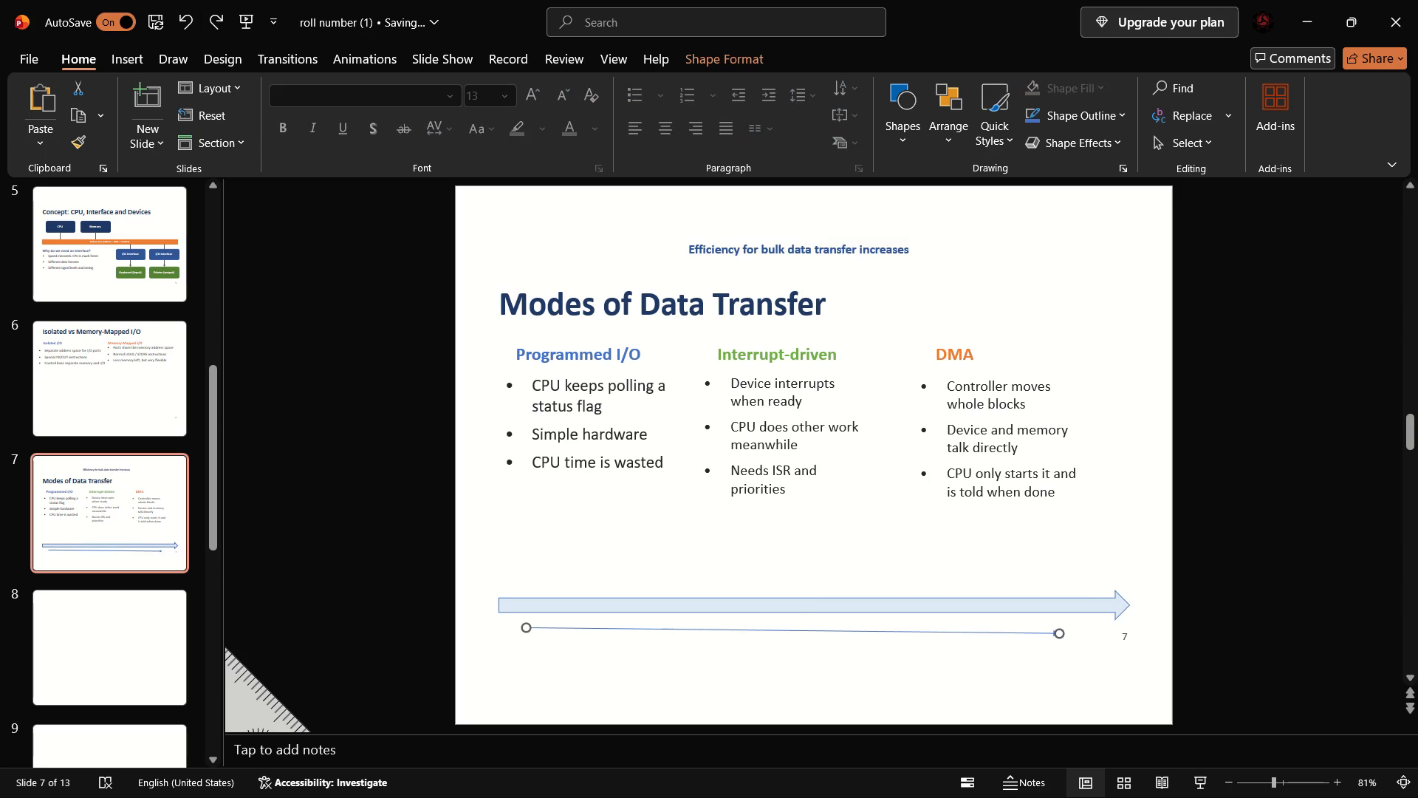
pyautogui.hotkey('ctrl', 'x')
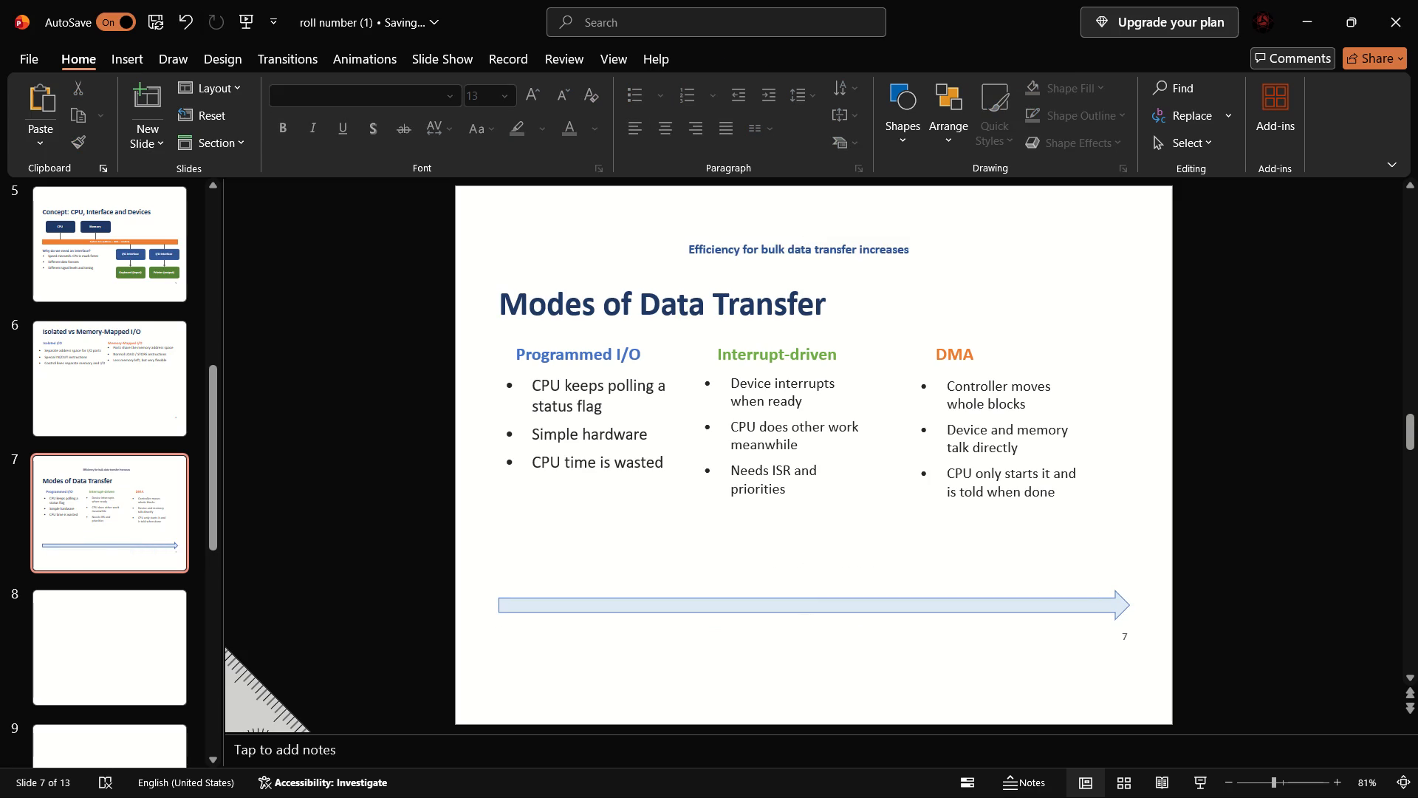
# Move the efficiency caption from above the Modes of Data Transfer title down onto the block arrow.
pyautogui.click(819, 250)
pyautogui.moveTo(966, 255); pyautogui.dragTo(901, 355)
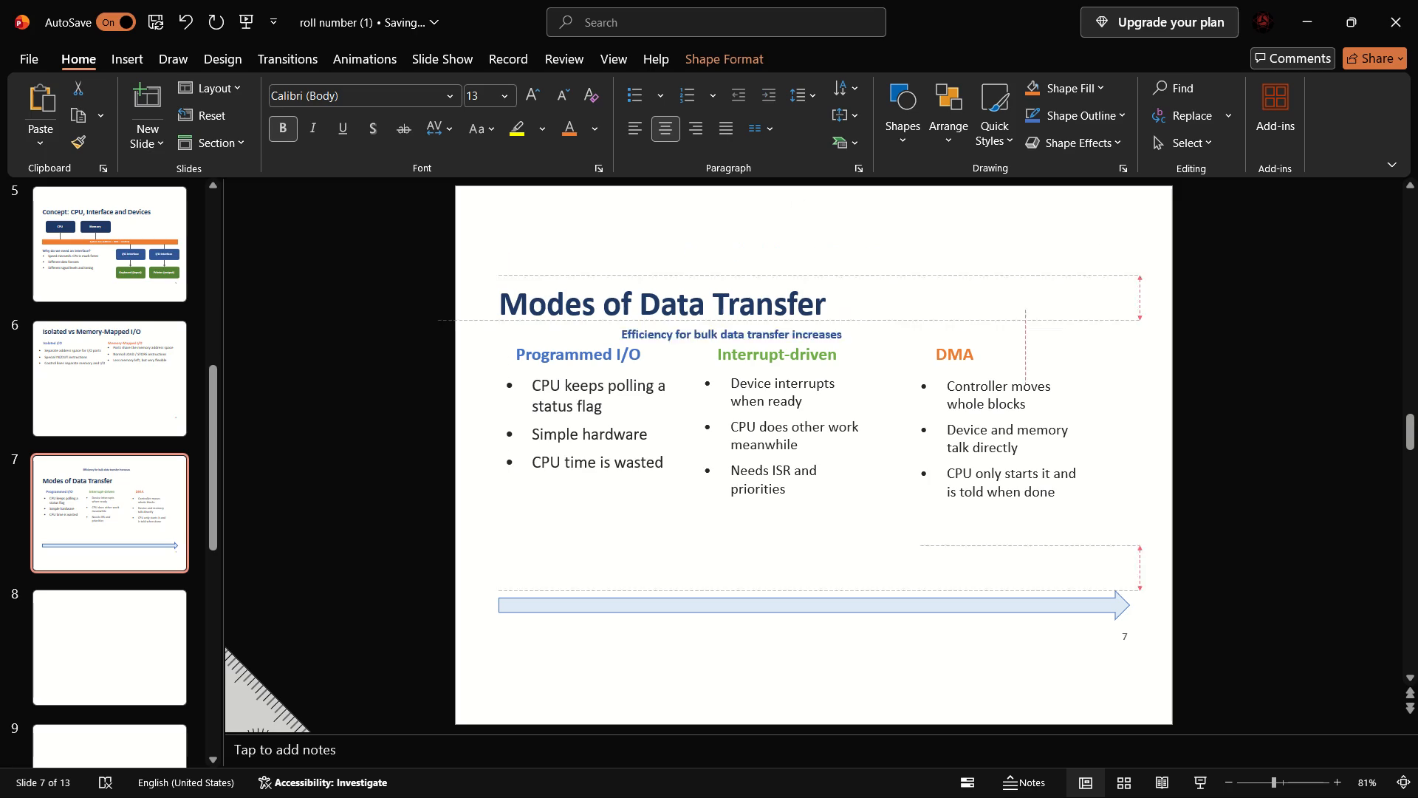
pyautogui.moveTo(901, 355); pyautogui.dragTo(936, 585)
pyautogui.moveTo(902, 584); pyautogui.dragTo(902, 585)
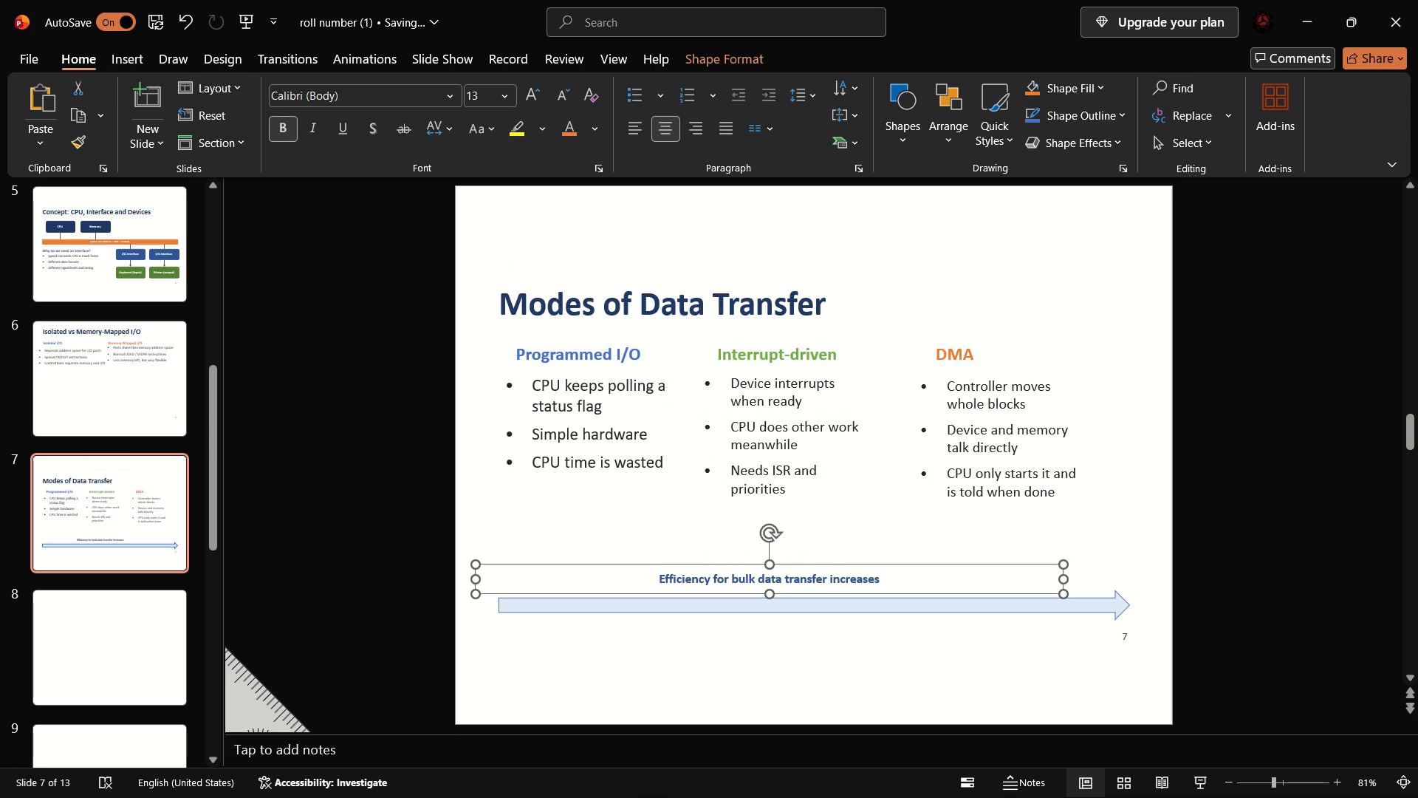
pyautogui.moveTo(902, 585); pyautogui.dragTo(920, 613)
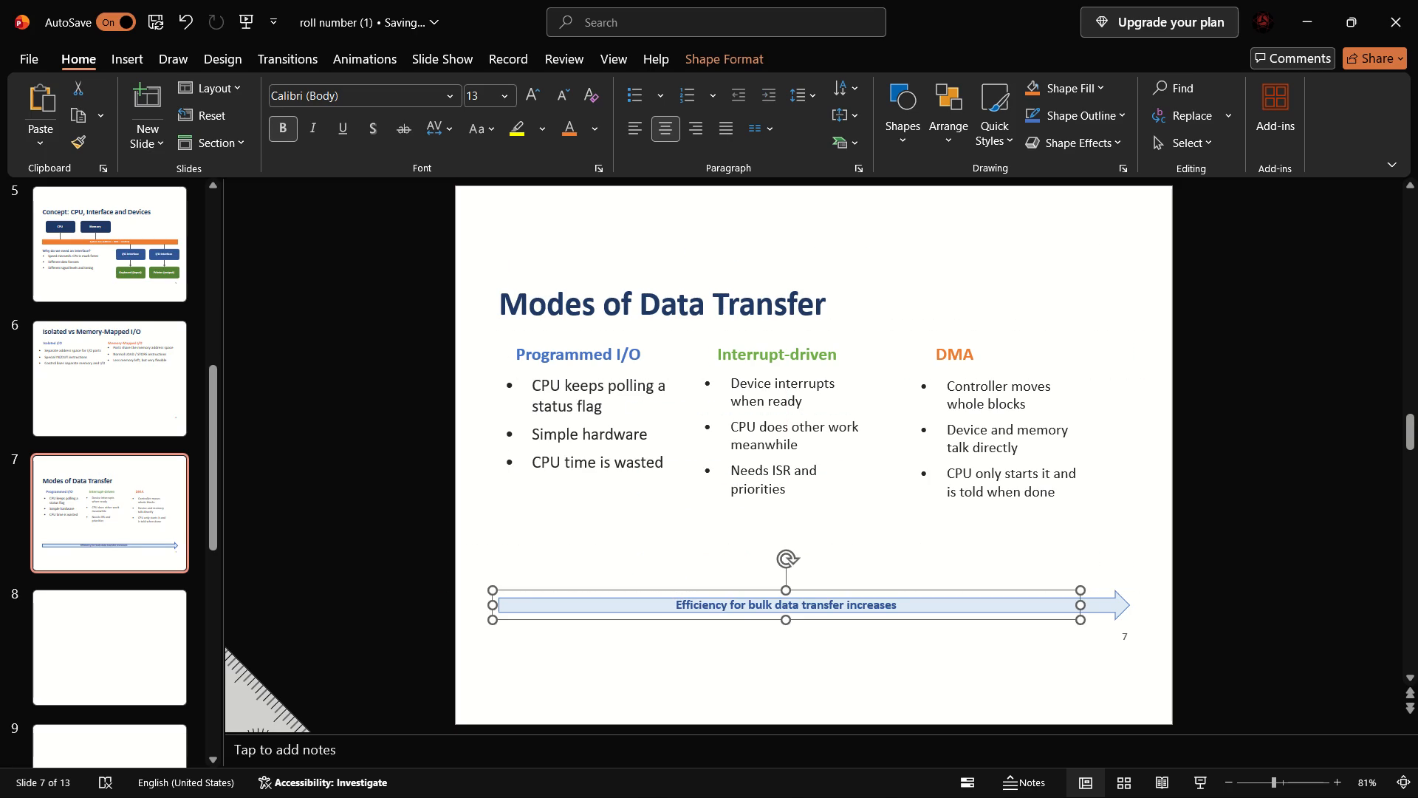
# Move the efficiency caption and the block arrow up to just beneath the three columns, keeping the caption over the arrow's shaft.
pyautogui.moveTo(480, 537); pyautogui.dragTo(857, 652)
pyautogui.rightClick(857, 652)
pyautogui.moveTo(481, 542); pyautogui.dragTo(1176, 635)
pyautogui.moveTo(1127, 574); pyautogui.dragTo(1072, 588)
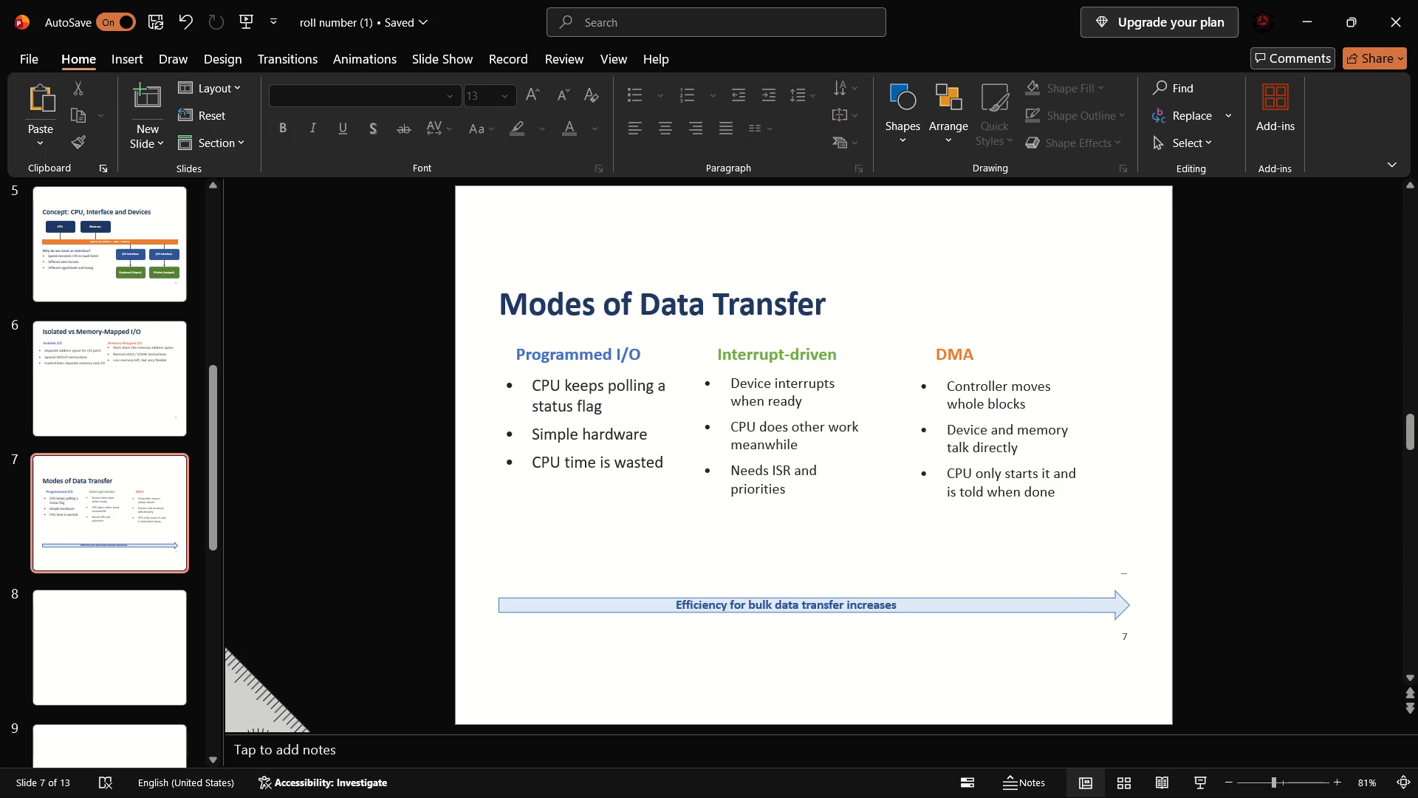
pyautogui.moveTo(1072, 588); pyautogui.dragTo(476, 678)
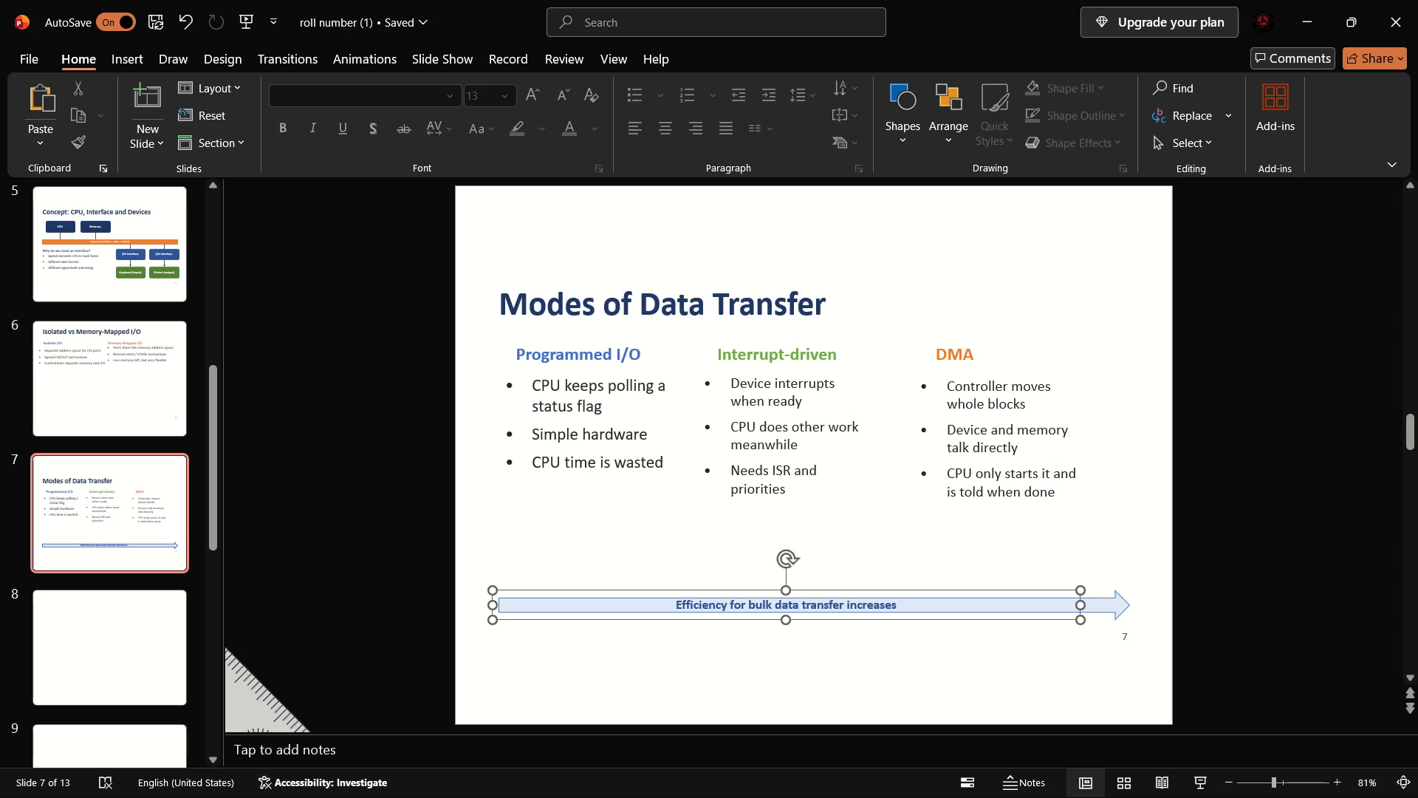
pyautogui.moveTo(948, 611); pyautogui.dragTo(953, 548)
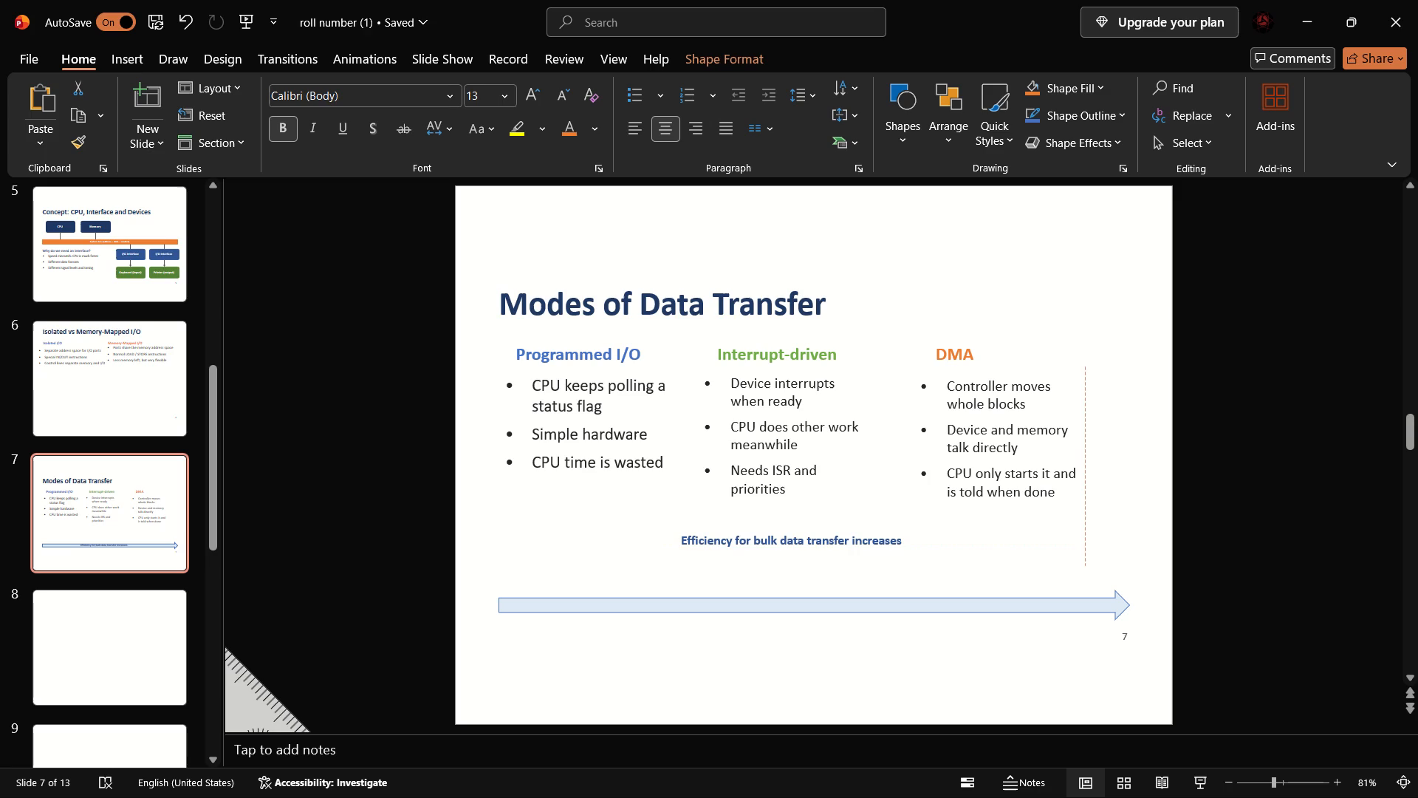
pyautogui.moveTo(953, 548); pyautogui.dragTo(953, 548)
pyautogui.moveTo(879, 604); pyautogui.dragTo(880, 545)
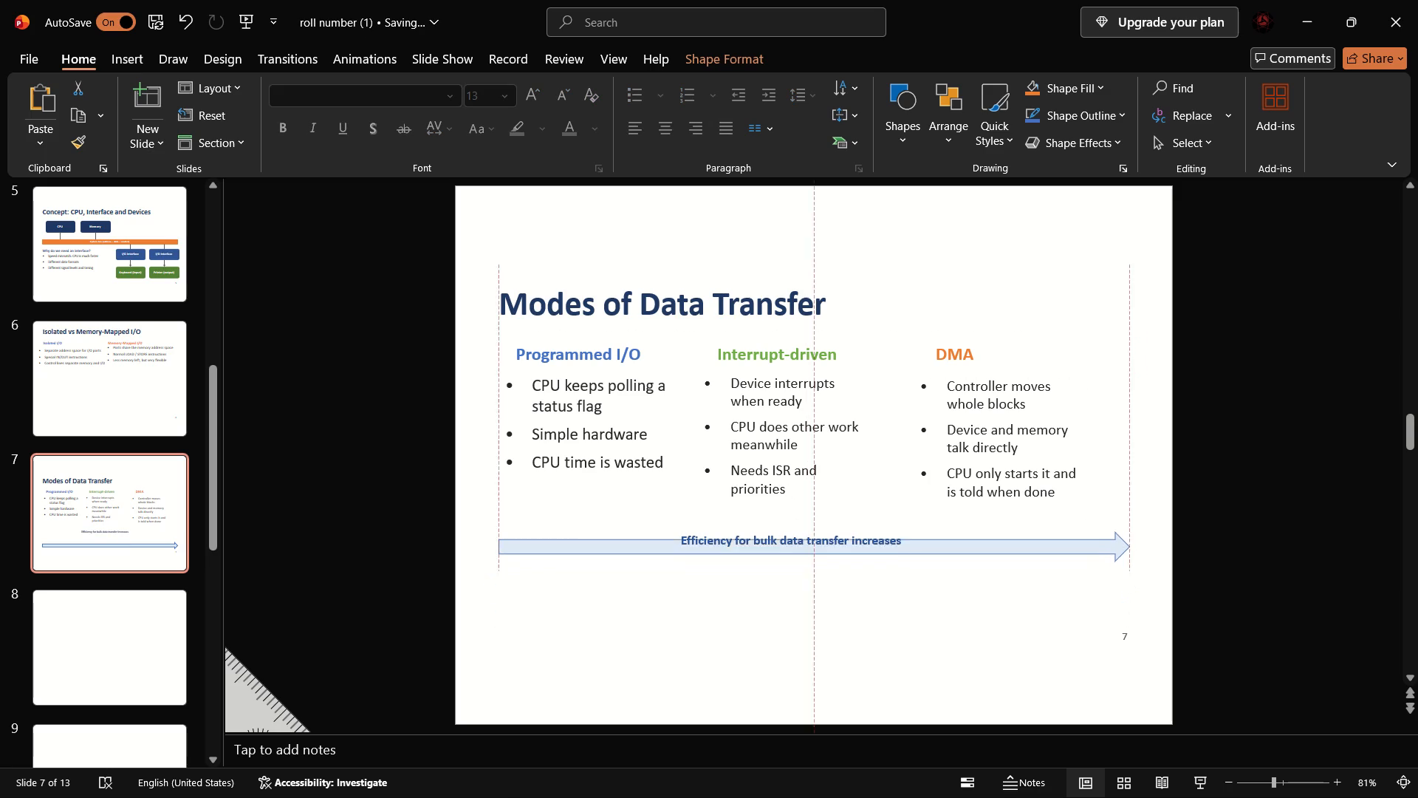
pyautogui.moveTo(880, 545); pyautogui.dragTo(882, 539)
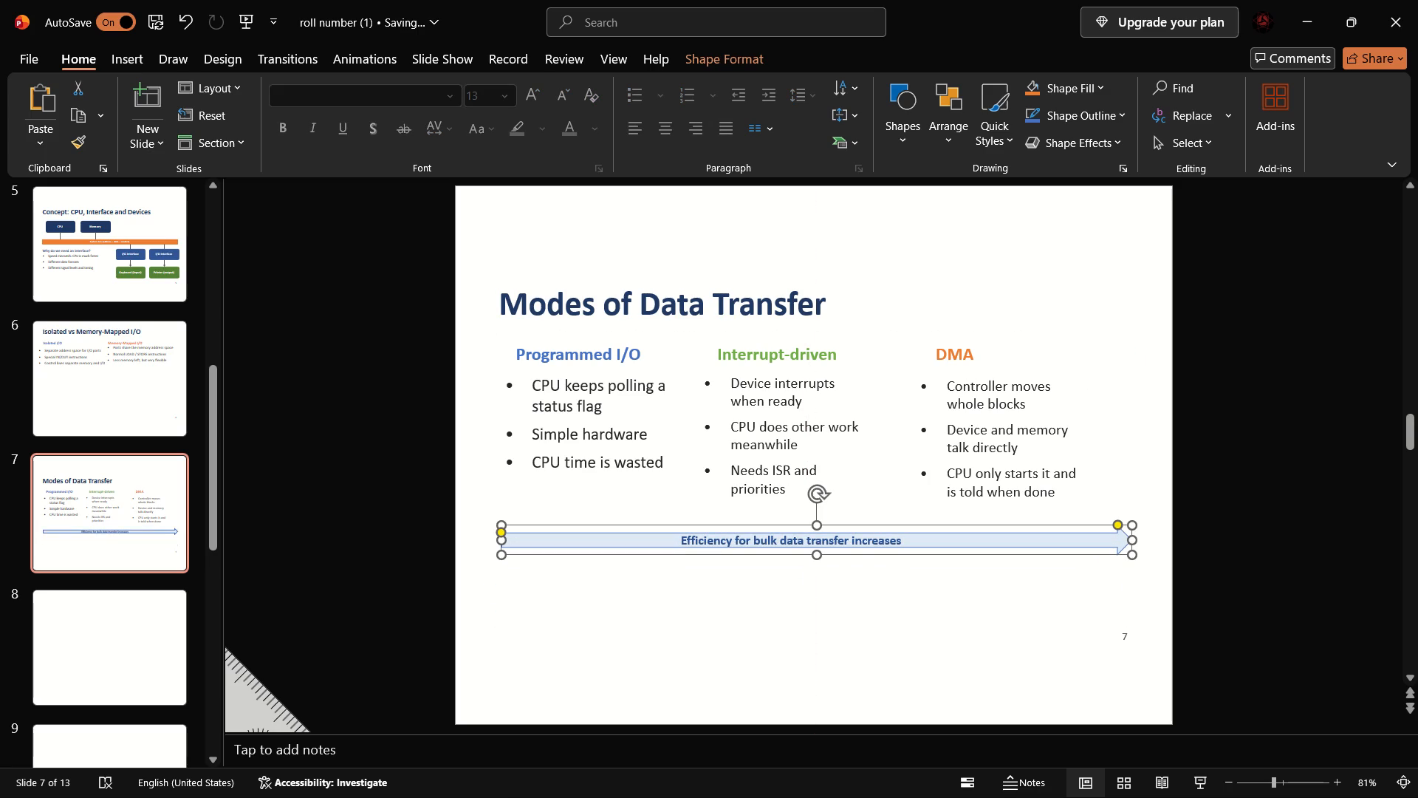
# Fine-tune the block arrow's size by pulling its arrowhead end slightly inward.
pyautogui.moveTo(1130, 542); pyautogui.dragTo(1131, 549)
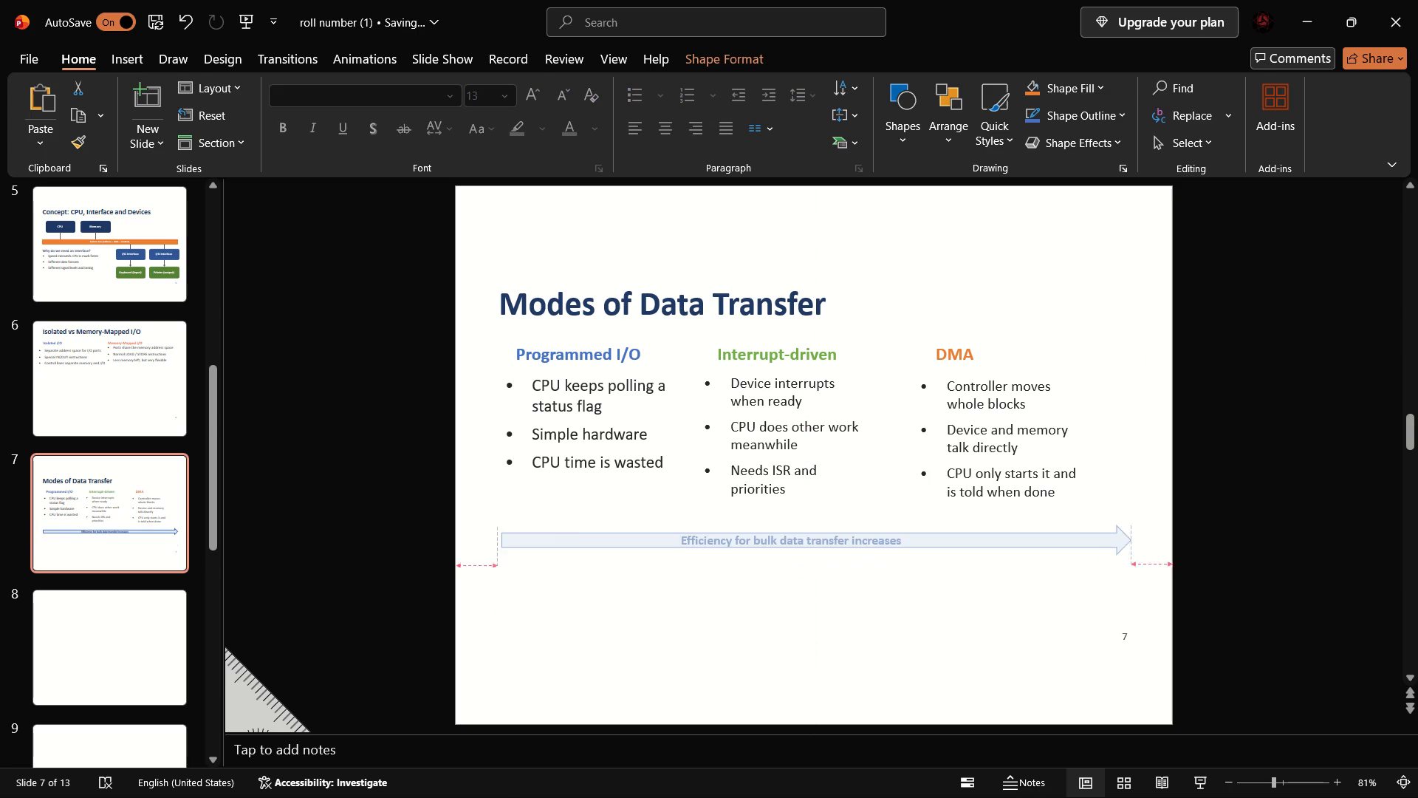
pyautogui.moveTo(1131, 549); pyautogui.dragTo(1133, 555)
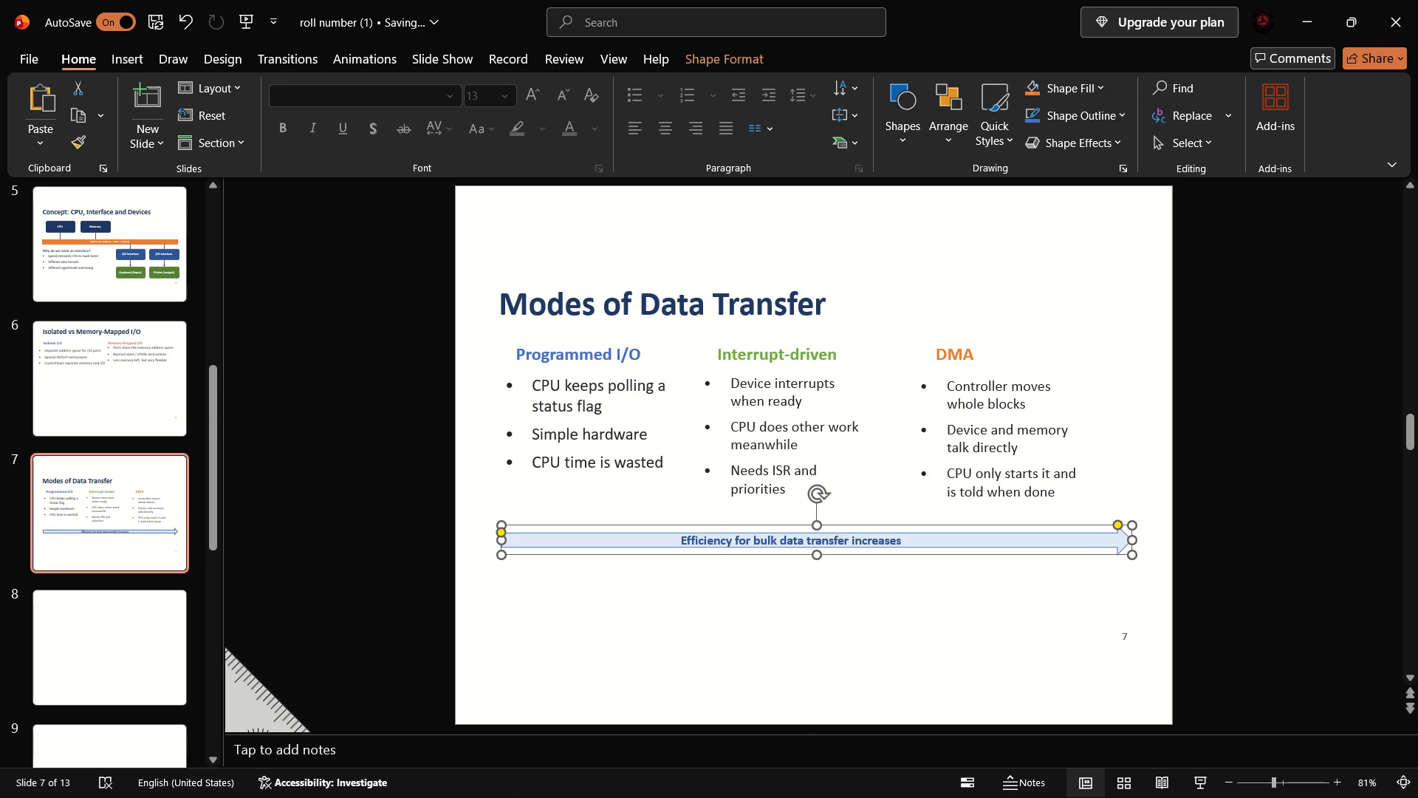
pyautogui.moveTo(1117, 527); pyautogui.dragTo(1117, 534)
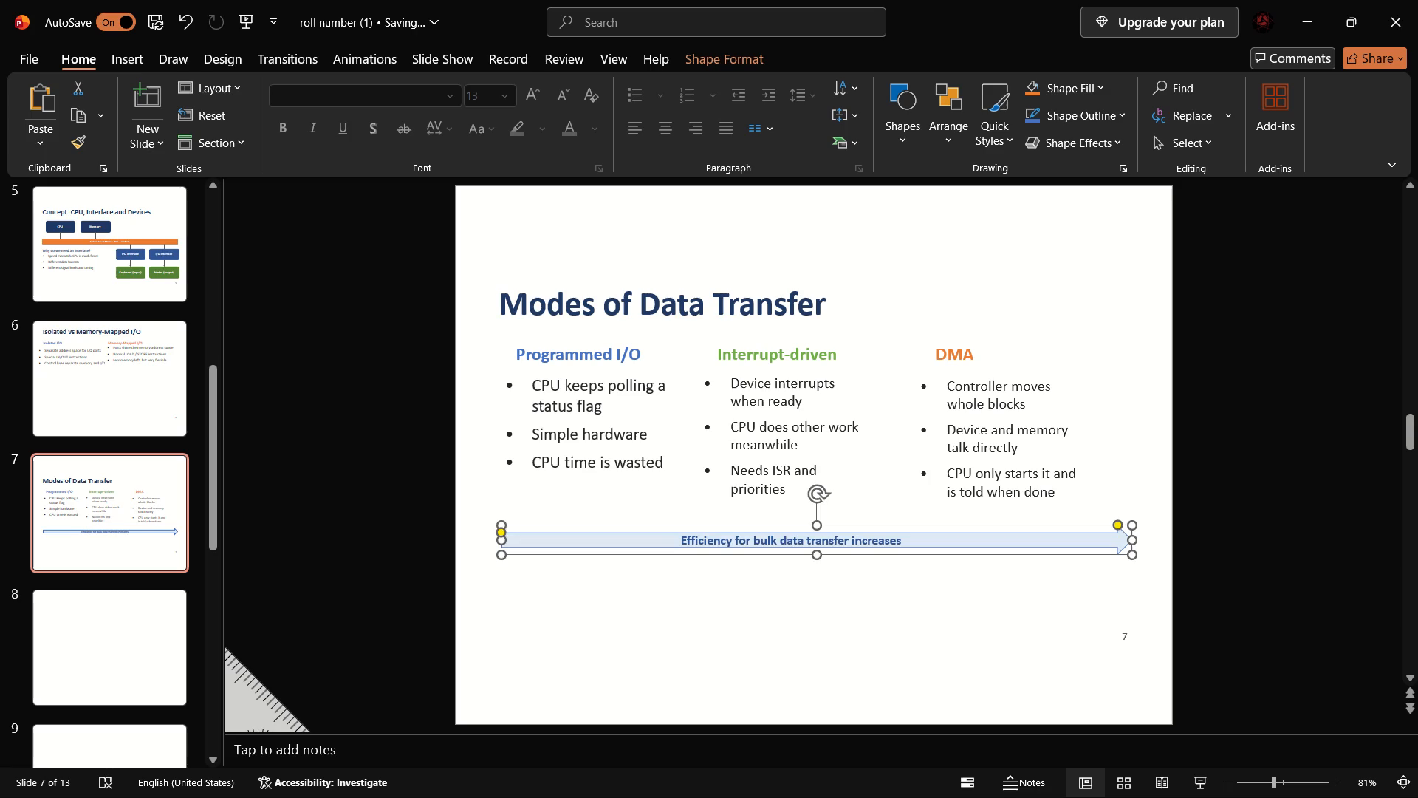
pyautogui.click(1130, 555)
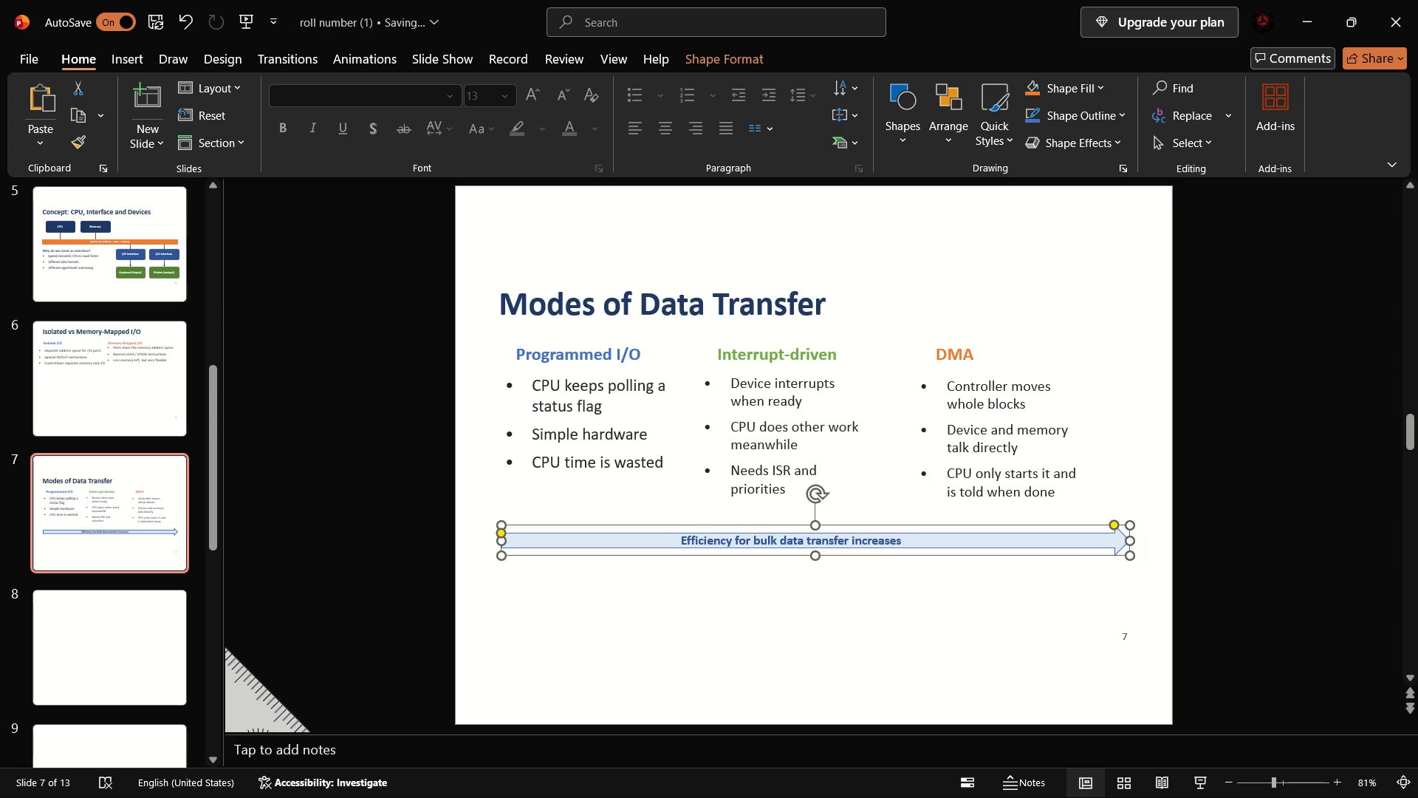
pyautogui.click(592, 617)
# Copy the Introduction slide from the Input_Output_Organization presentation into the roll number presentation, directly after the Modes of Data Transfer slide.
pyautogui.click(109, 660)
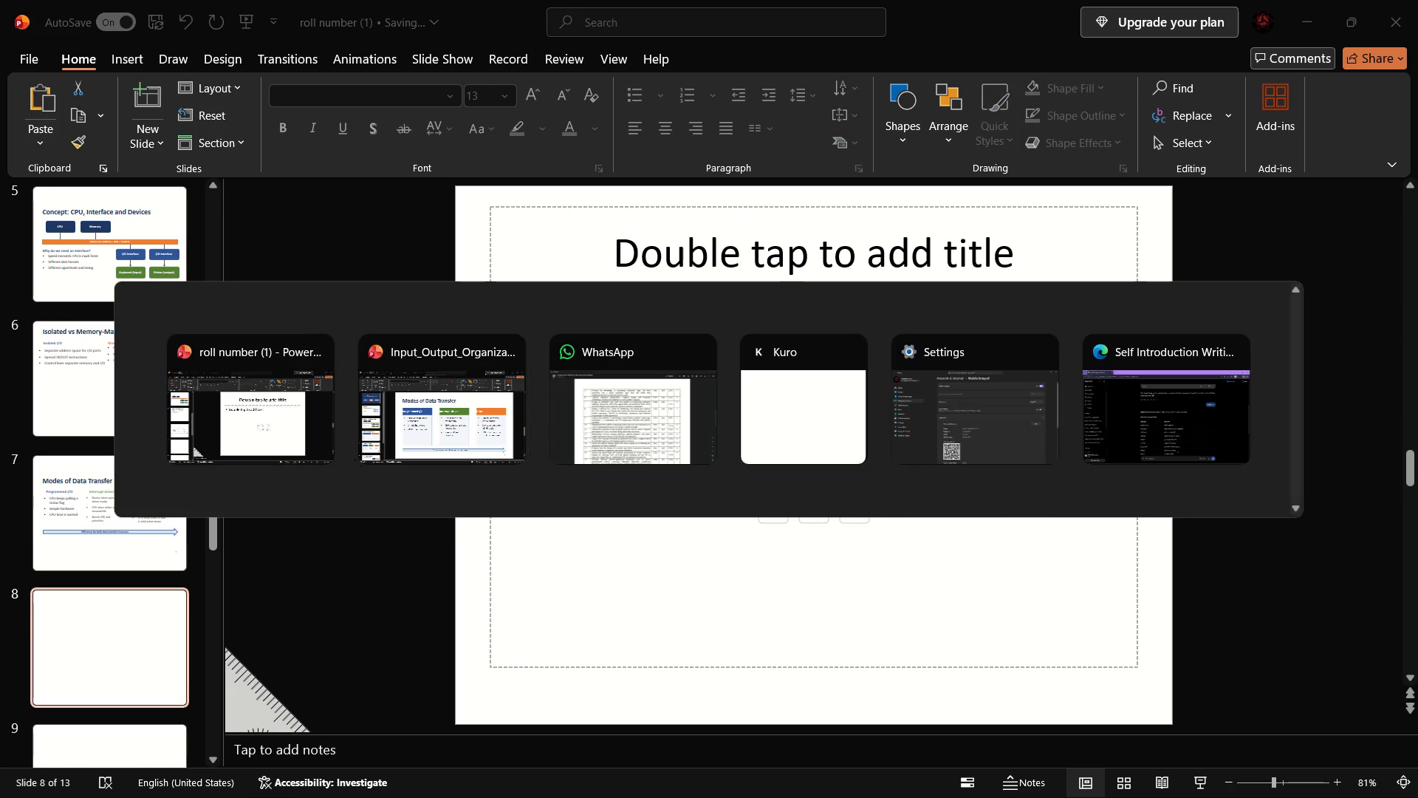
pyautogui.click(48, 387)
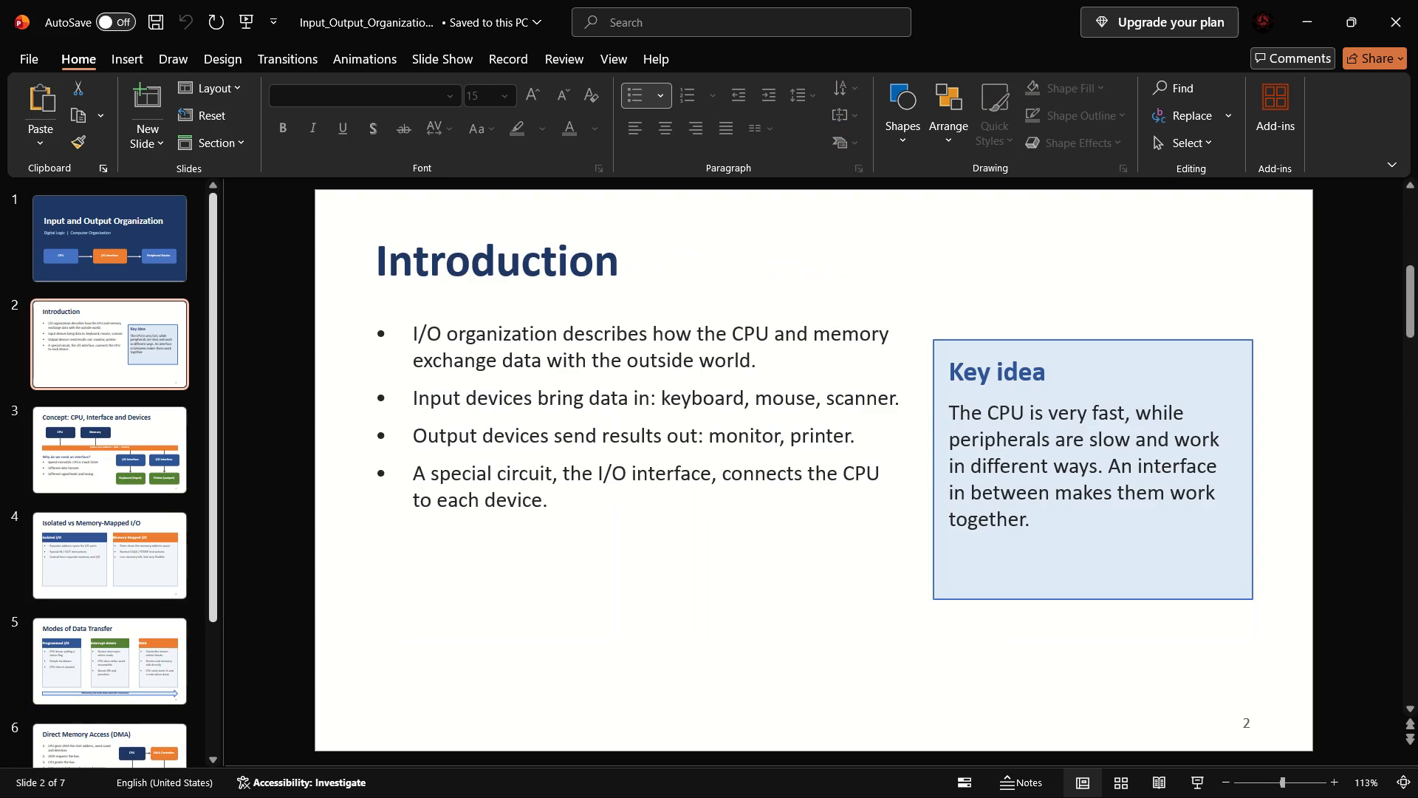
pyautogui.rightClick(95, 383)
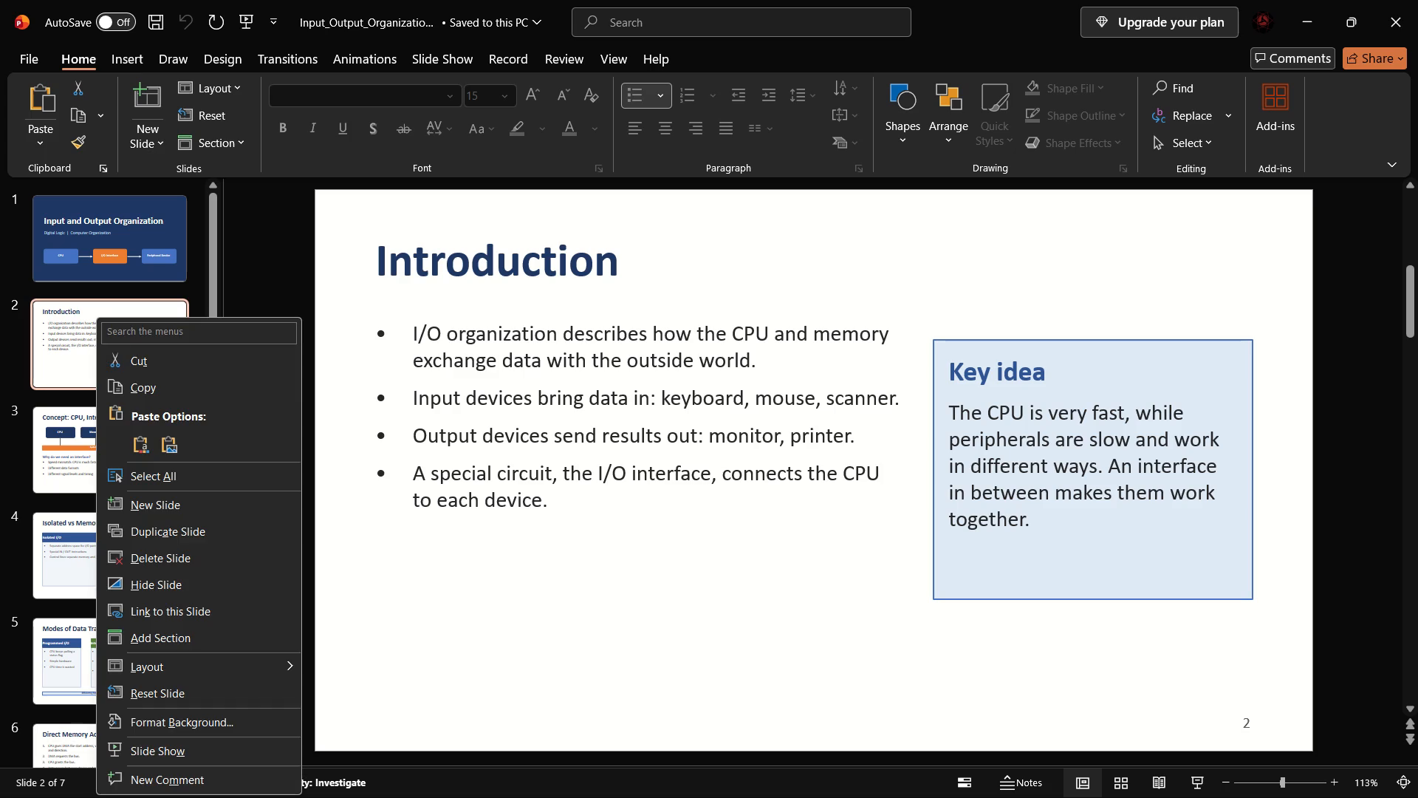
pyautogui.click(167, 392)
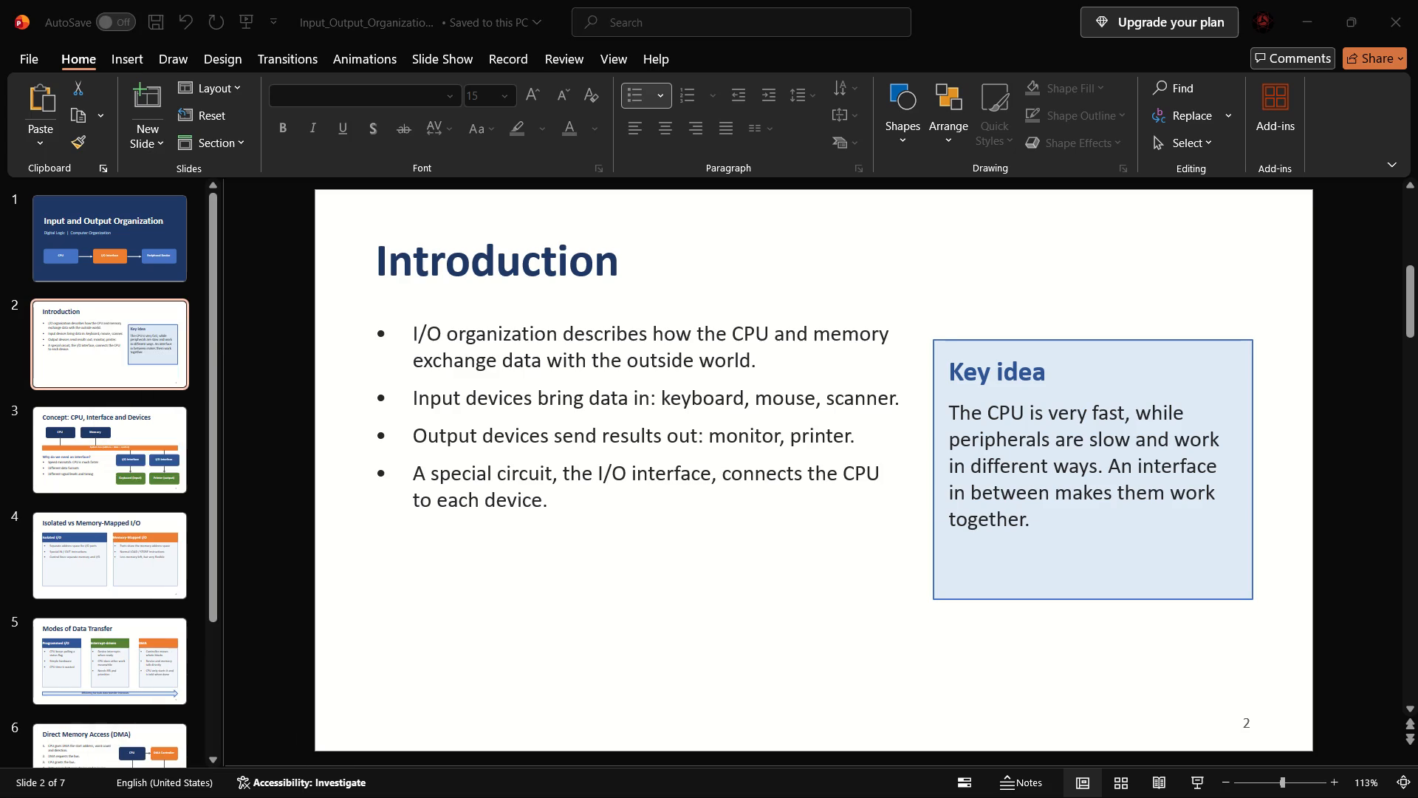
pyautogui.click(52, 543)
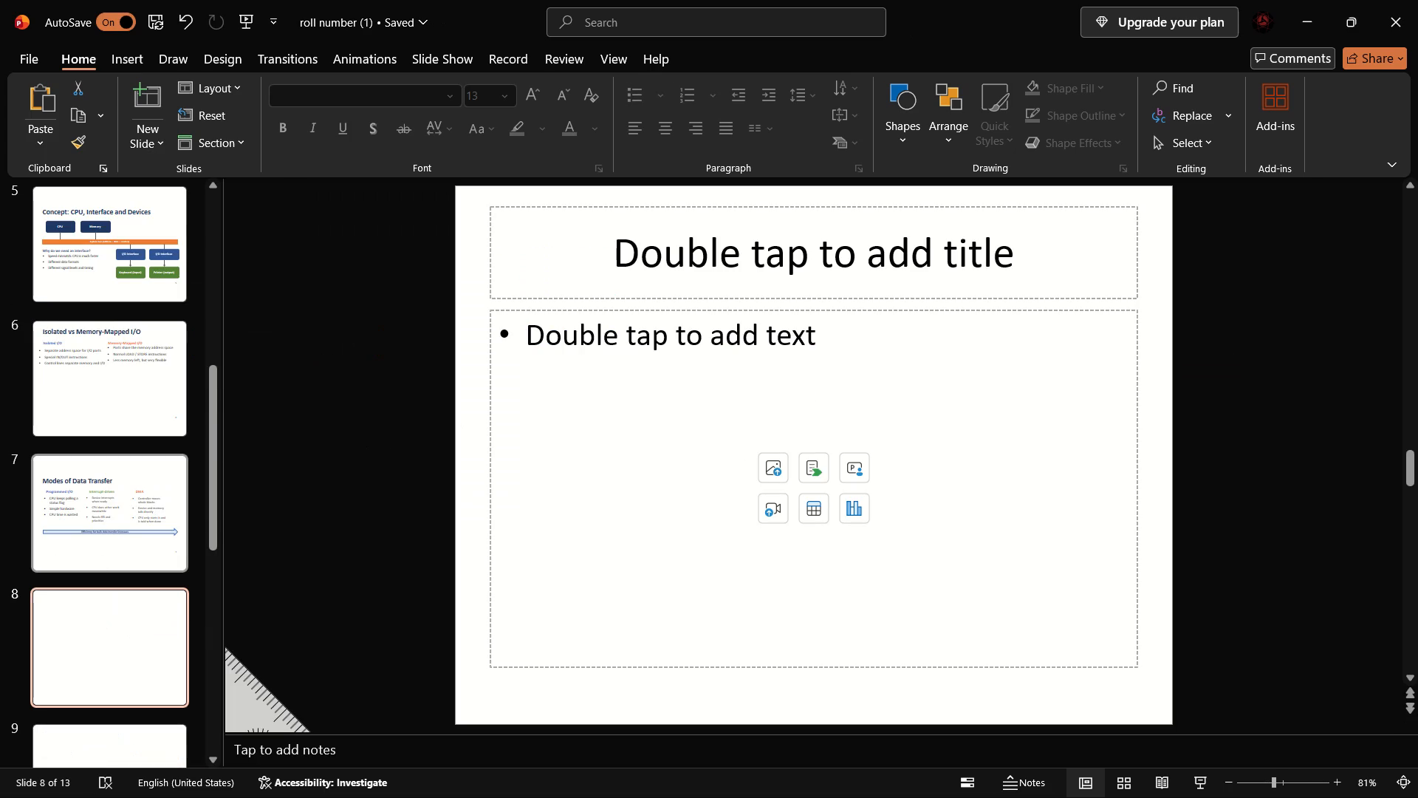
pyautogui.hotkey('ctrl', 'v')
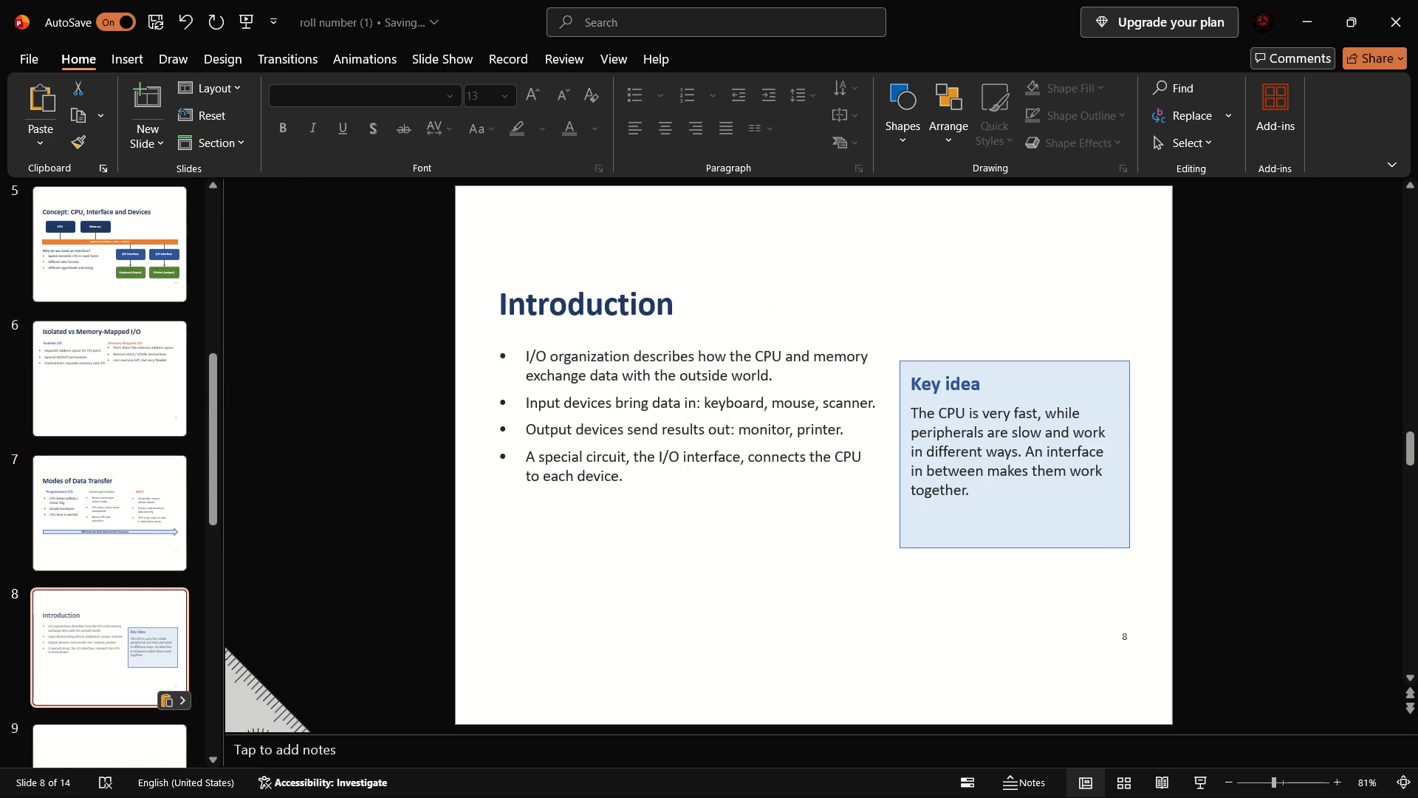
# Pull the light blue panel out from behind the Key idea text on the Introduction slide and cut it.
pyautogui.click(1039, 524)
pyautogui.moveTo(951, 546); pyautogui.dragTo(936, 549)
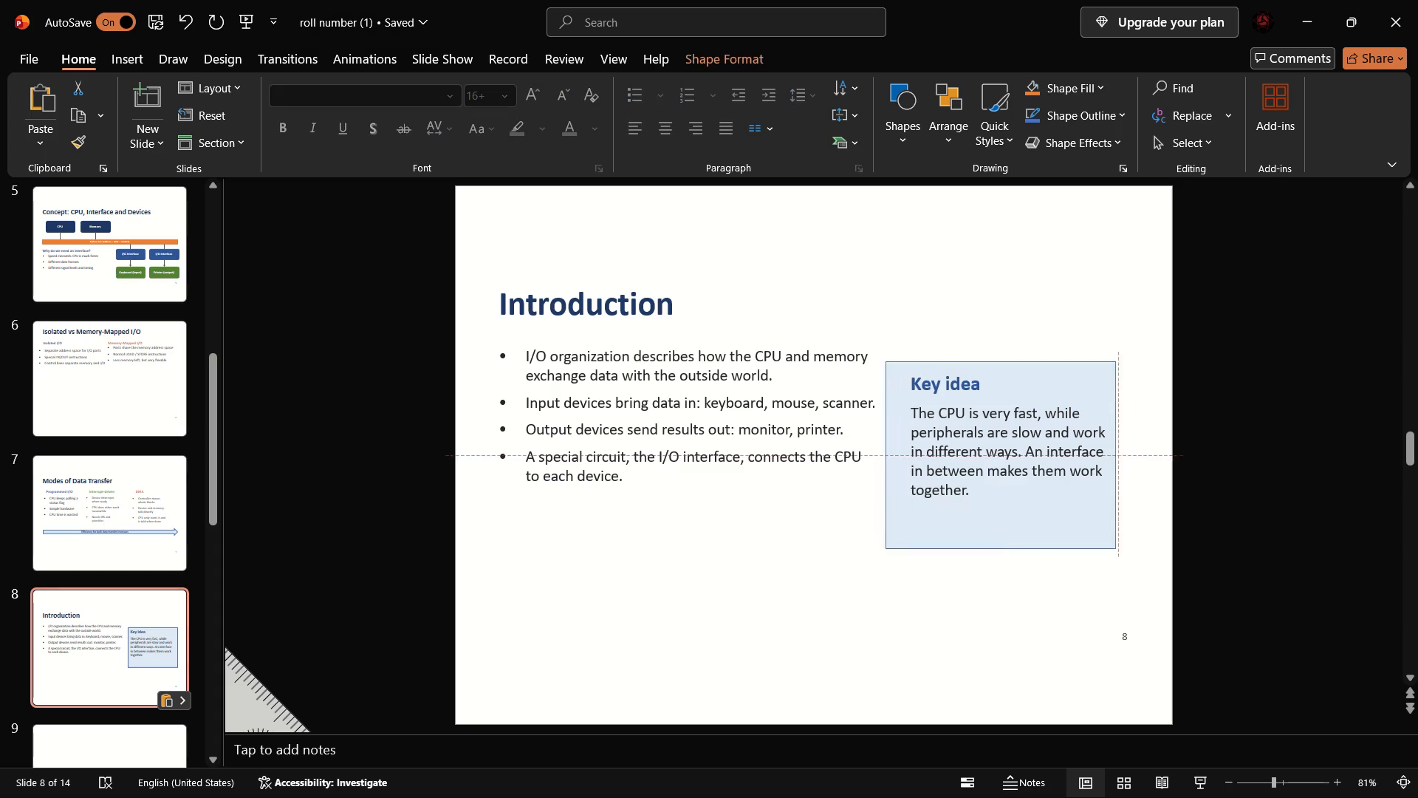
pyautogui.moveTo(936, 549); pyautogui.dragTo(664, 747)
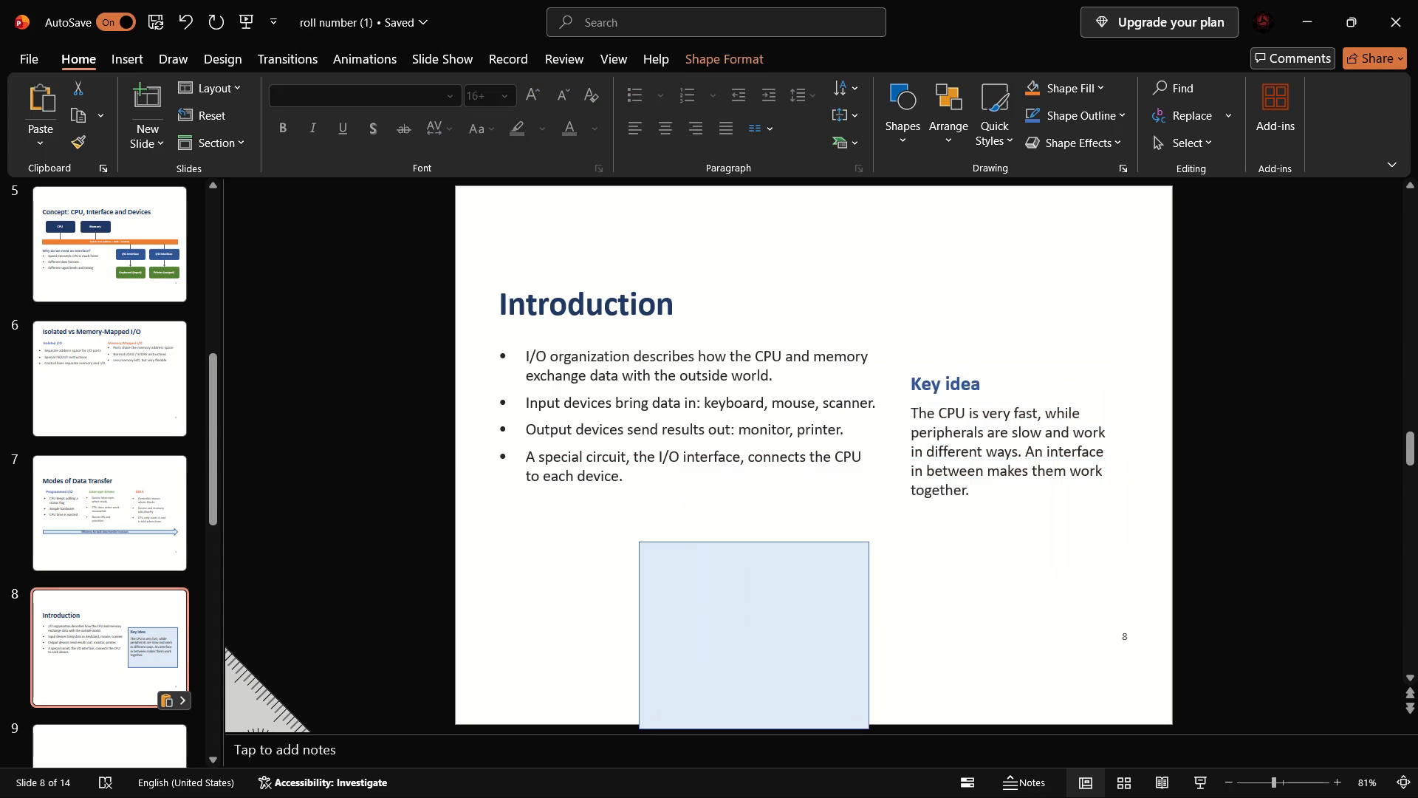
pyautogui.moveTo(1080, 544); pyautogui.dragTo(908, 612)
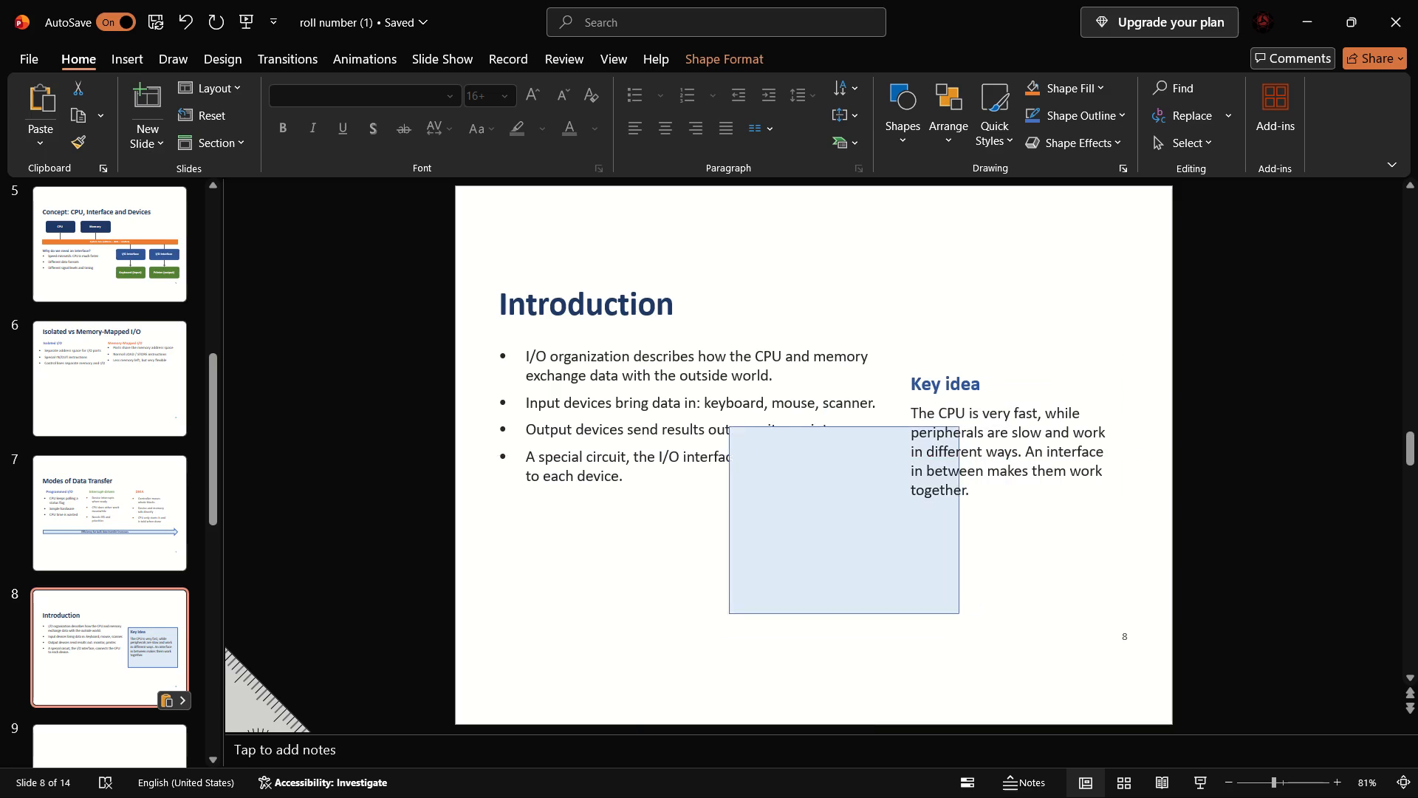
pyautogui.moveTo(908, 612); pyautogui.dragTo(414, 664)
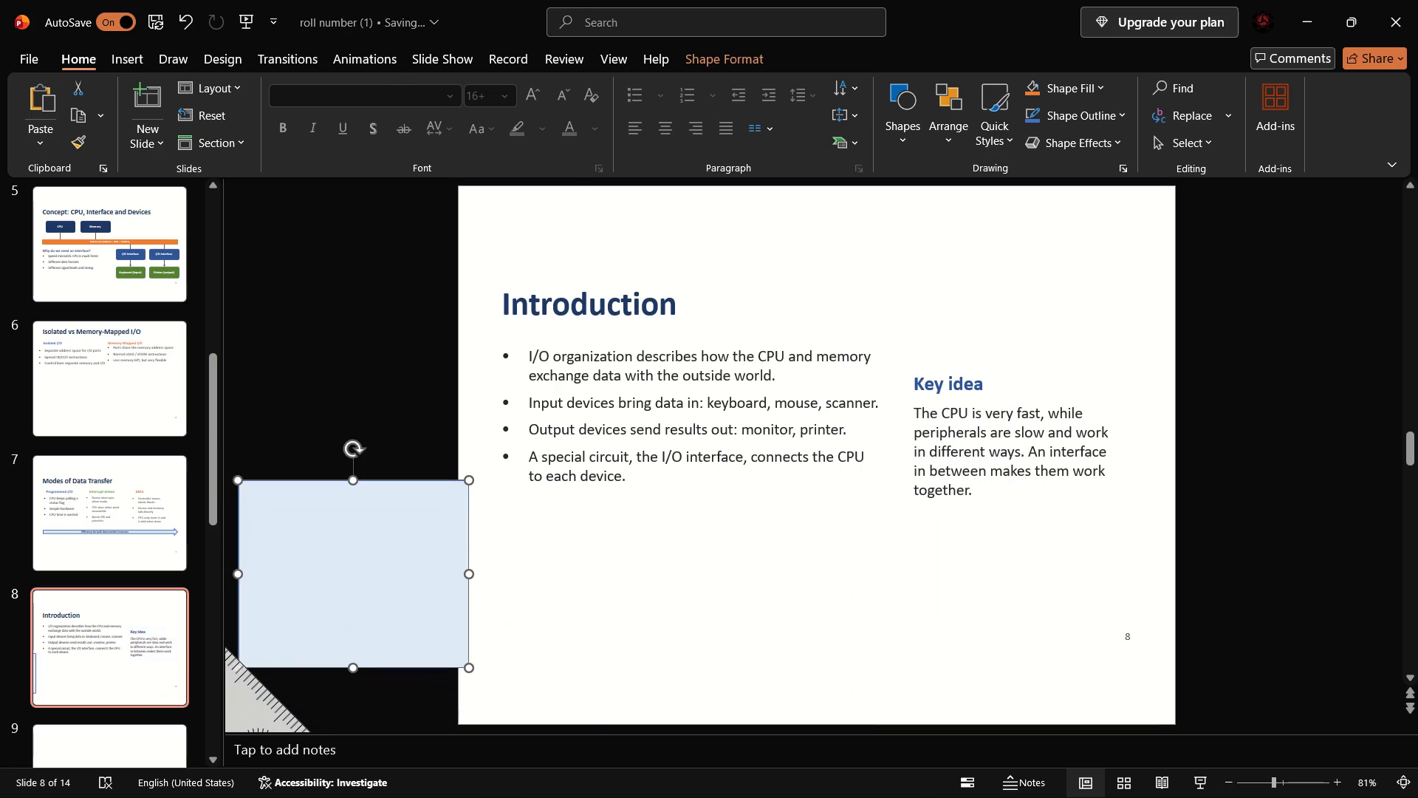
pyautogui.rightClick(374, 568)
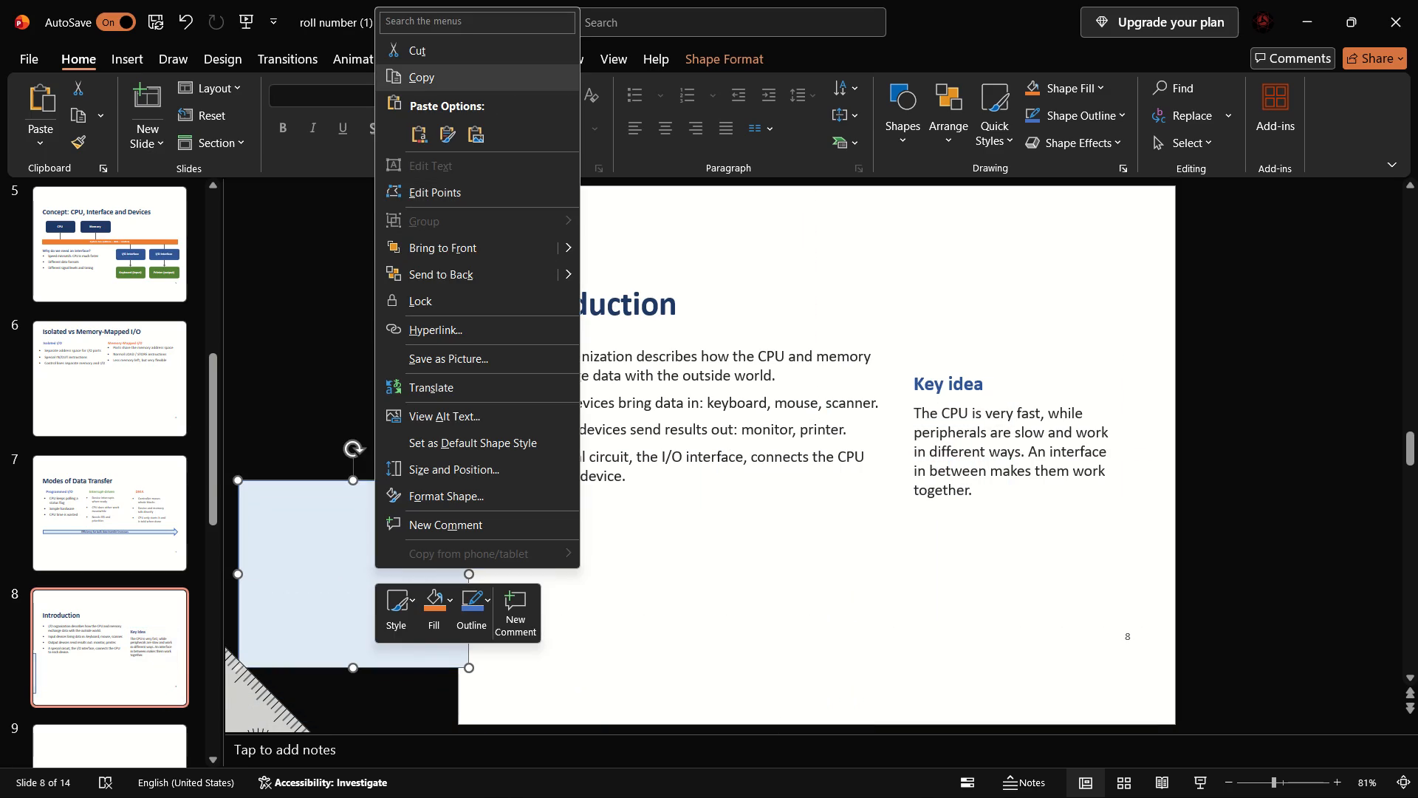
pyautogui.click(439, 50)
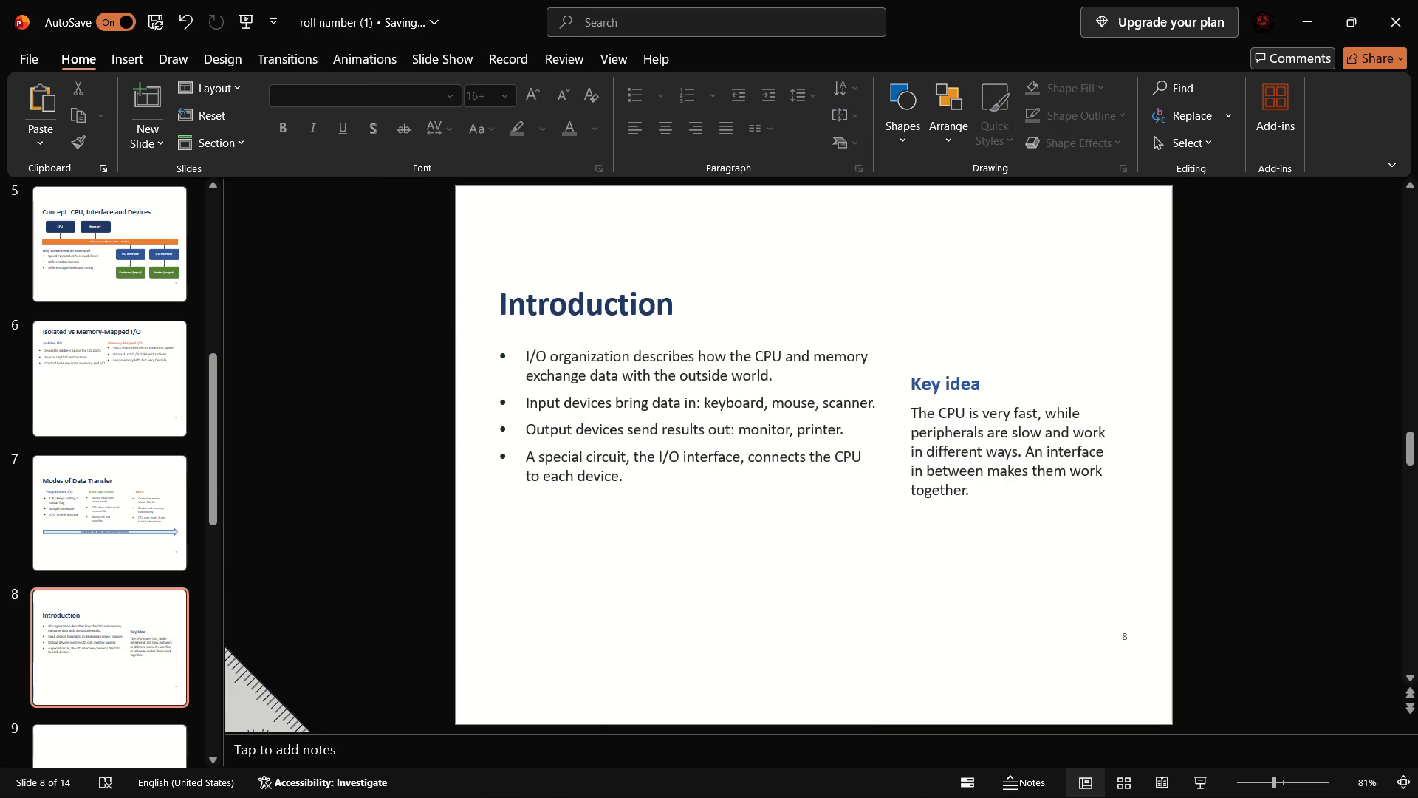
# Move the Key idea text box down below the level of the bullet list, toward the slide's lower right.
pyautogui.moveTo(903, 389); pyautogui.dragTo(978, 451)
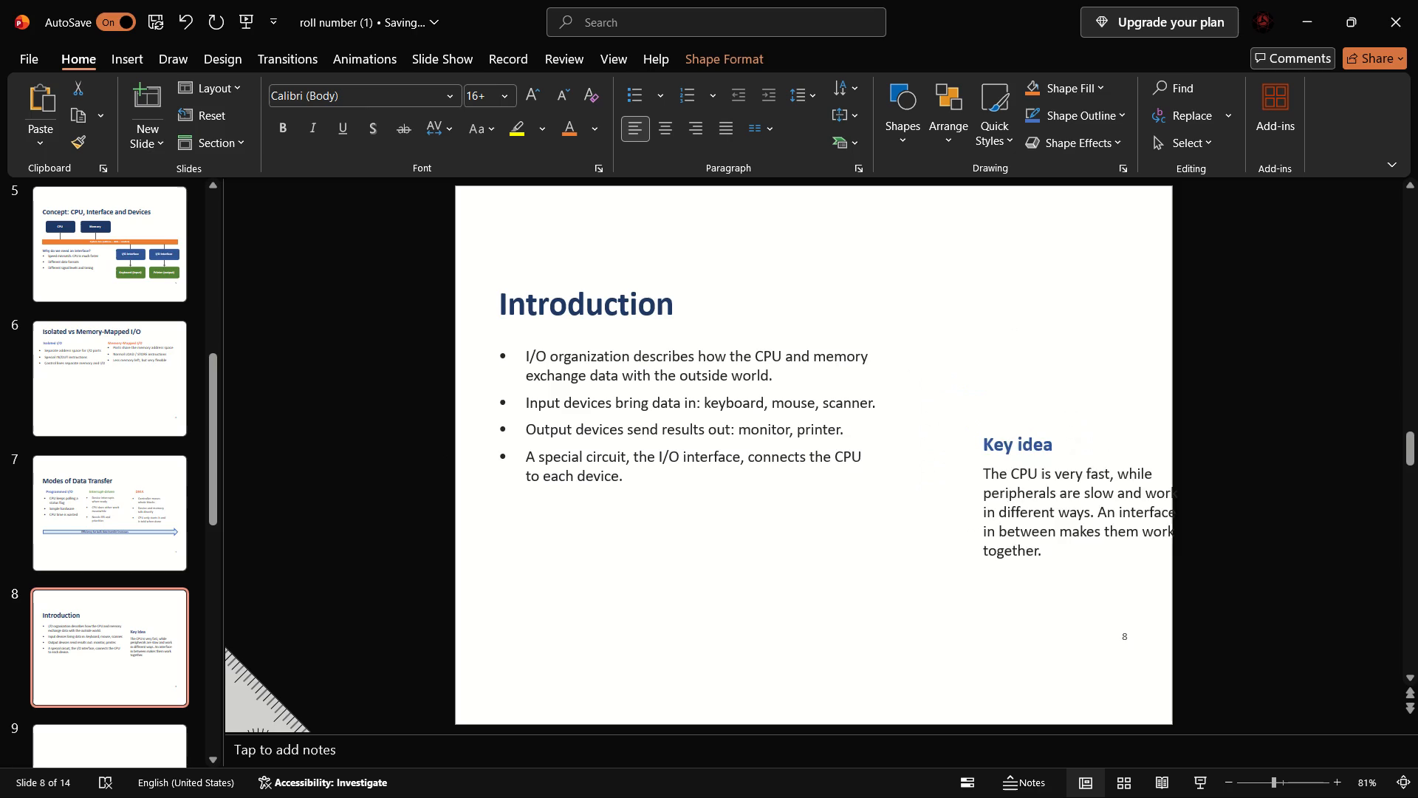
pyautogui.moveTo(978, 451); pyautogui.dragTo(806, 520)
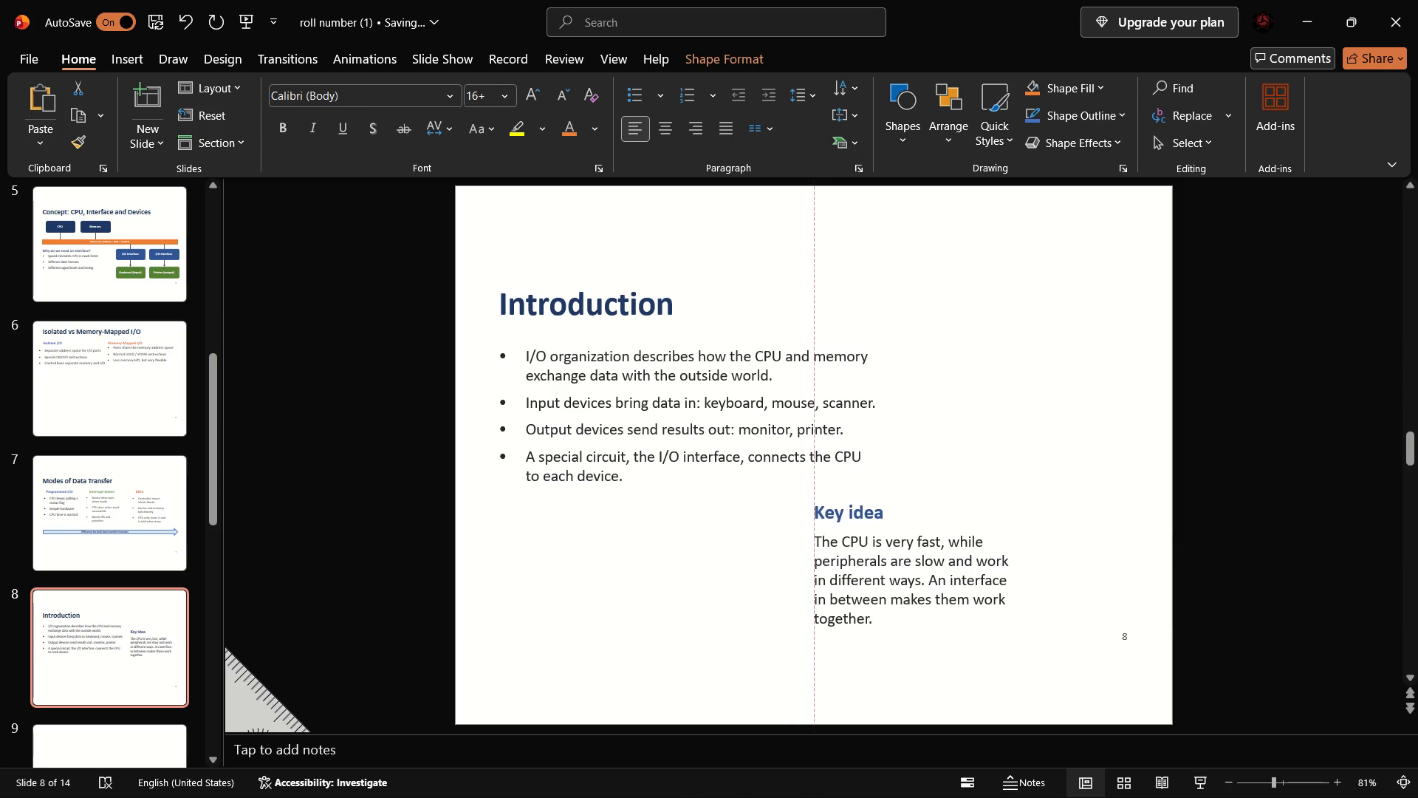
pyautogui.moveTo(806, 520); pyautogui.dragTo(853, 533)
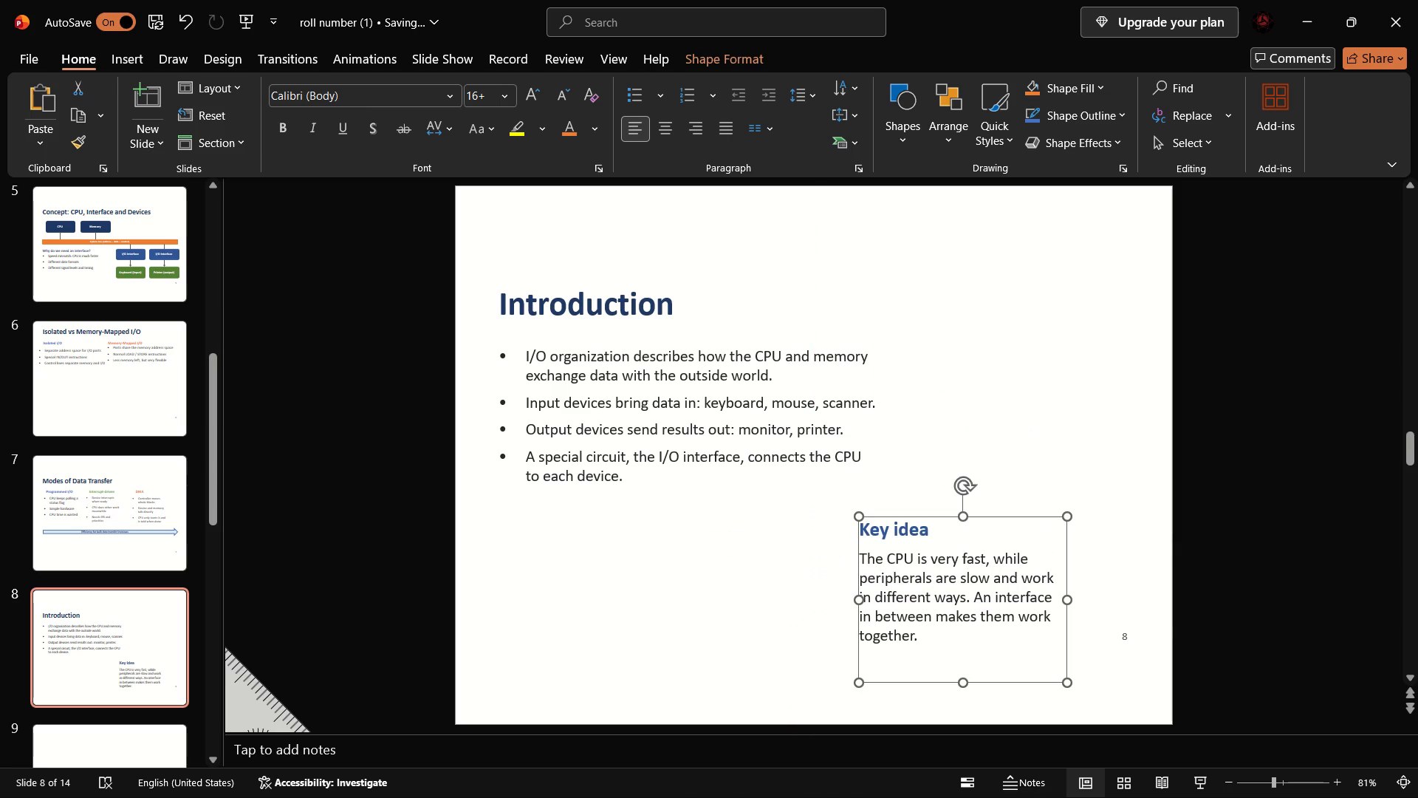
# Add a bullet to the paragraph under the Key idea heading.
pyautogui.click(866, 555)
pyautogui.press('Left')
pyautogui.click(631, 95)
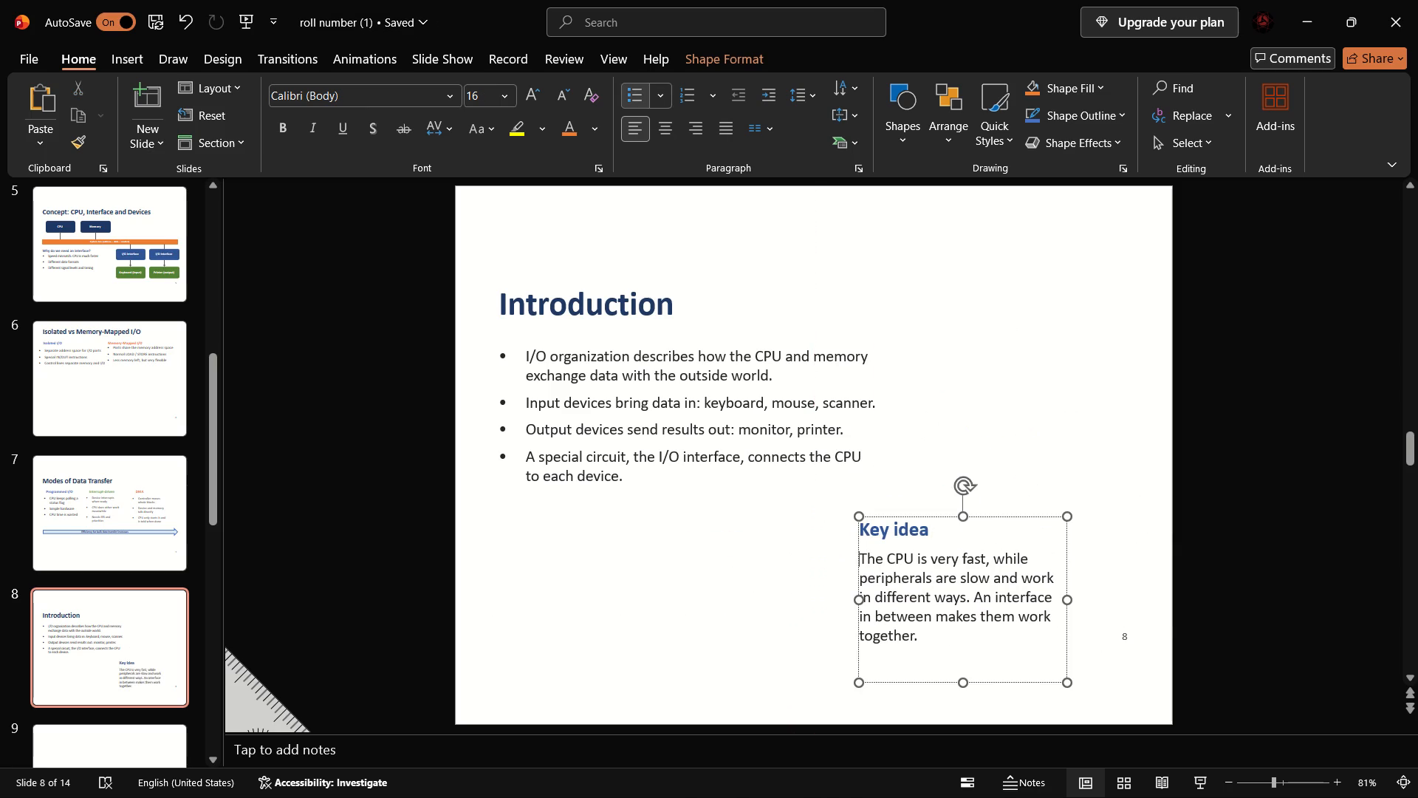
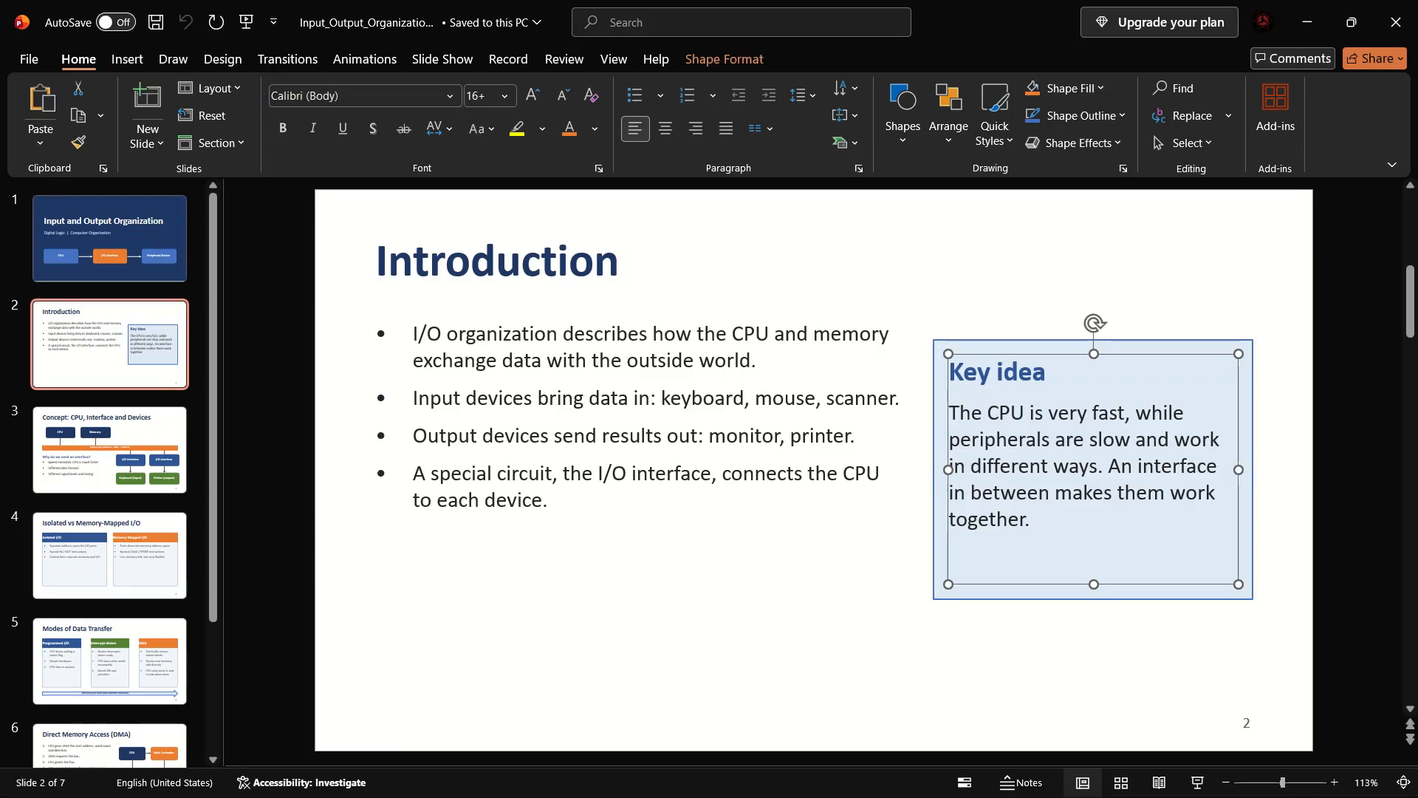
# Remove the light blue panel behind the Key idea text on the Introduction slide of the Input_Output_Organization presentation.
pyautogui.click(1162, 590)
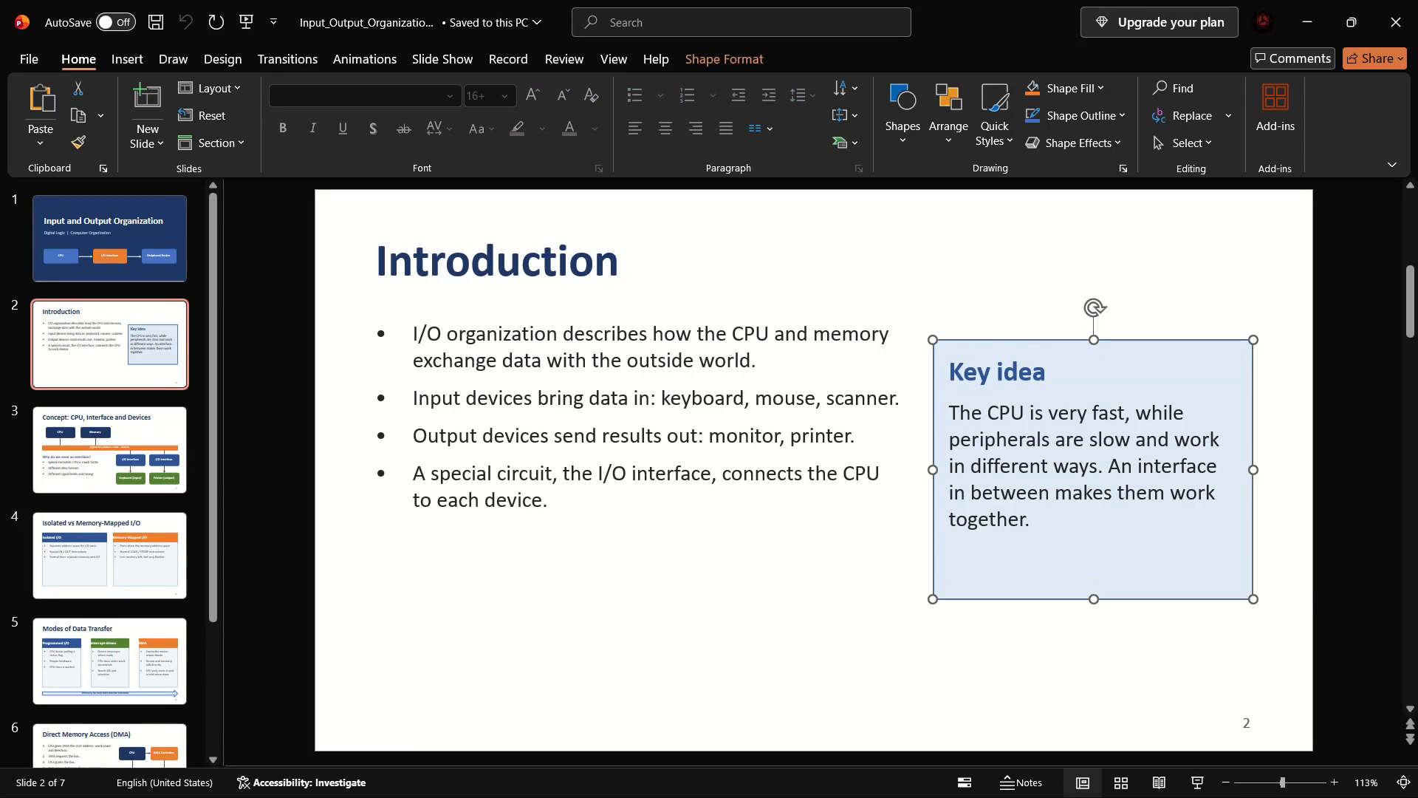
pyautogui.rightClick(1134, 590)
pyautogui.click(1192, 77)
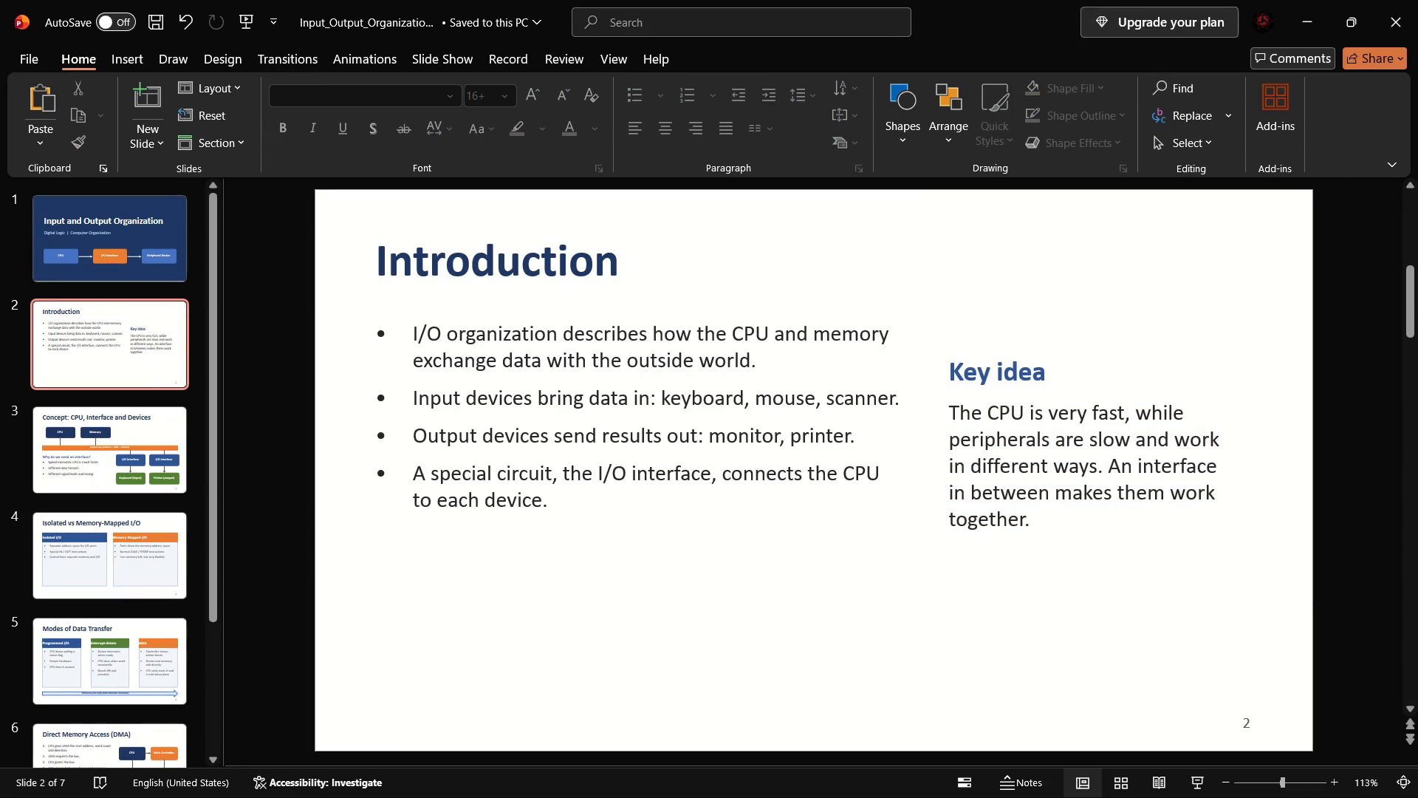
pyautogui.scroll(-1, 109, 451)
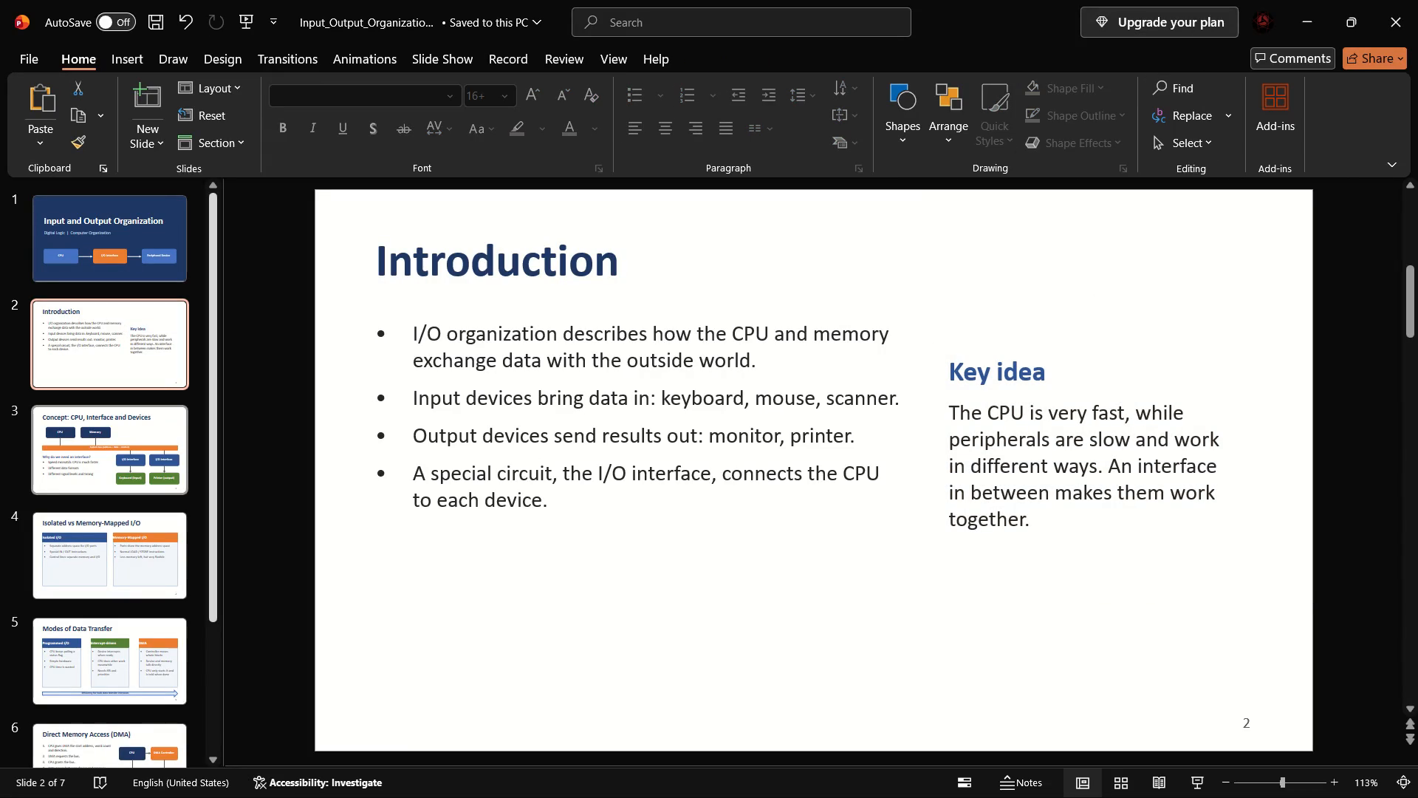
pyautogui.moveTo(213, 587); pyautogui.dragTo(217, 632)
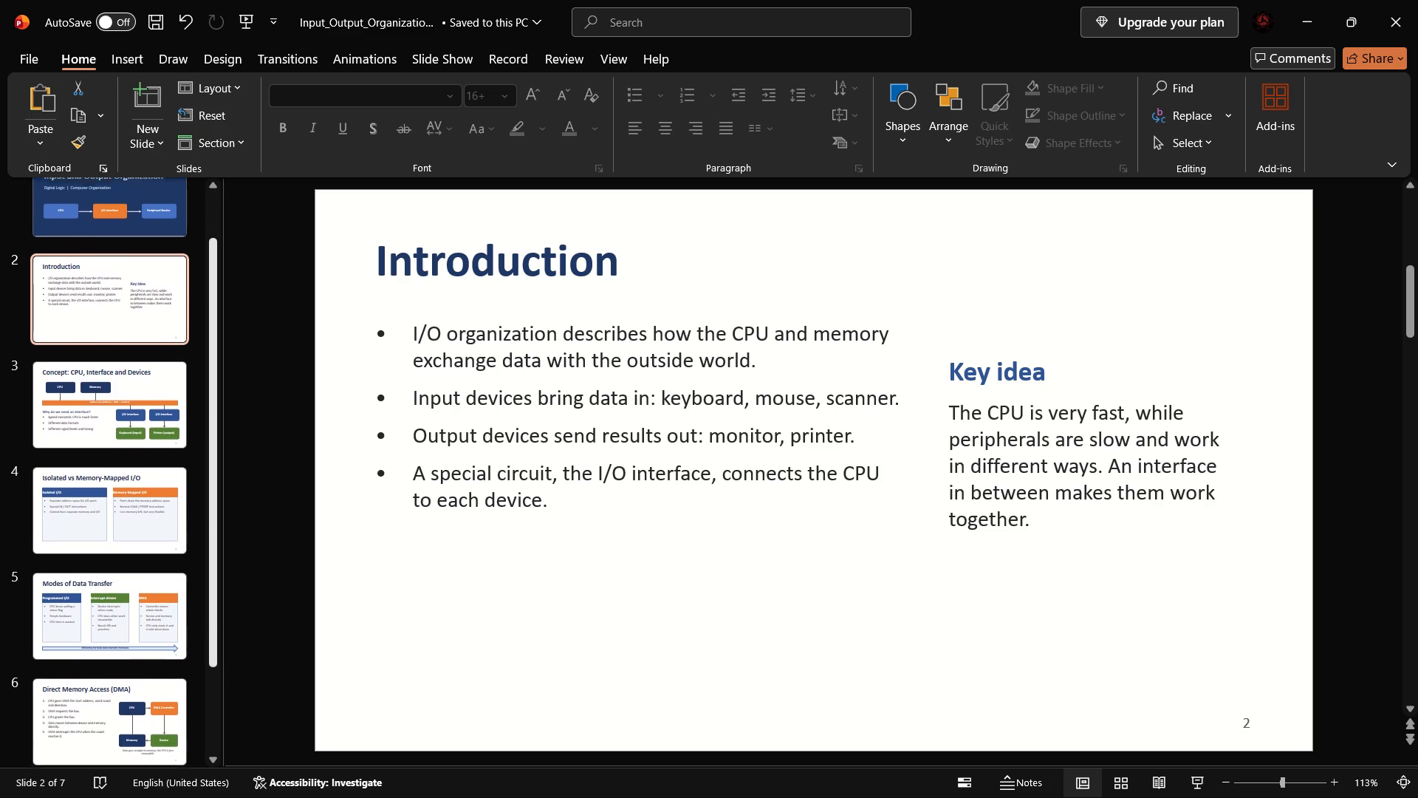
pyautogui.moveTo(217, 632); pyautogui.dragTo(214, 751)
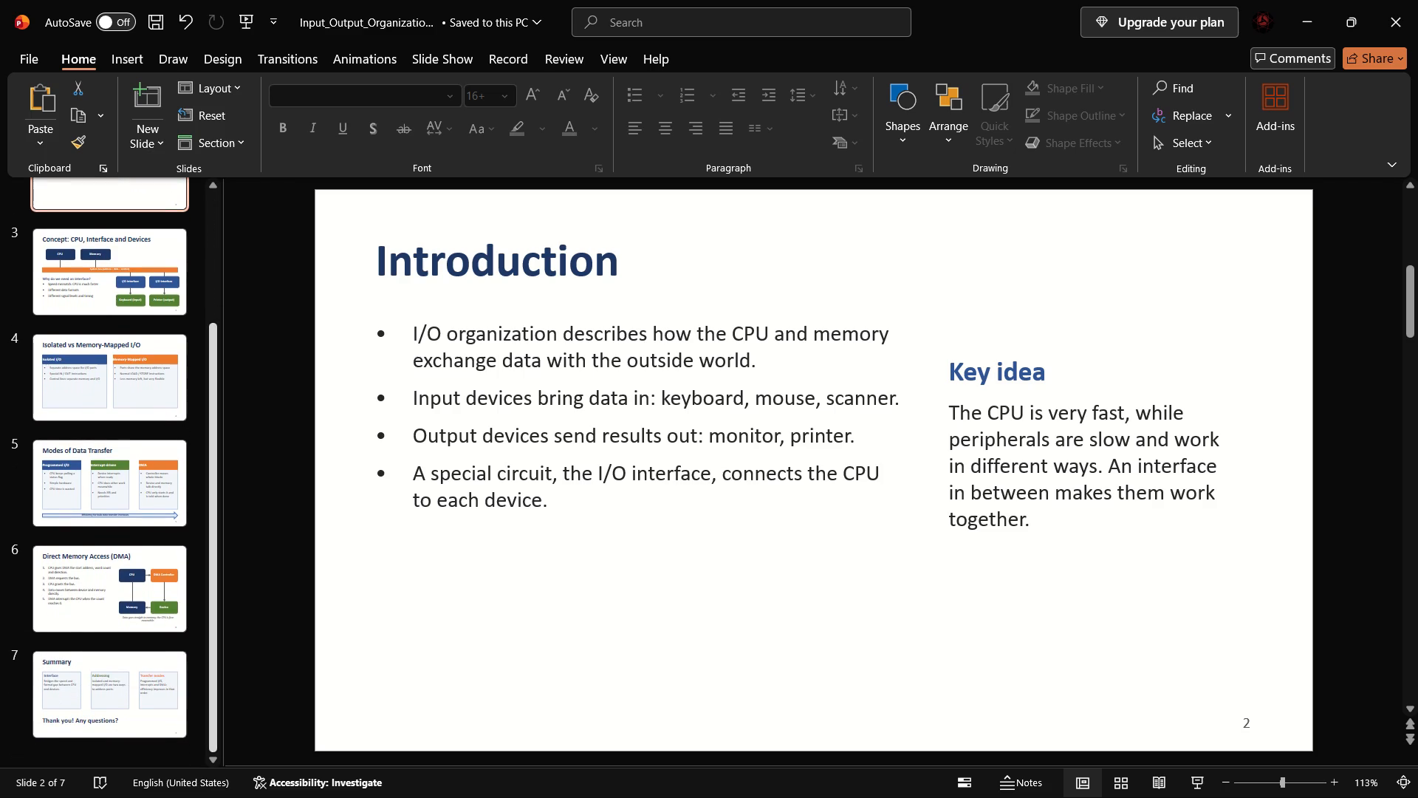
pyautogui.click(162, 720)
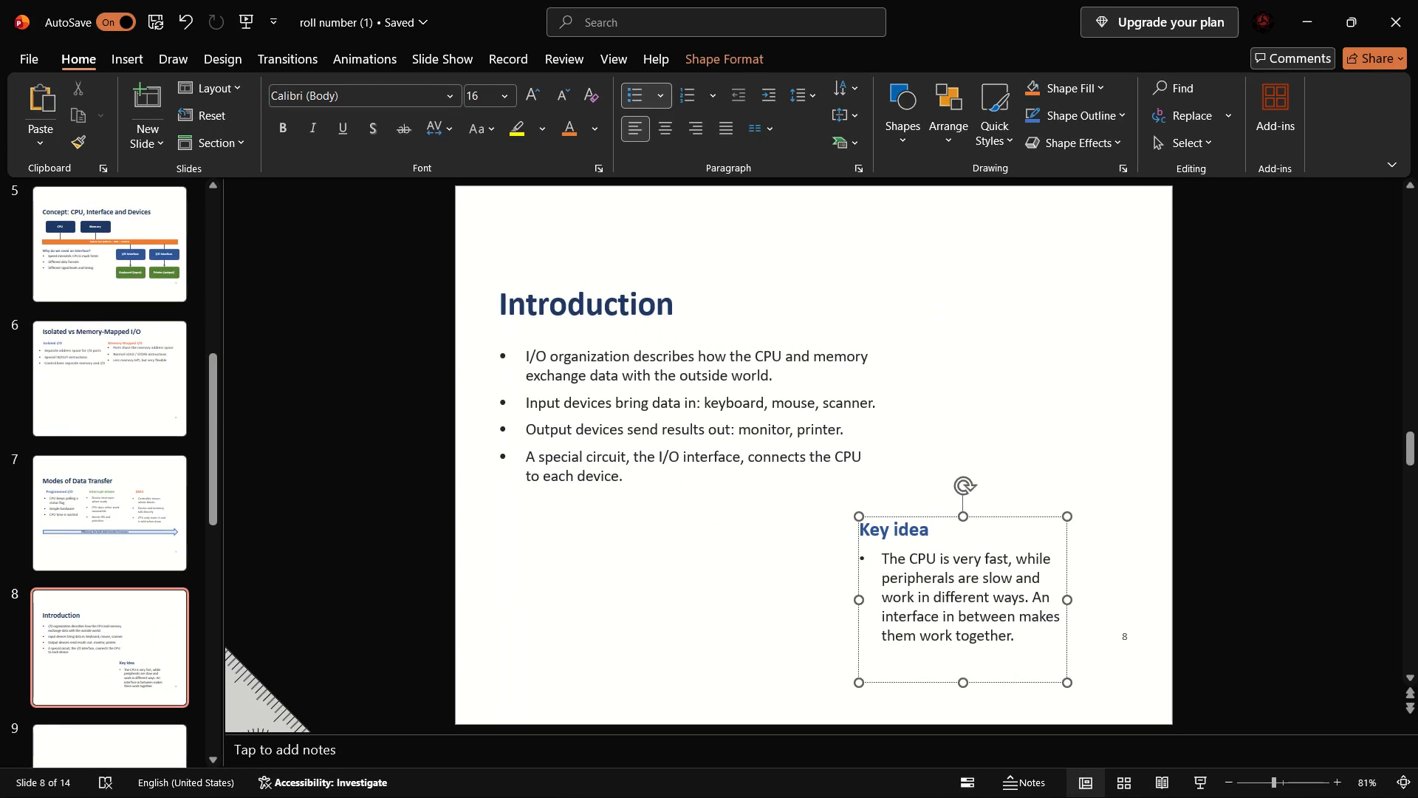
# In the roll number presentation, move the Introduction slide's Key idea text box left, closer to the area under the bullet list.
pyautogui.moveTo(993, 515); pyautogui.dragTo(892, 519)
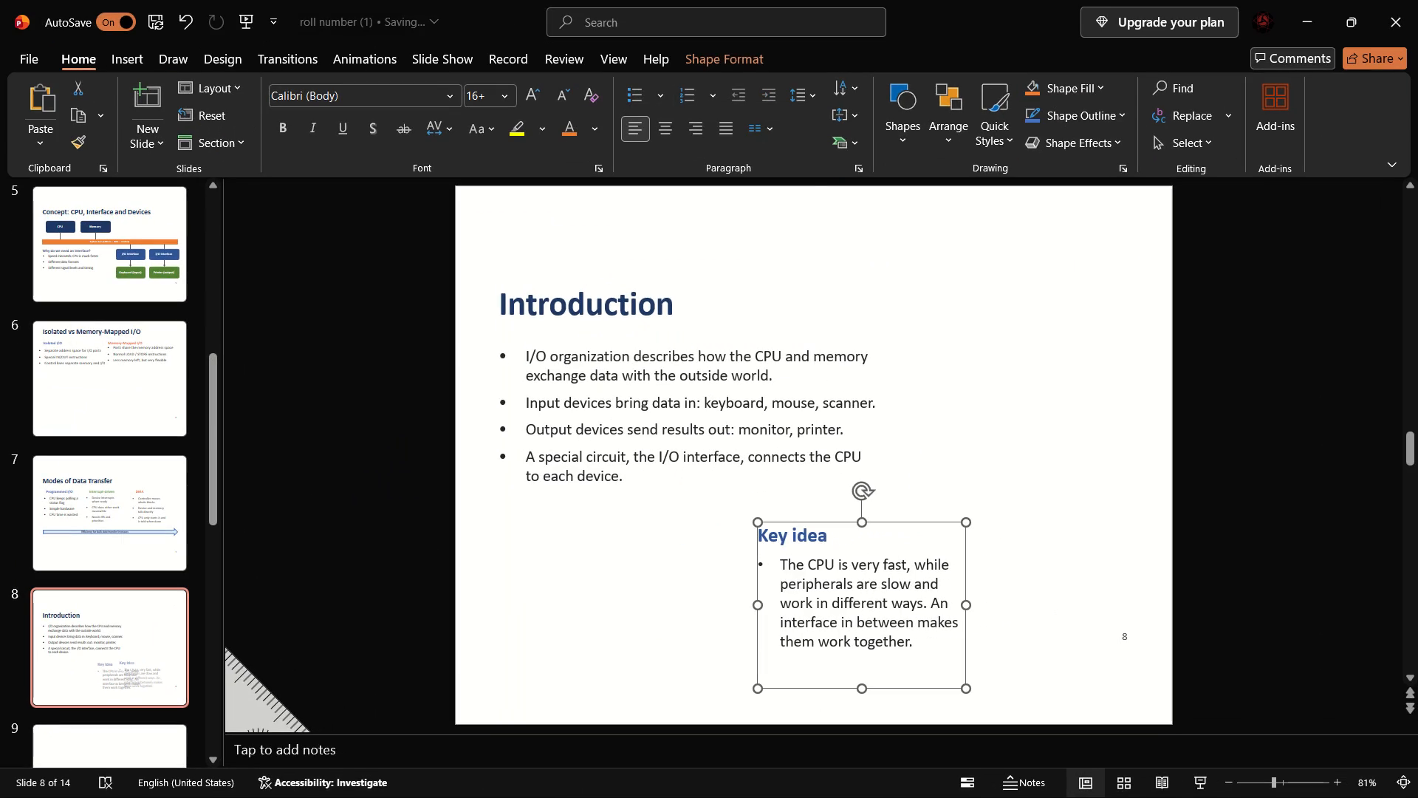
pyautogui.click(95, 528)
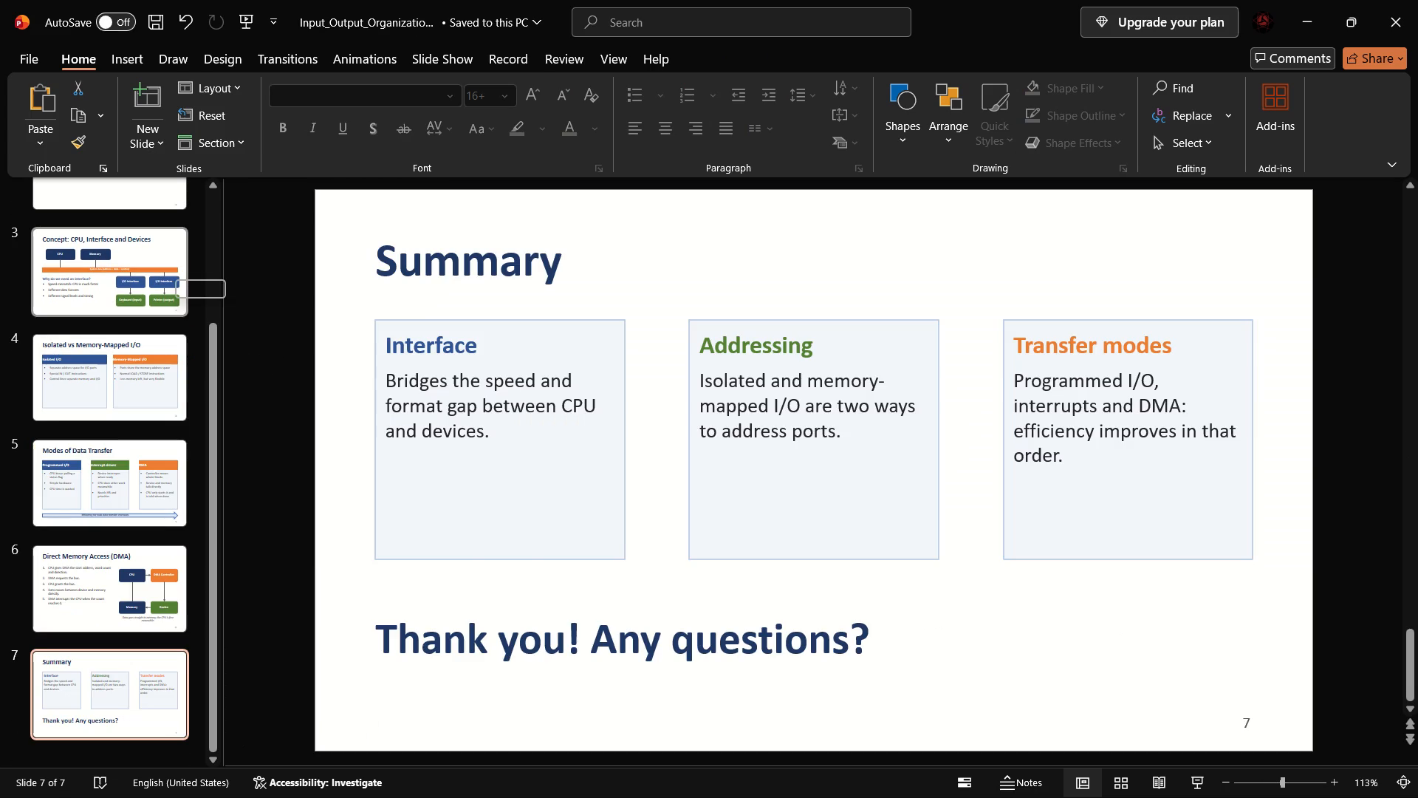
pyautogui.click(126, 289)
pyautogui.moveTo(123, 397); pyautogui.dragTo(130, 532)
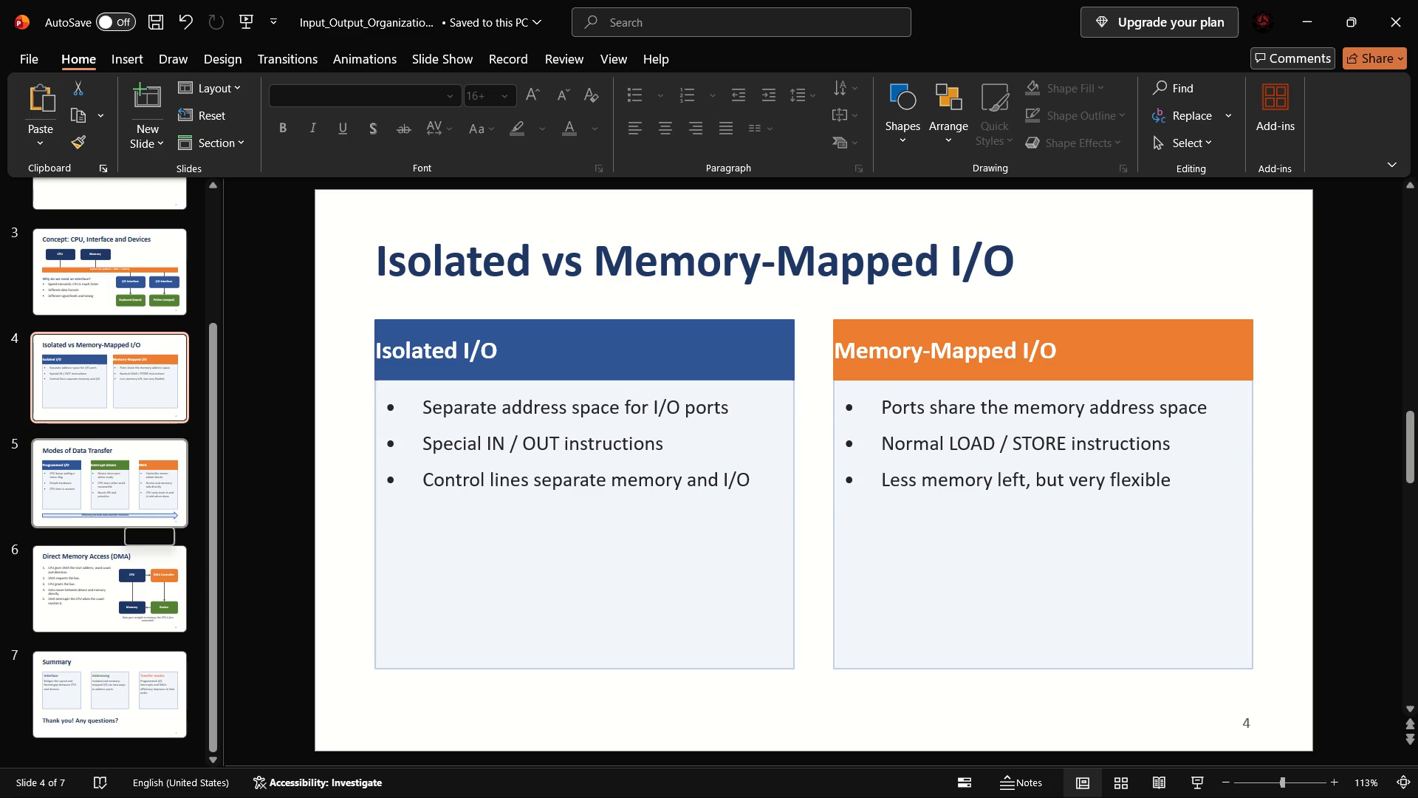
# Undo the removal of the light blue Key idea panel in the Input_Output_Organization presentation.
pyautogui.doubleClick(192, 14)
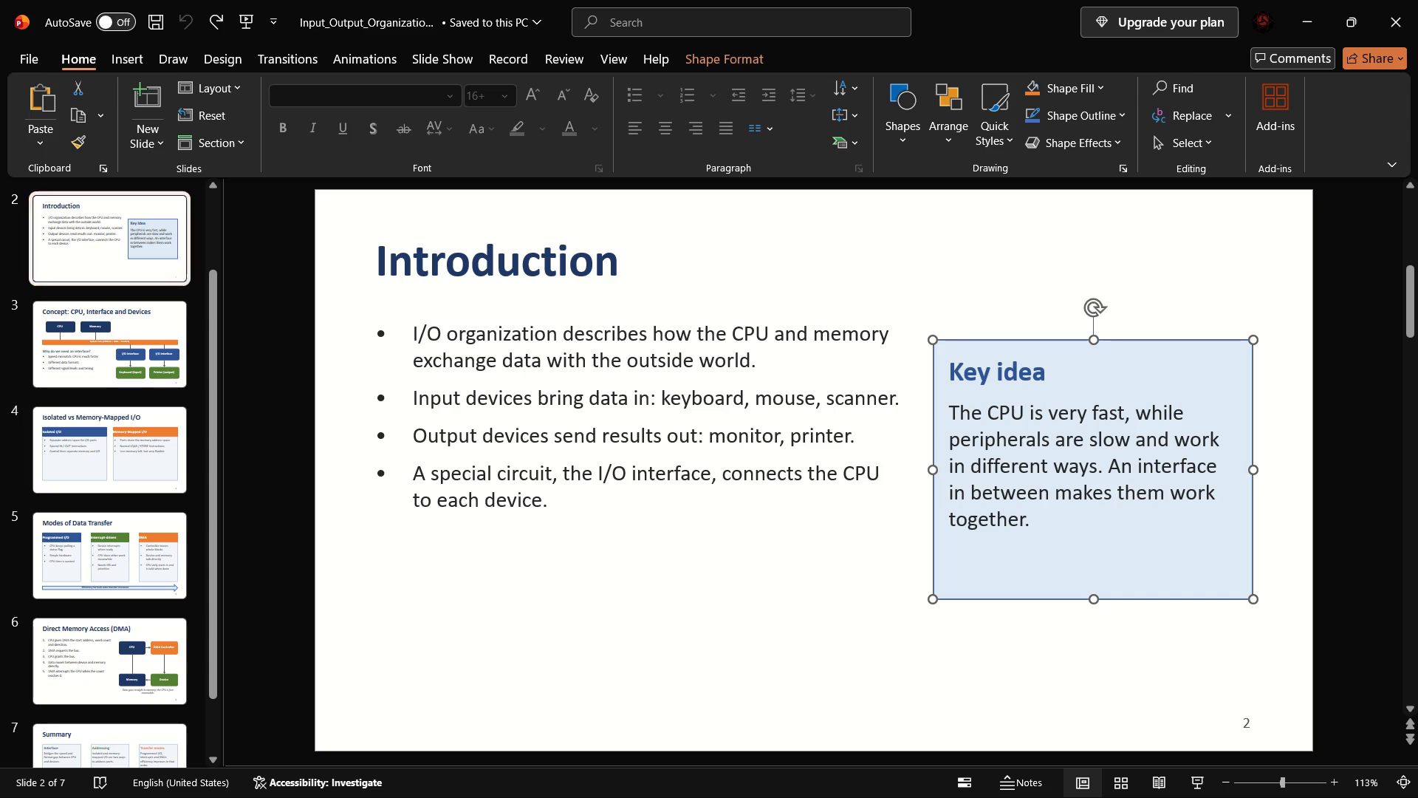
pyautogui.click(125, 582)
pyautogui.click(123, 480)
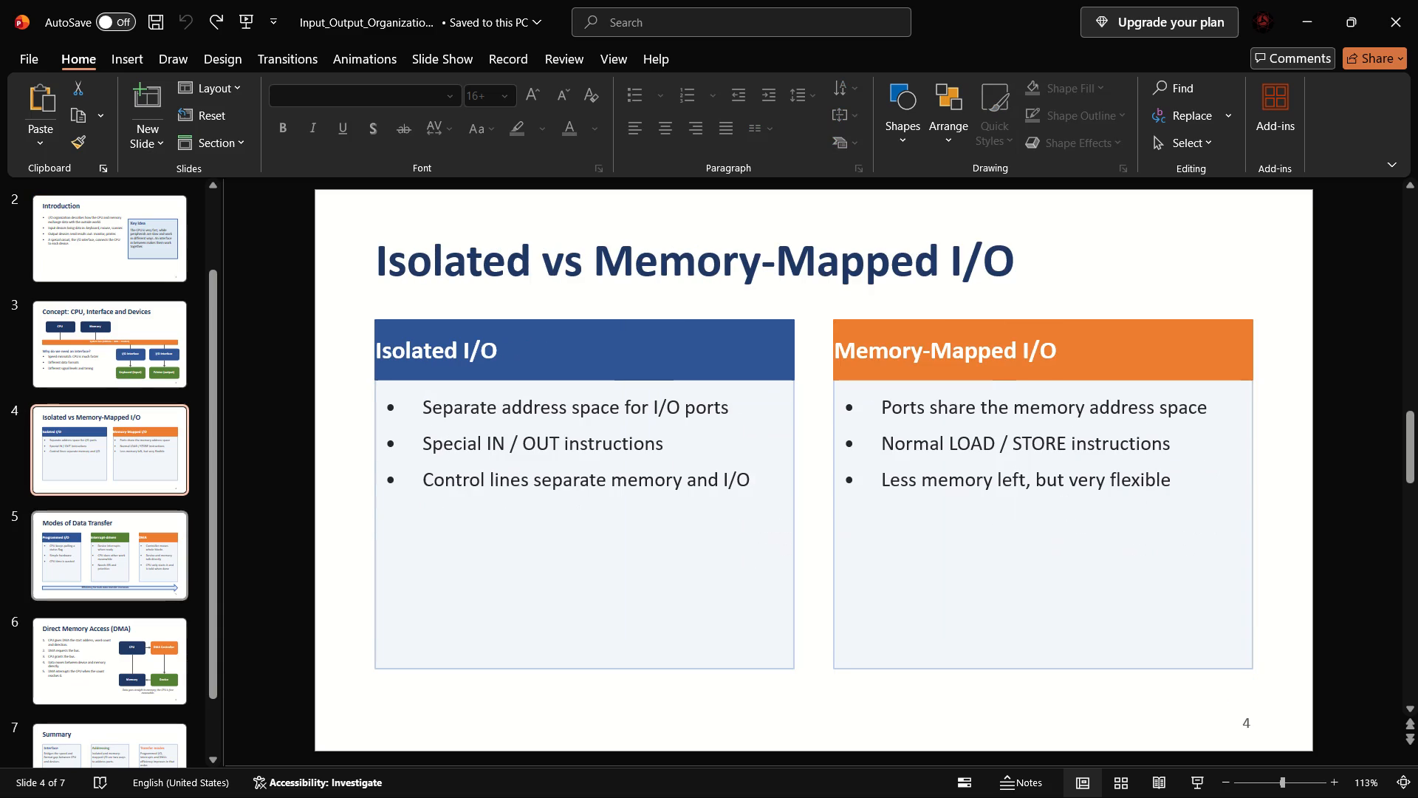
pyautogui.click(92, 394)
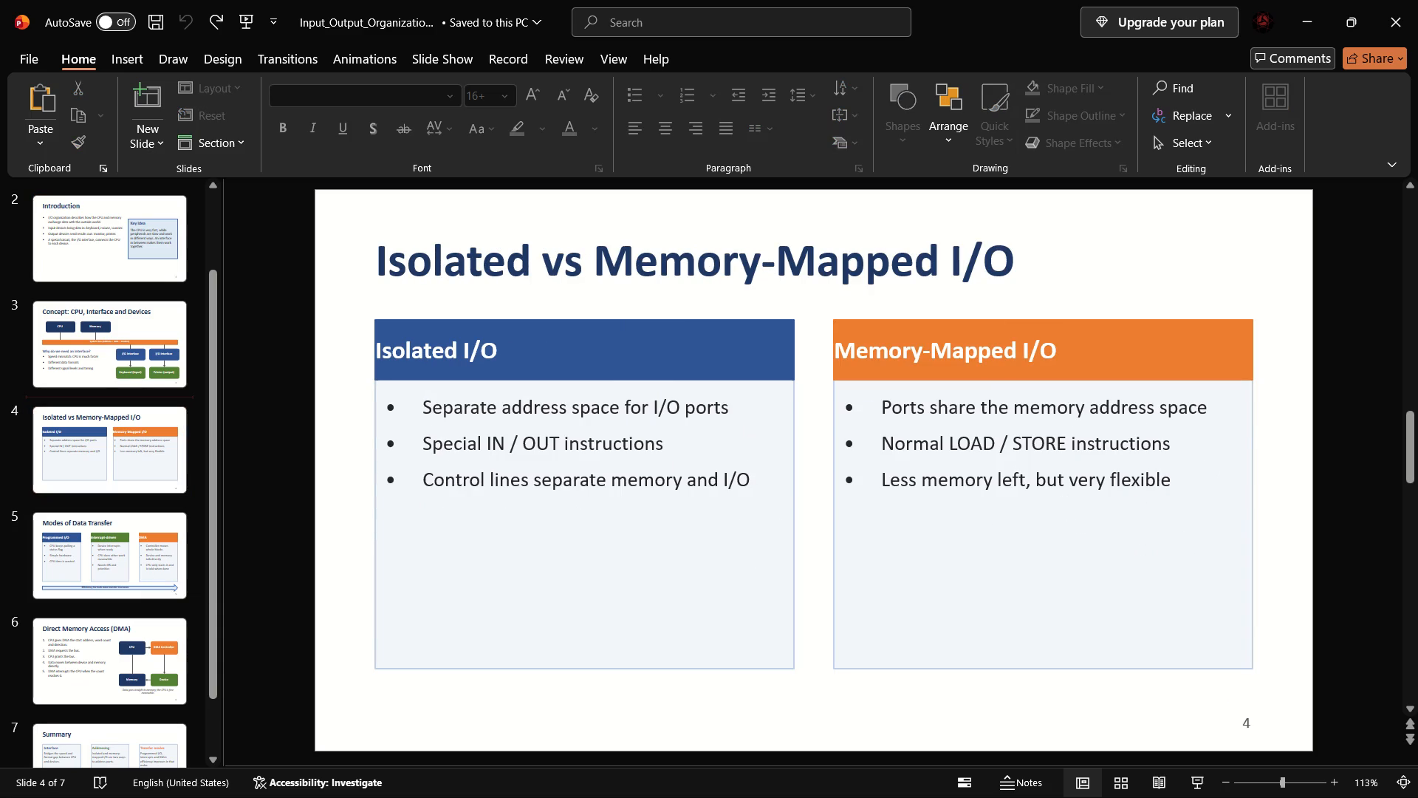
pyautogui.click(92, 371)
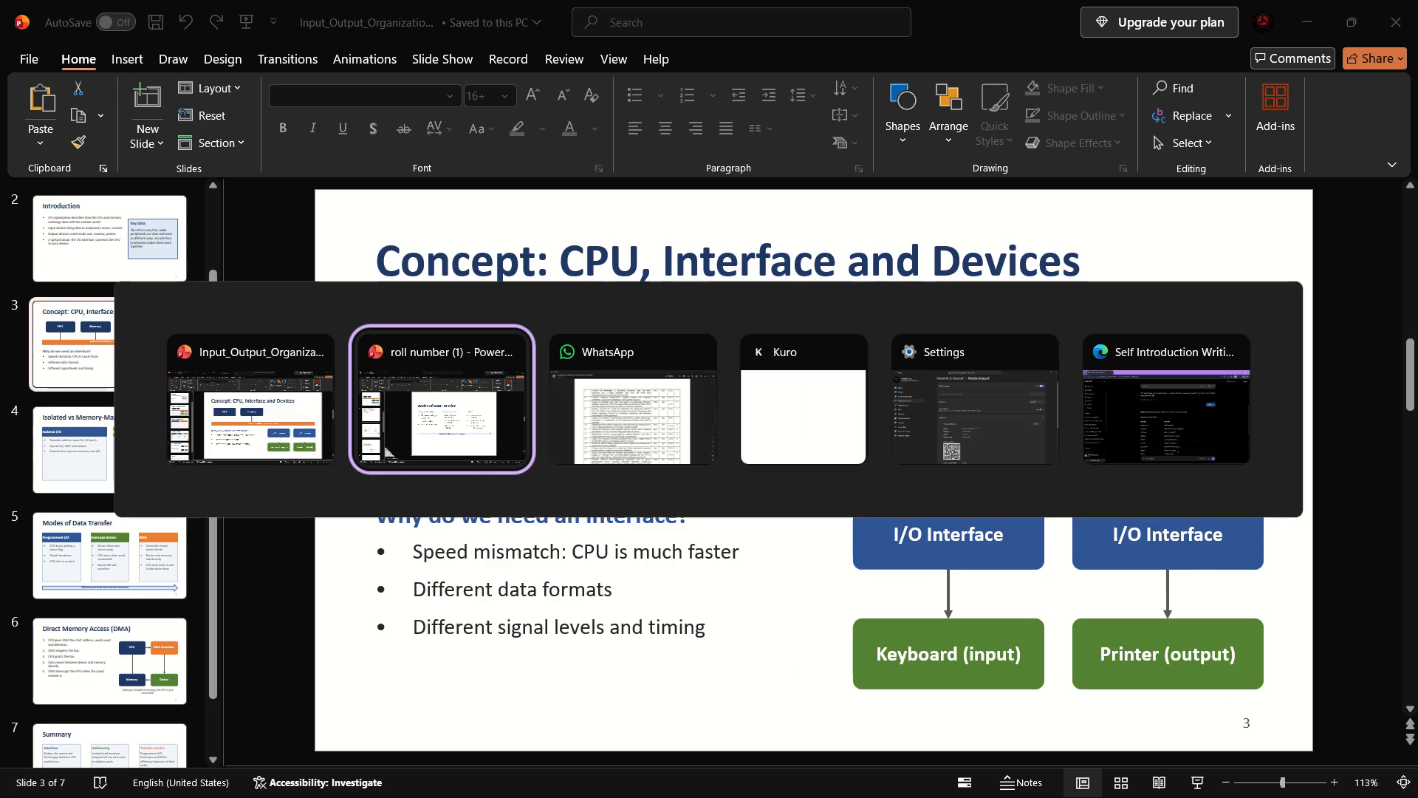
# On the roll number presentation's Concept slide, separate the I/O Interface label above Keyboard from its blue box, moving the box above the system bus.
pyautogui.click(70, 290)
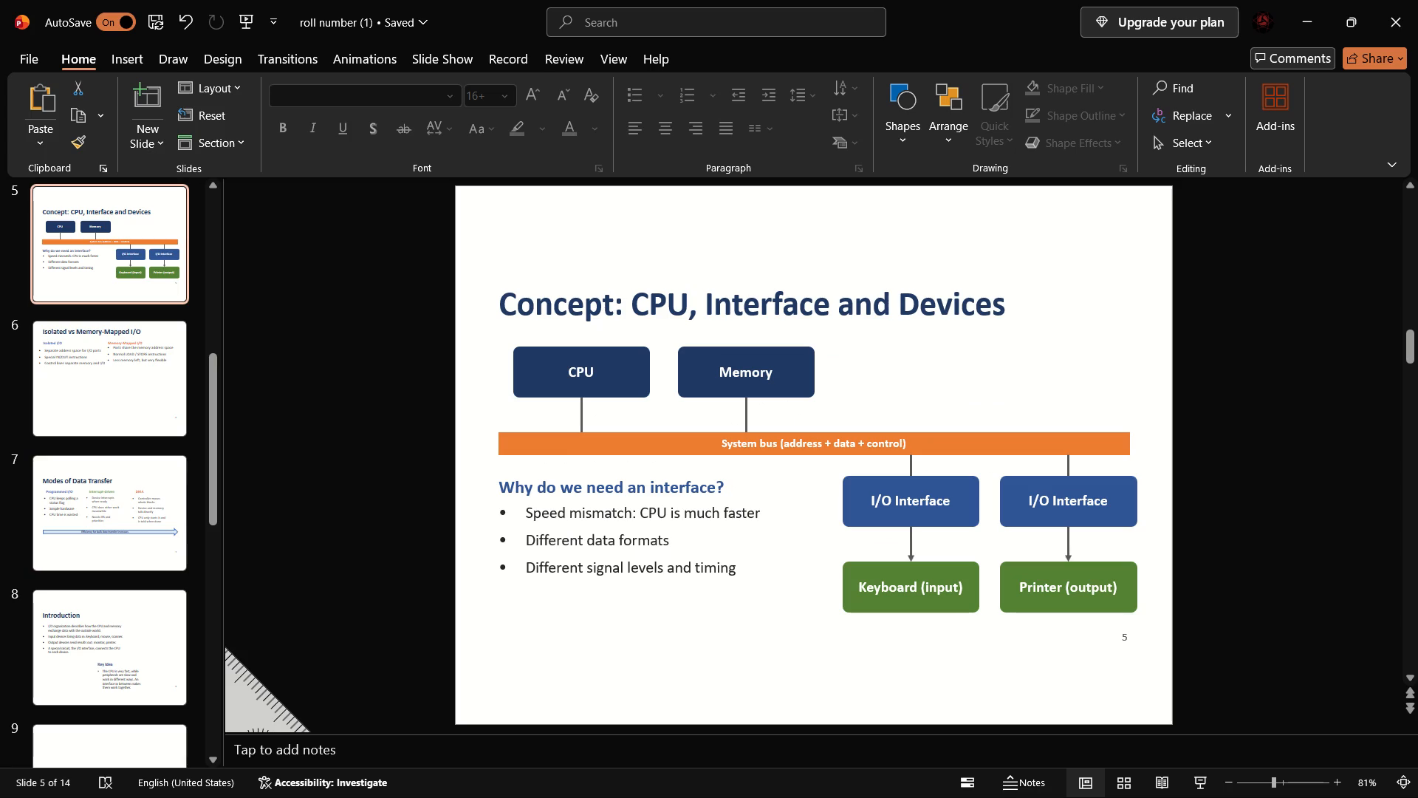
pyautogui.click(934, 515)
pyautogui.moveTo(968, 491); pyautogui.dragTo(971, 505)
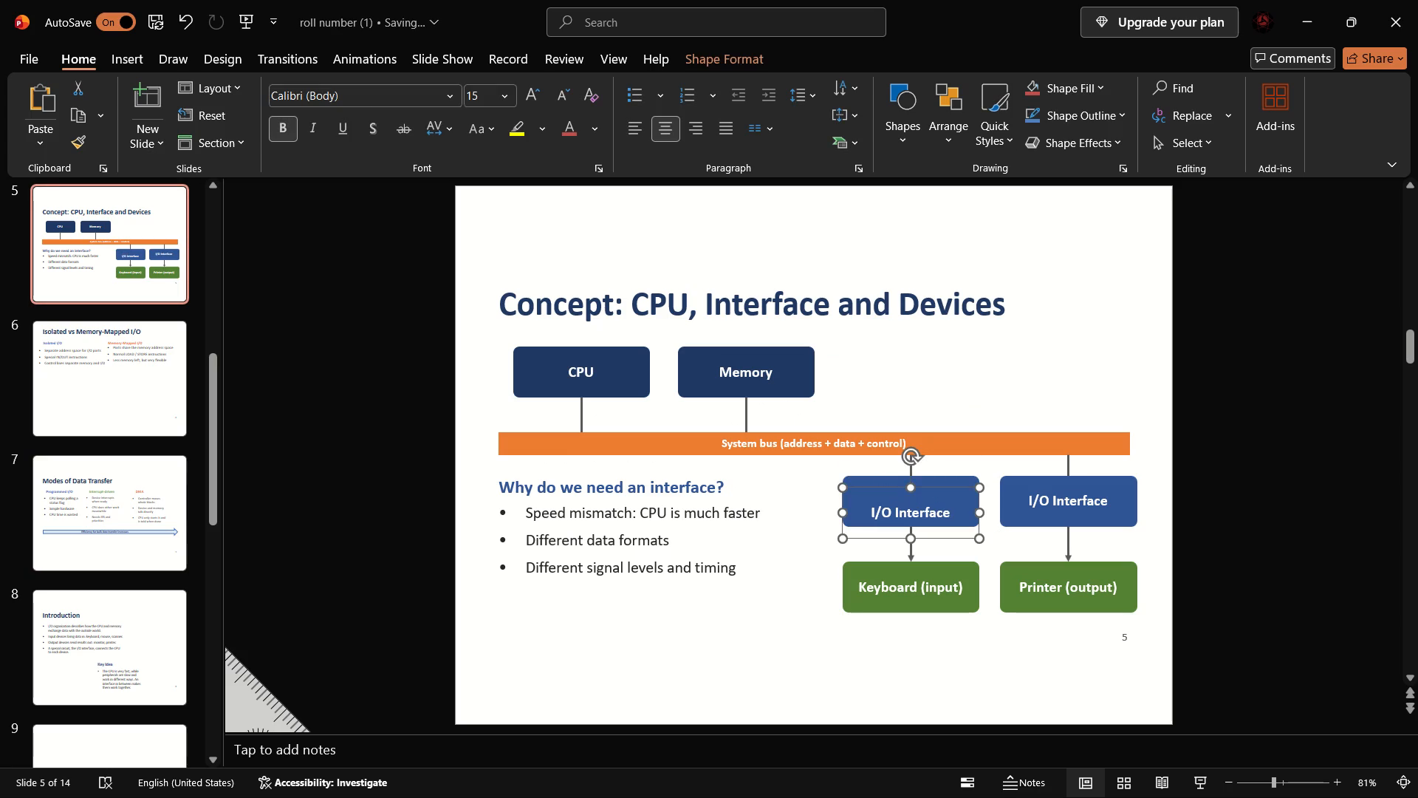
pyautogui.moveTo(956, 480); pyautogui.dragTo(1004, 340)
# Colour the freed I/O Interface label's text red.
pyautogui.click(936, 516)
pyautogui.moveTo(949, 508); pyautogui.dragTo(761, 513)
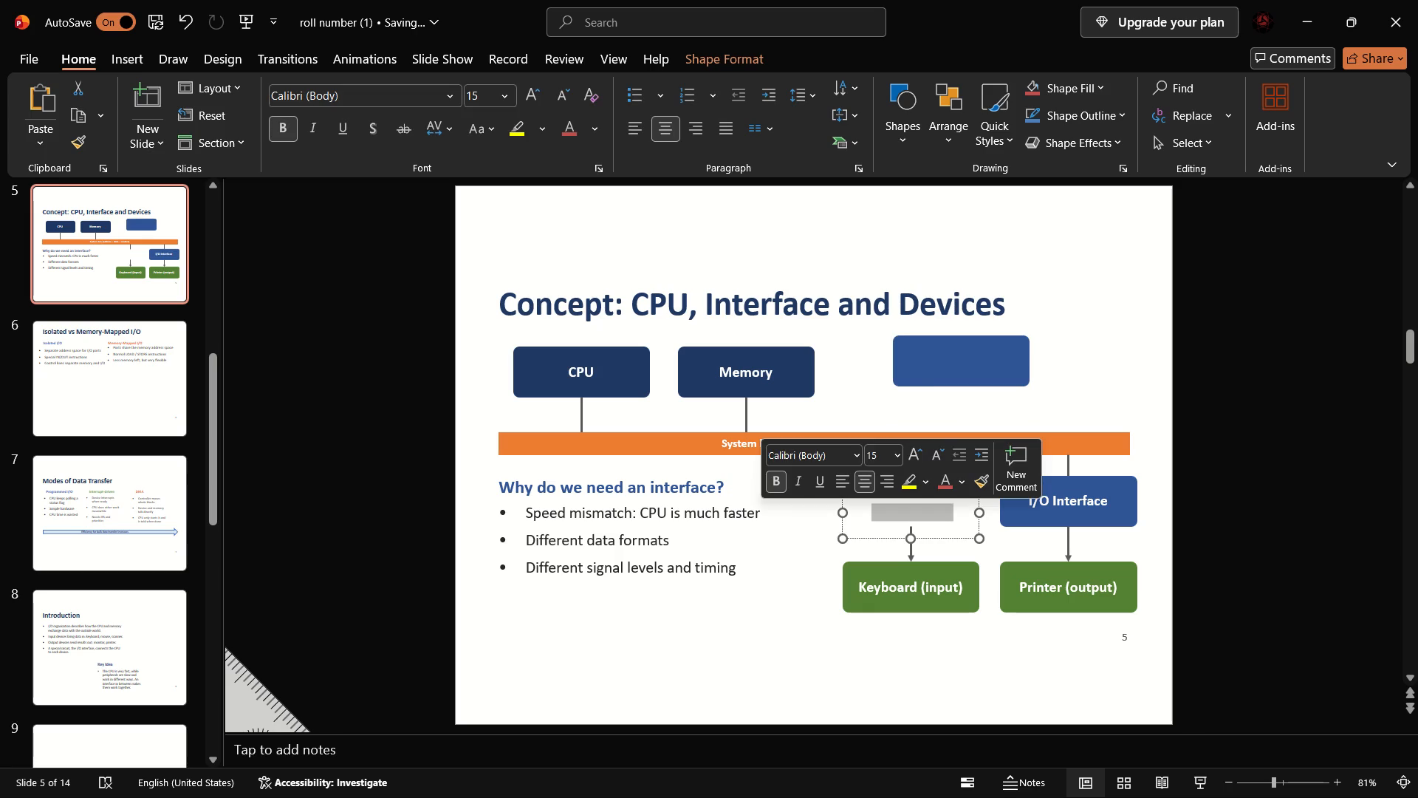
pyautogui.click(945, 487)
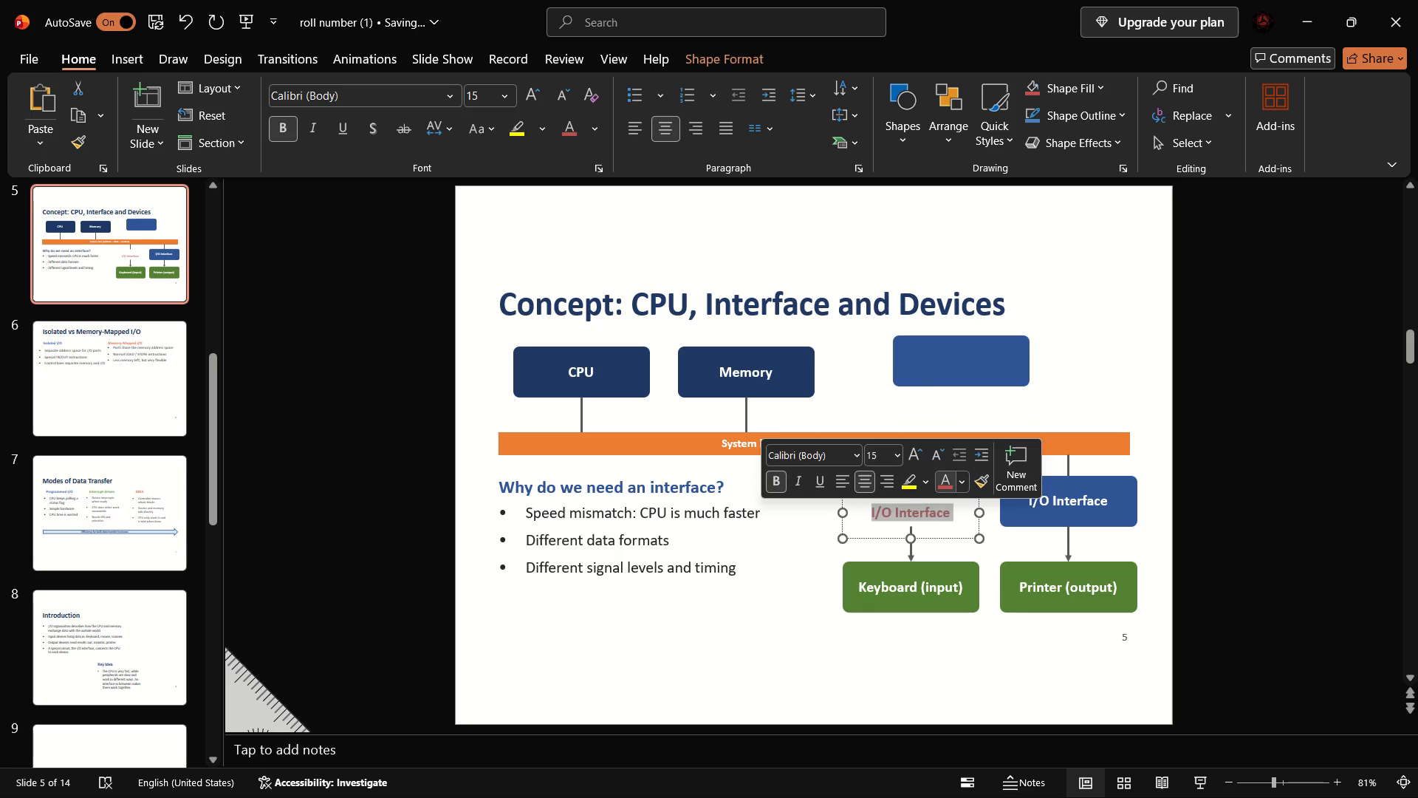
# Move the red I/O Interface label up just below the system bus and raise the arrow beneath it to meet the label.
pyautogui.click(954, 524)
pyautogui.moveTo(922, 497); pyautogui.dragTo(922, 468)
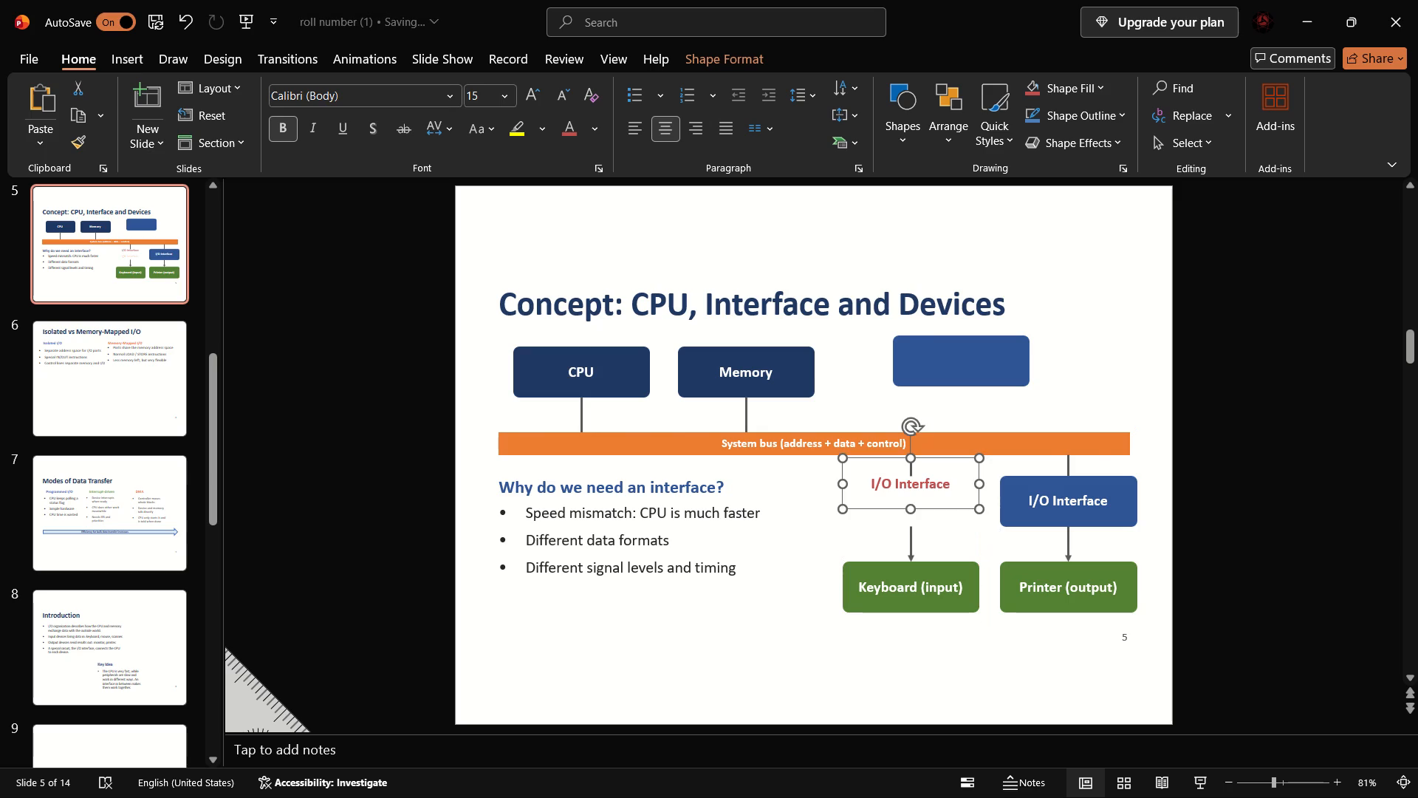
pyautogui.click(910, 539)
pyautogui.moveTo(910, 539); pyautogui.dragTo(909, 503)
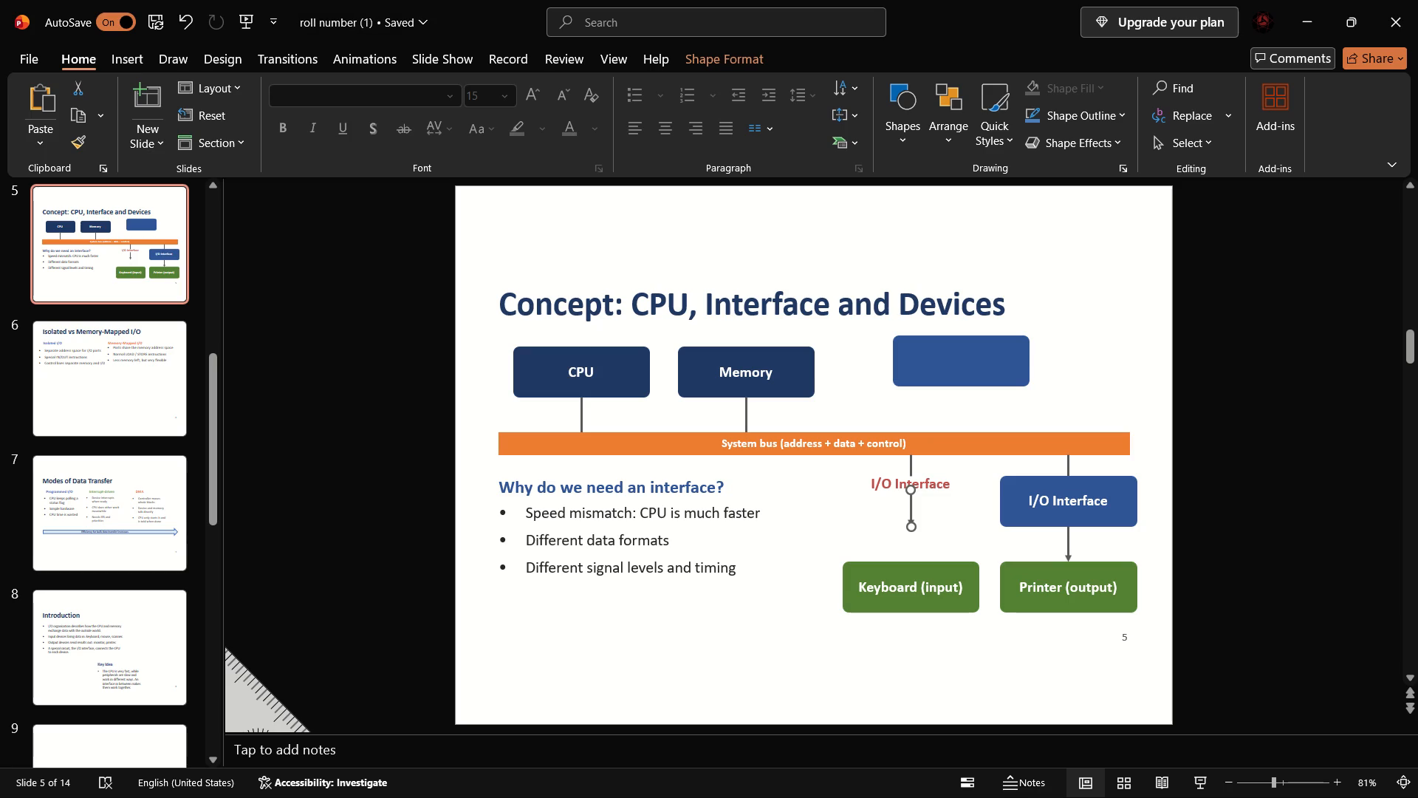
# Shift the Keyboard (input) label slightly down from its green box and recolour its text light purple.
pyautogui.click(933, 563)
pyautogui.moveTo(897, 570); pyautogui.dragTo(891, 583)
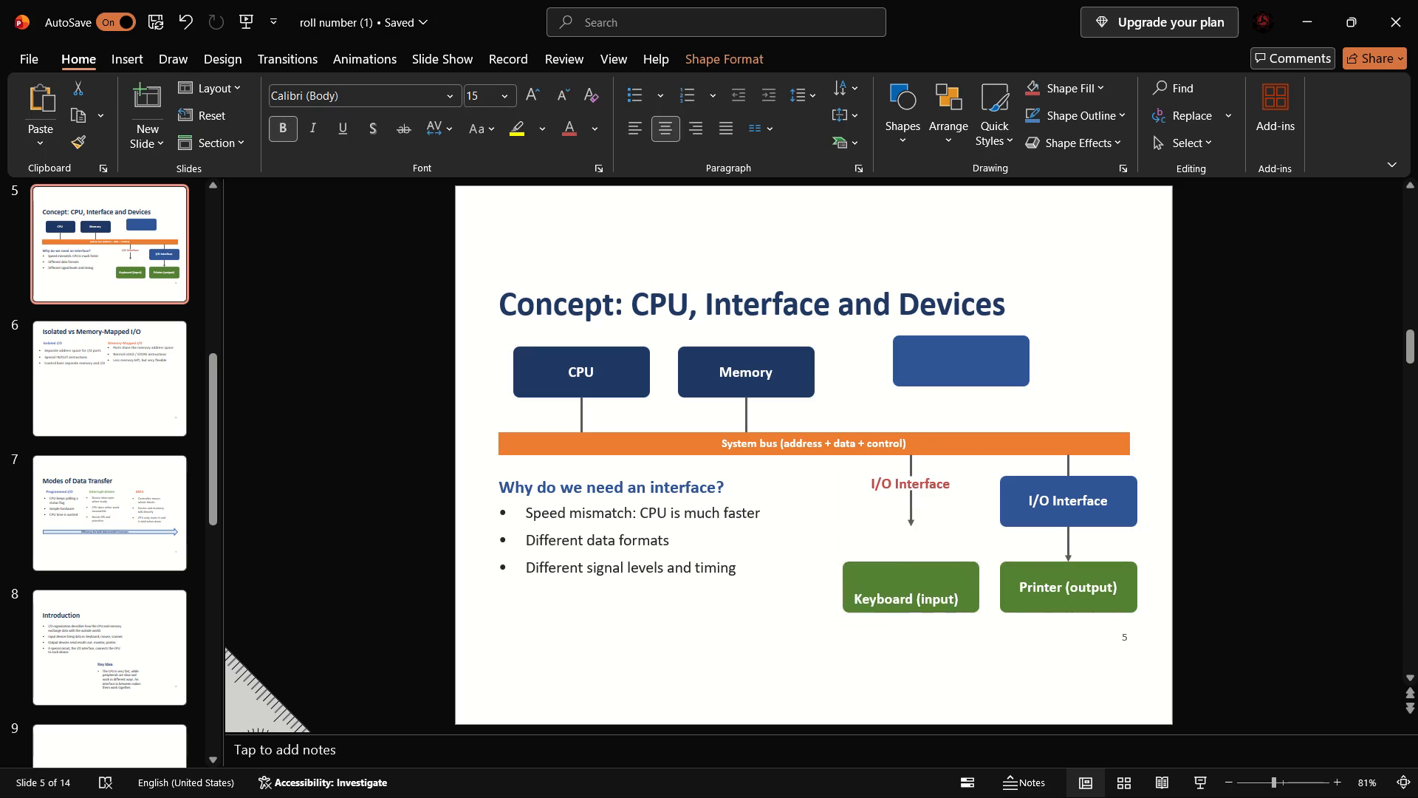
pyautogui.moveTo(891, 583); pyautogui.dragTo(890, 587)
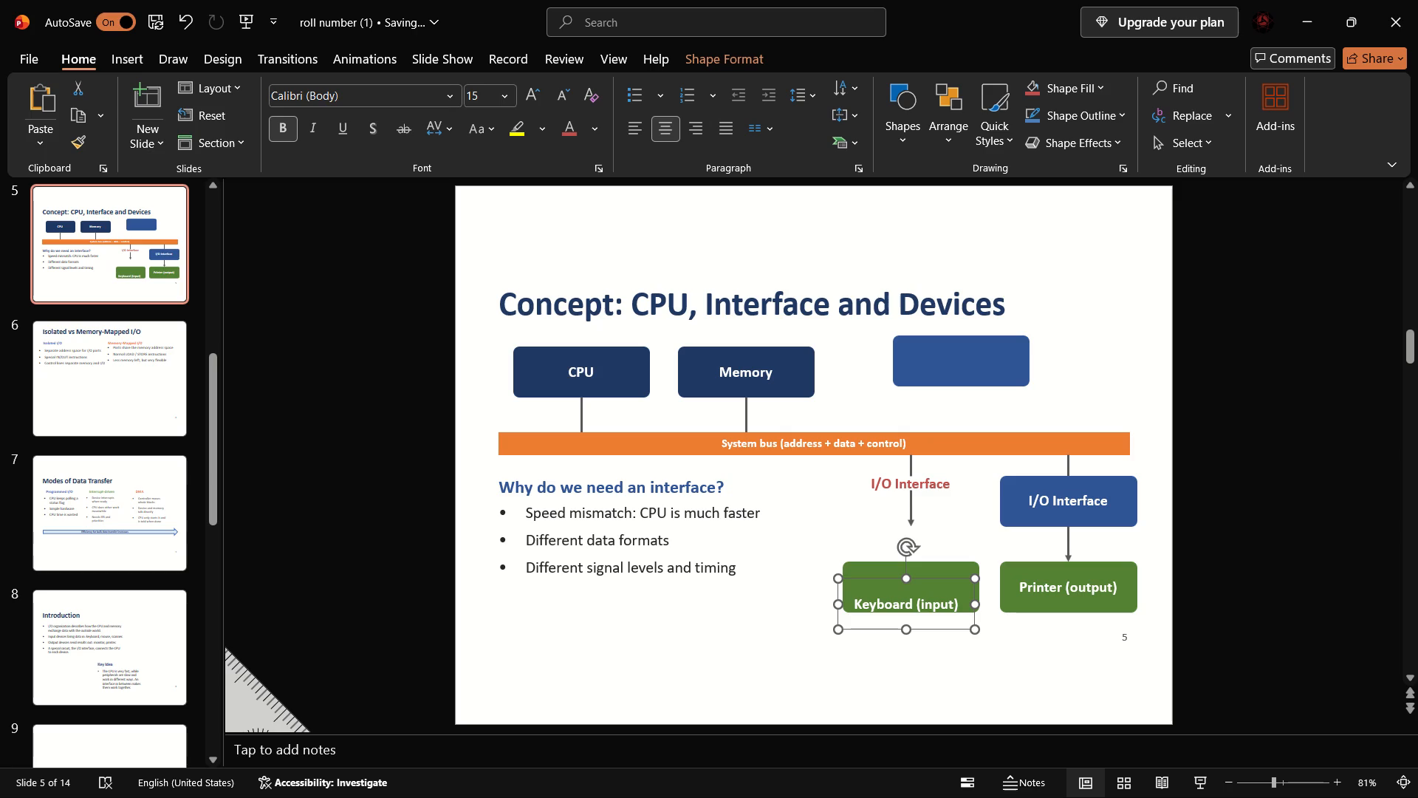
pyautogui.moveTo(955, 612); pyautogui.dragTo(869, 612)
pyautogui.hotkey('ctrl', 'a')
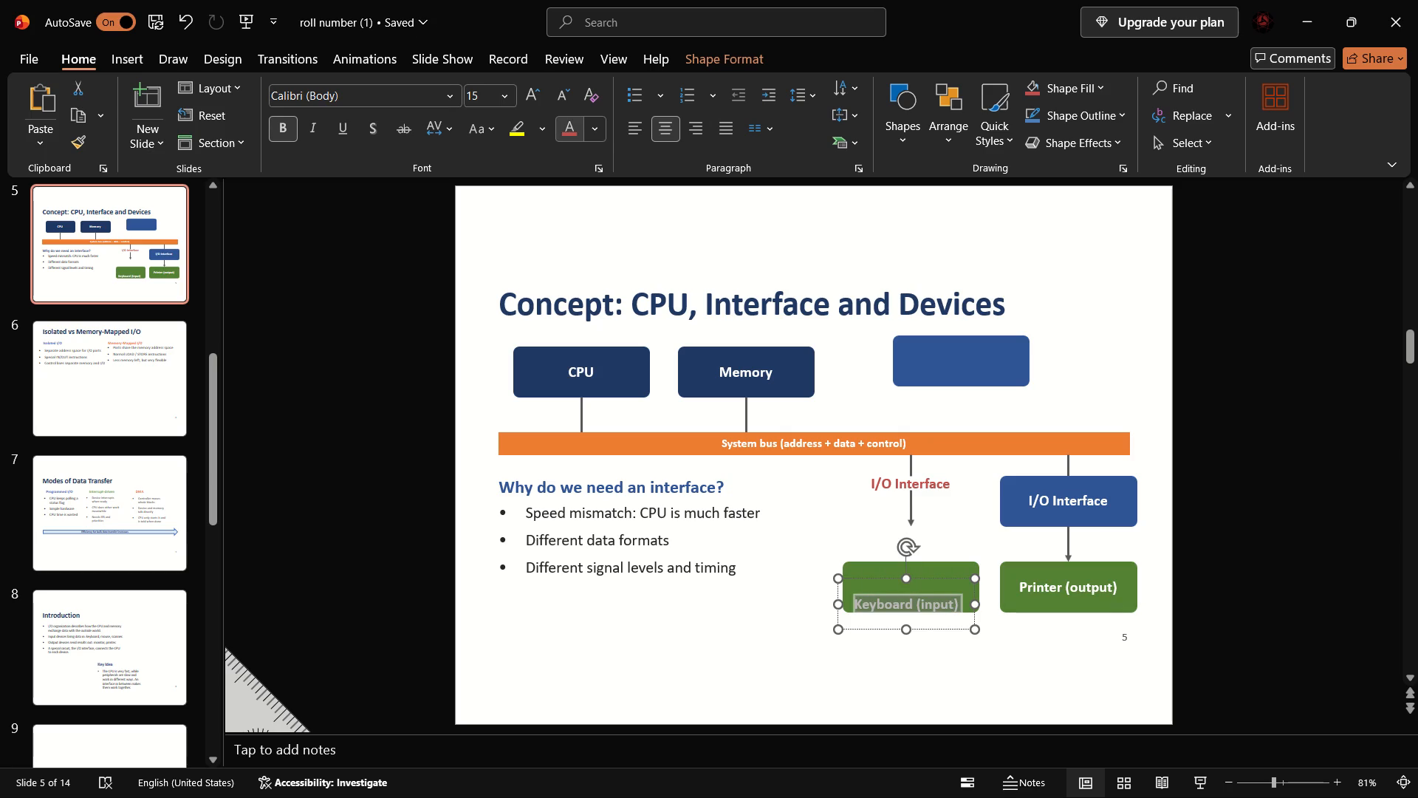
pyautogui.click(600, 132)
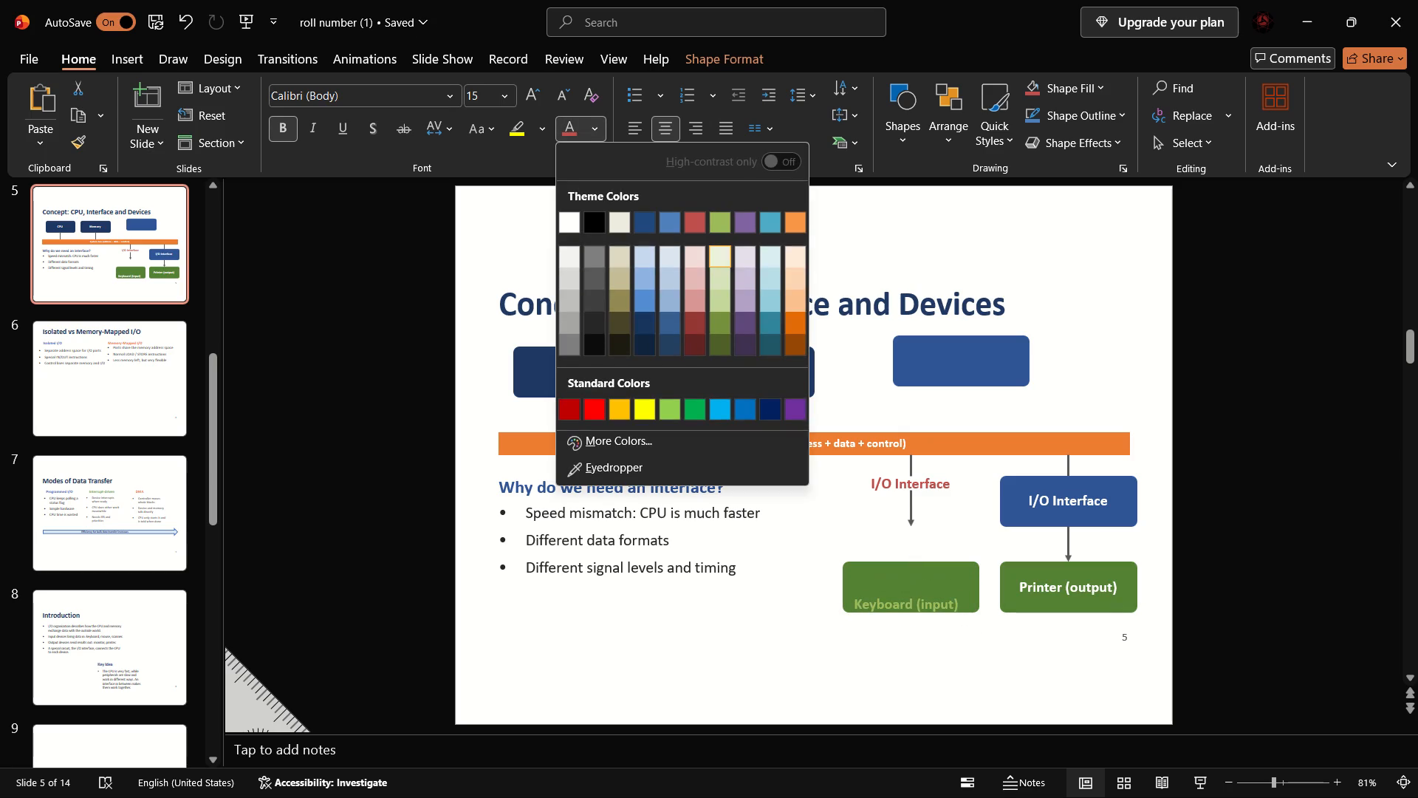
pyautogui.click(741, 300)
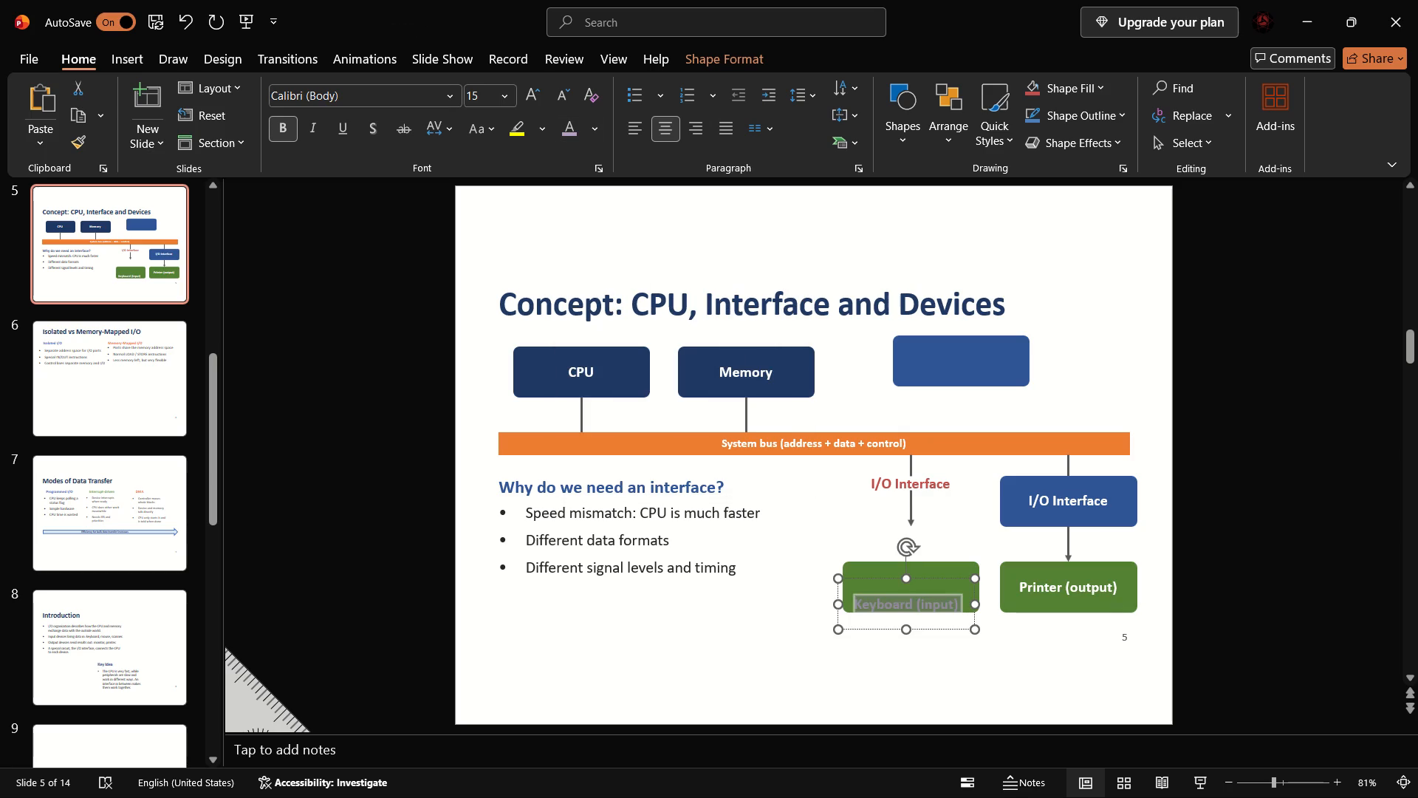
# Move the empty green box out from behind the Keyboard (input) label into the blank space below the bullet list.
pyautogui.click(882, 566)
pyautogui.moveTo(880, 566); pyautogui.dragTo(637, 641)
# Move the Keyboard (input) label up to sit directly beneath the arrow from the red I/O Interface label.
pyautogui.moveTo(903, 610); pyautogui.dragTo(908, 595)
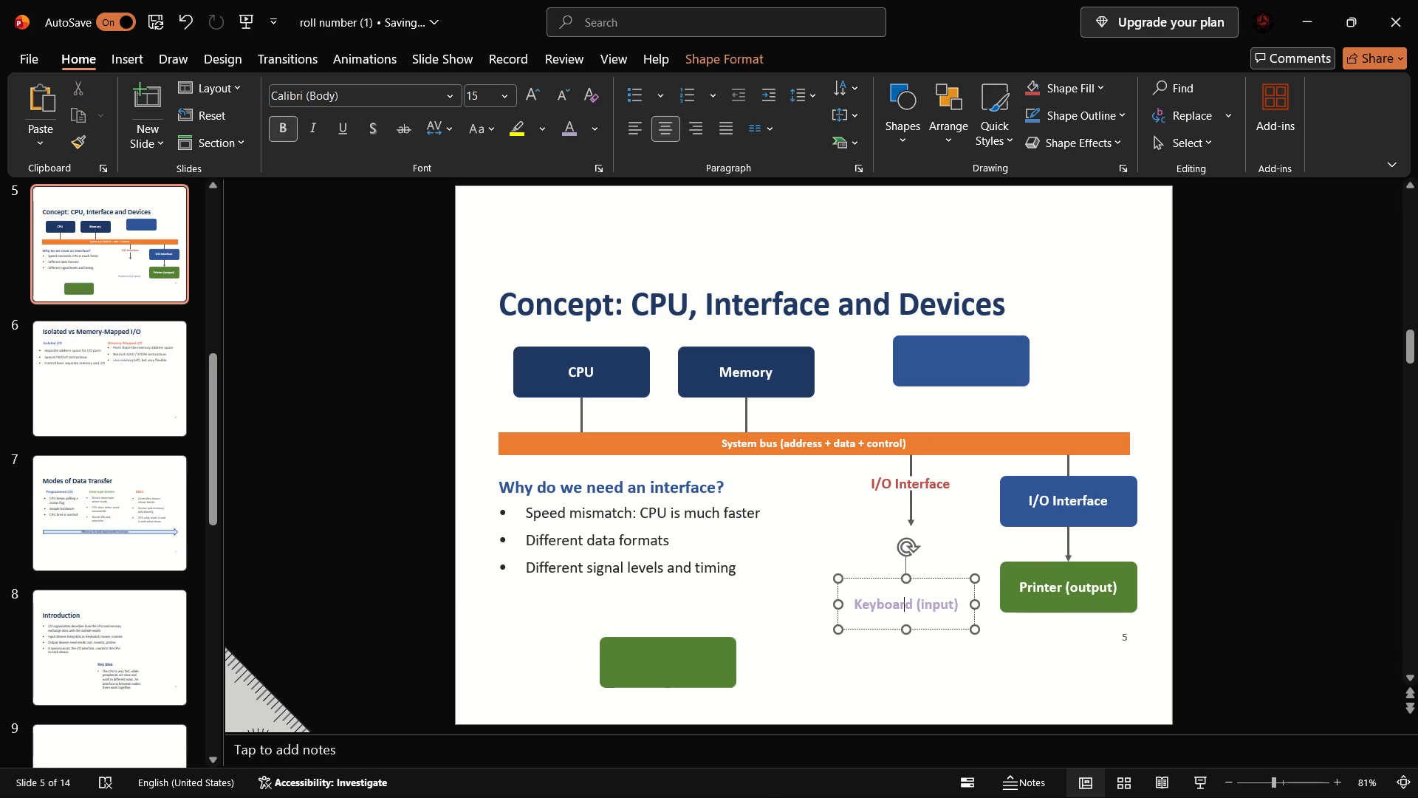
pyautogui.moveTo(908, 595); pyautogui.dragTo(936, 582)
pyautogui.moveTo(933, 576); pyautogui.dragTo(933, 573)
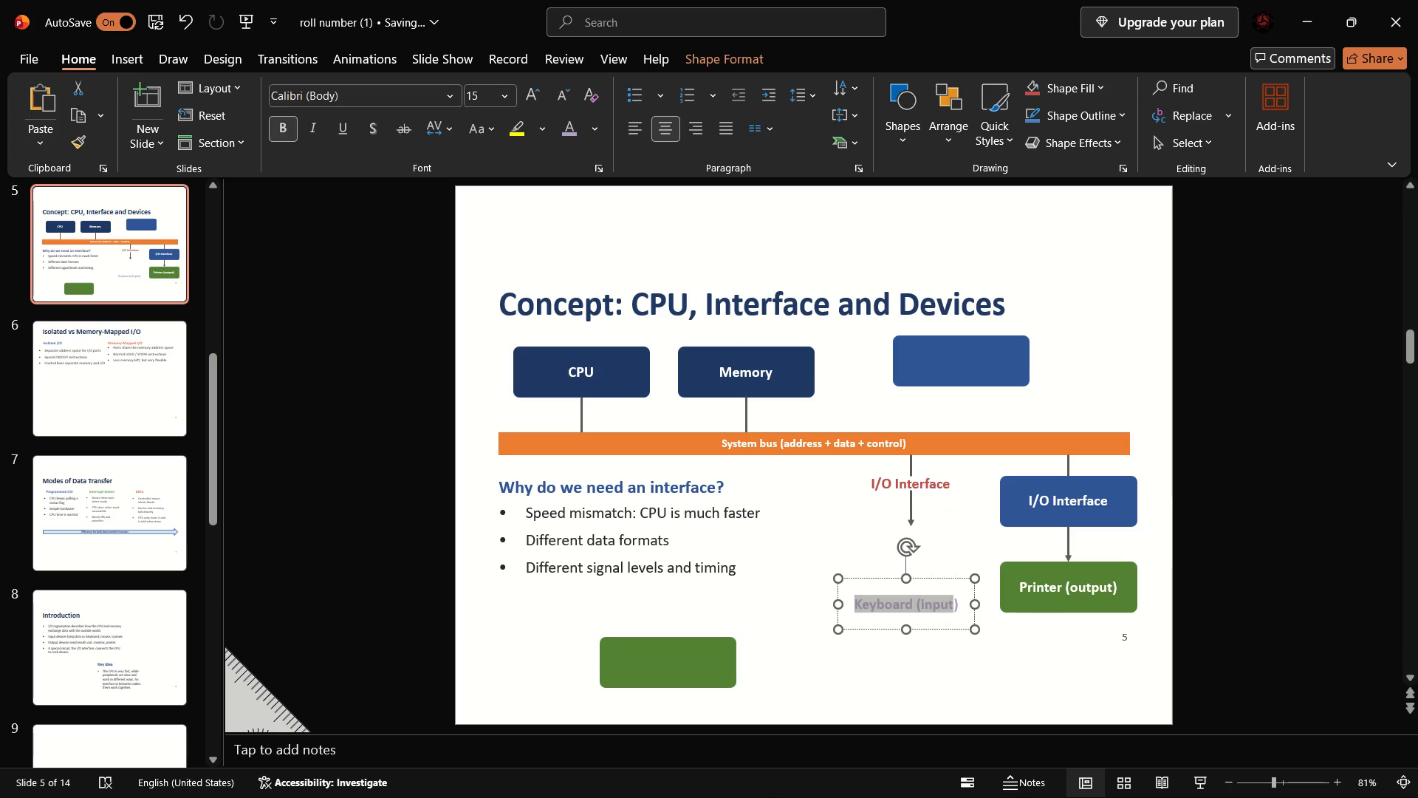
pyautogui.moveTo(933, 573); pyautogui.dragTo(938, 512)
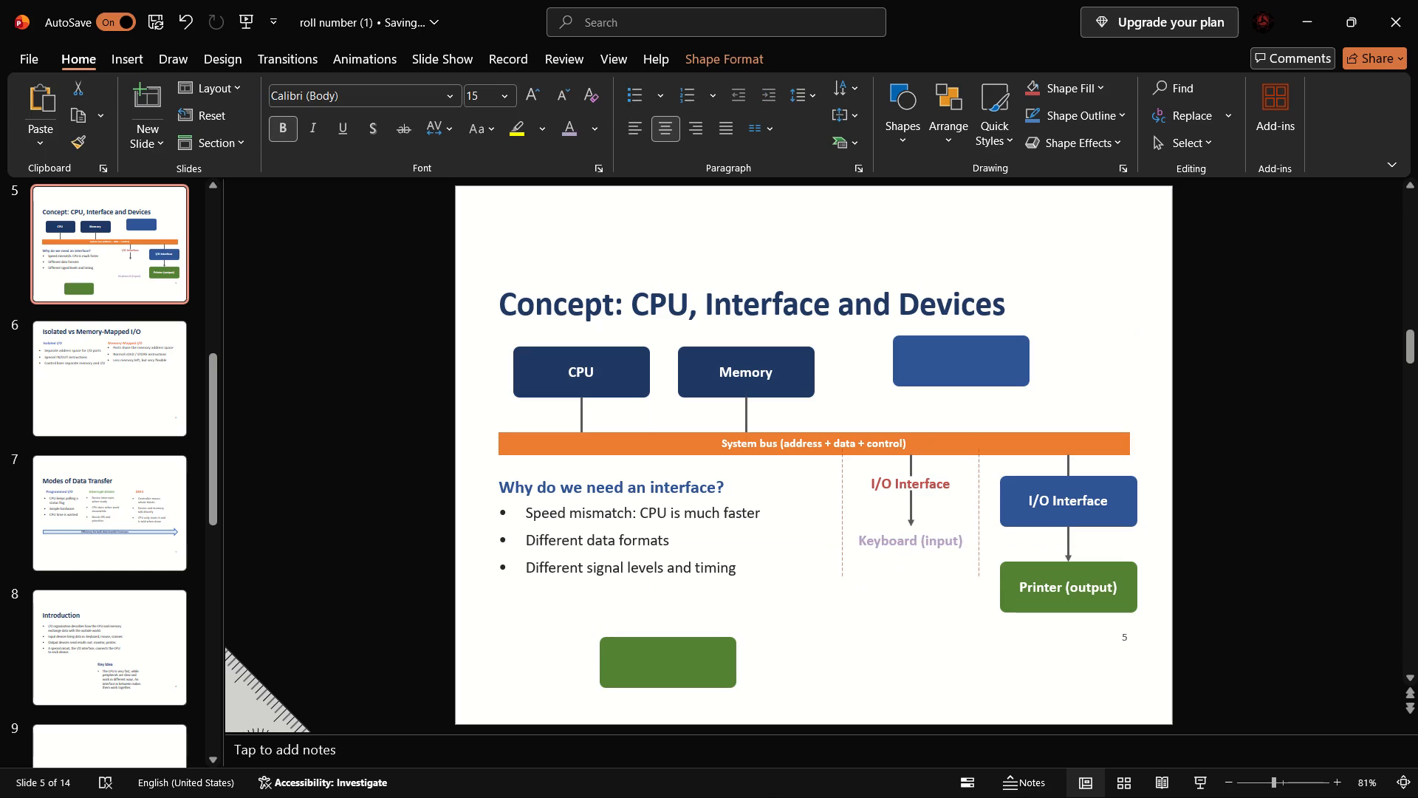
pyautogui.moveTo(938, 512); pyautogui.dragTo(943, 505)
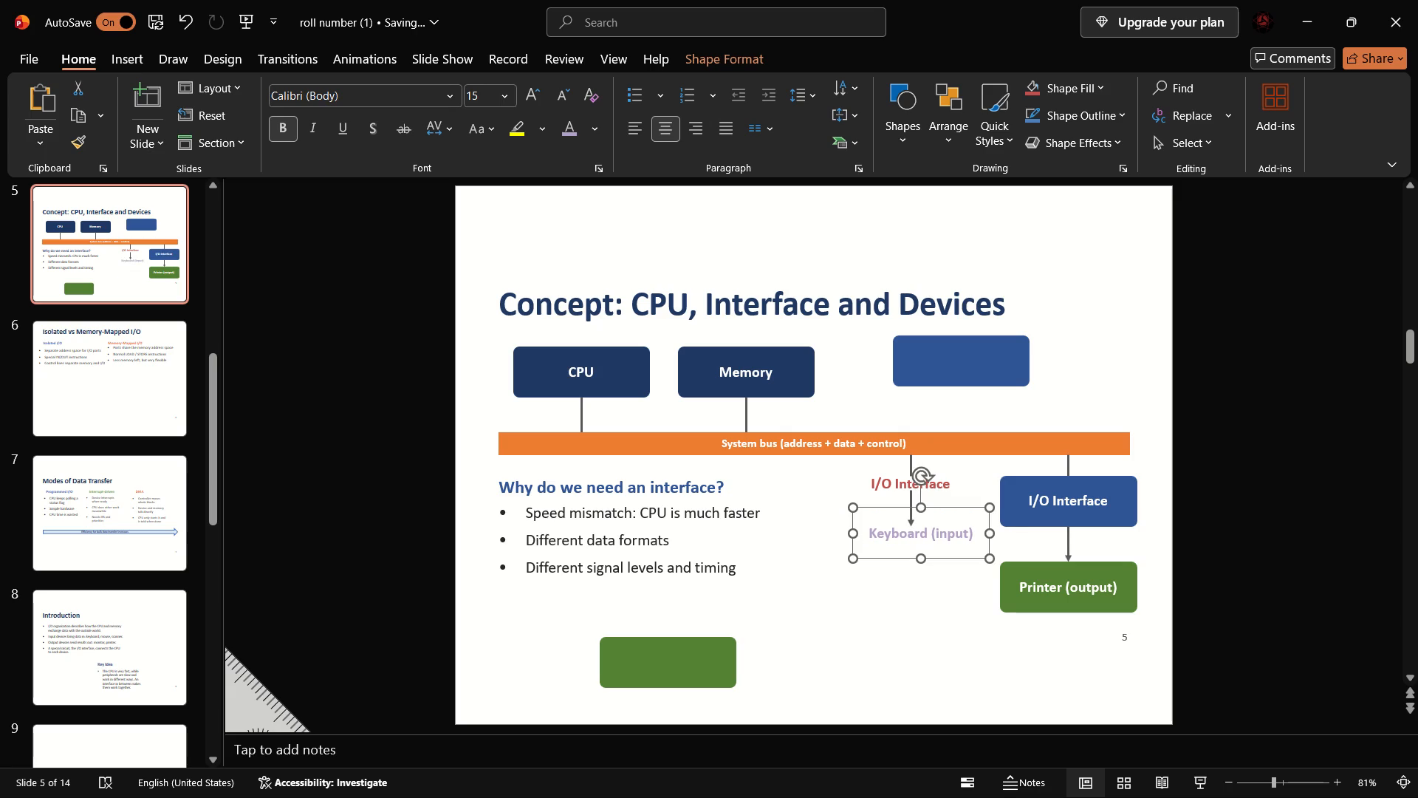
# Recolour the text of the I/O Interface label above Printer (output) to standard dark red.
pyautogui.click(1073, 514)
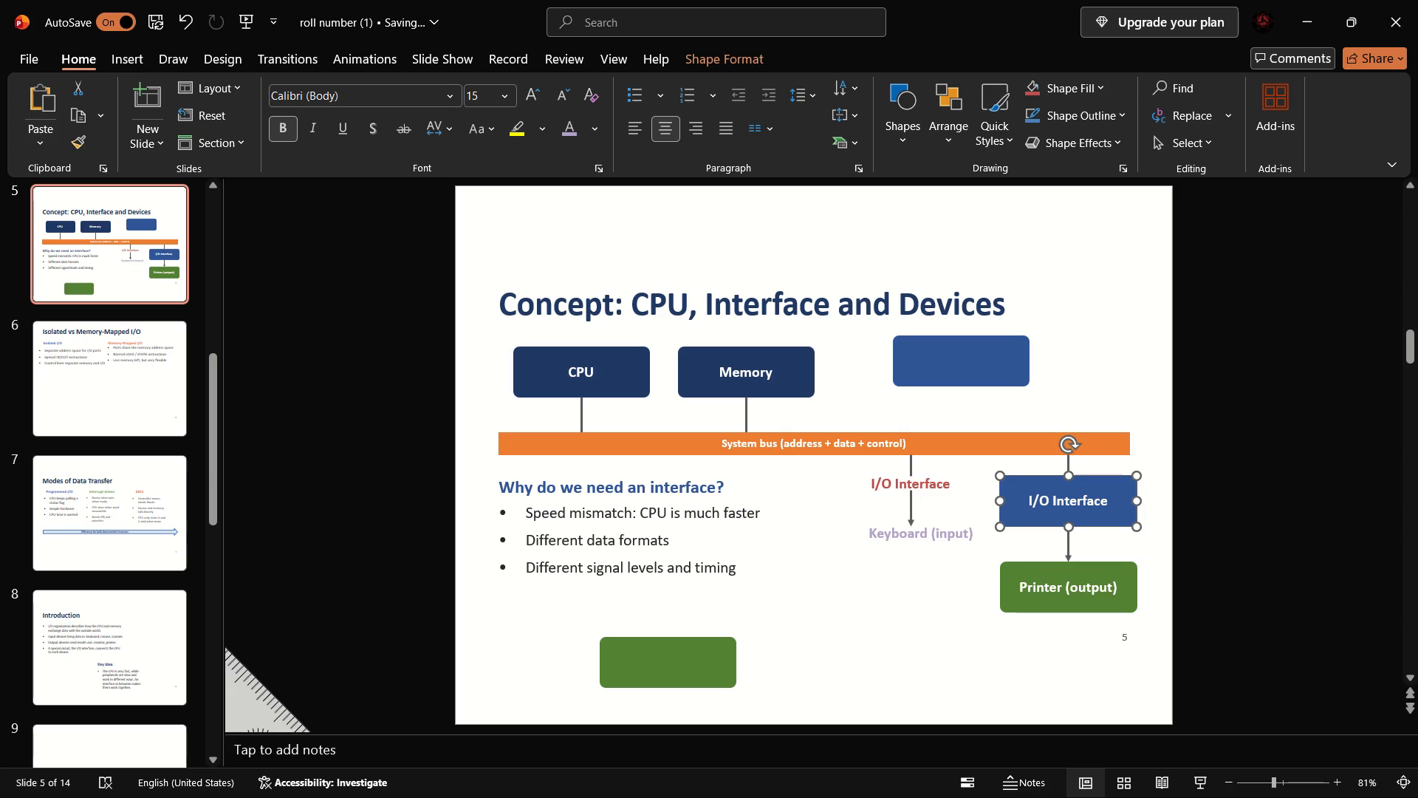
pyautogui.click(1026, 501)
pyautogui.click(1026, 501)
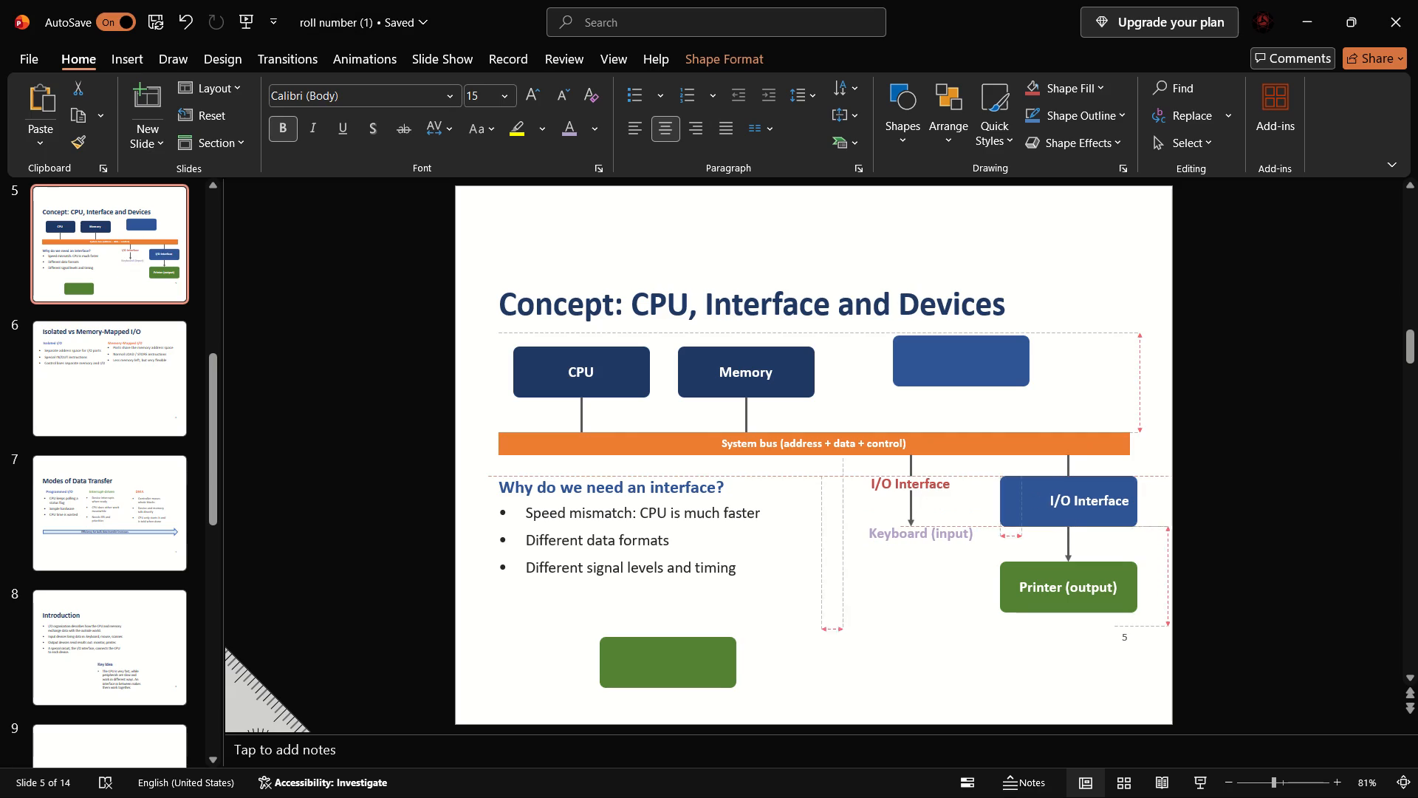
pyautogui.moveTo(1031, 502); pyautogui.dragTo(1183, 495)
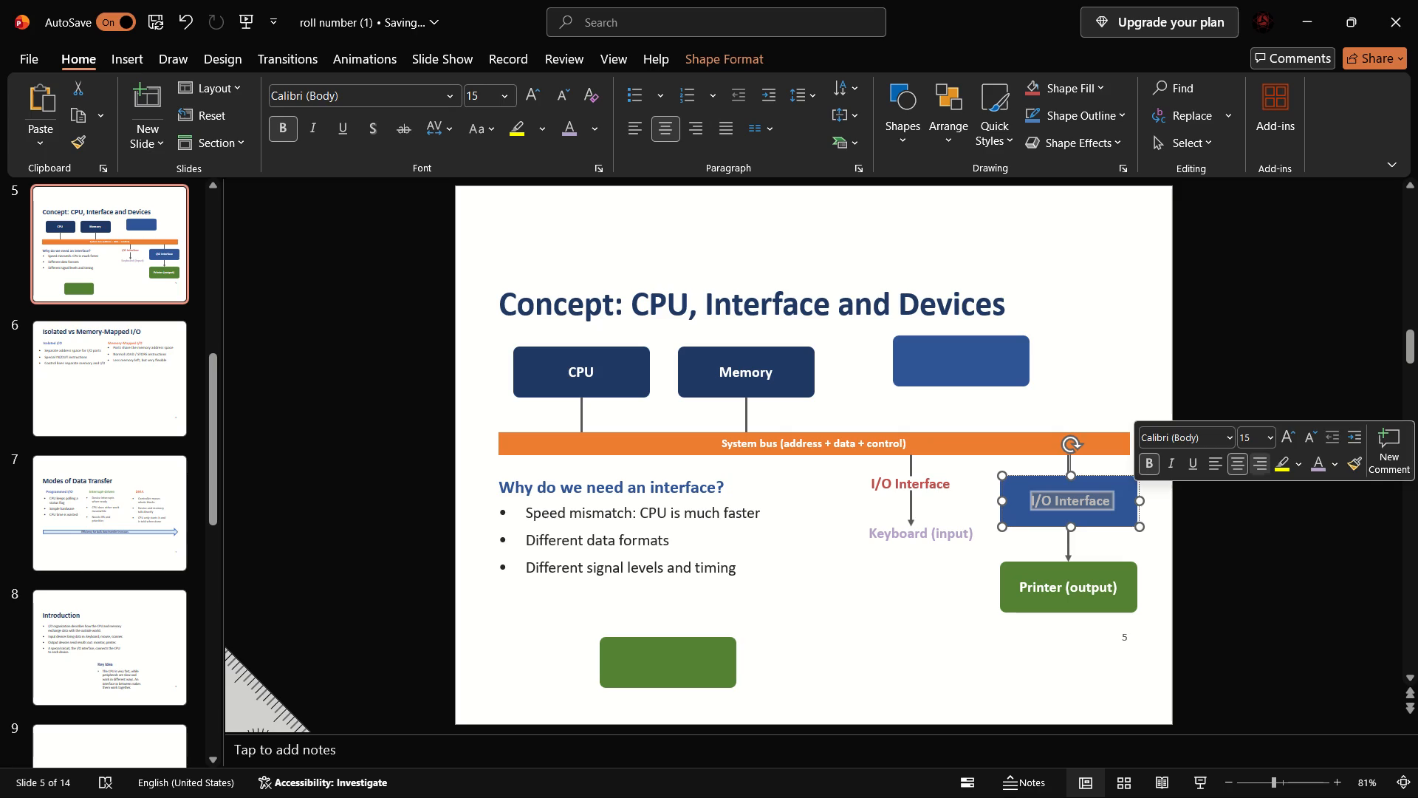
pyautogui.click(1328, 463)
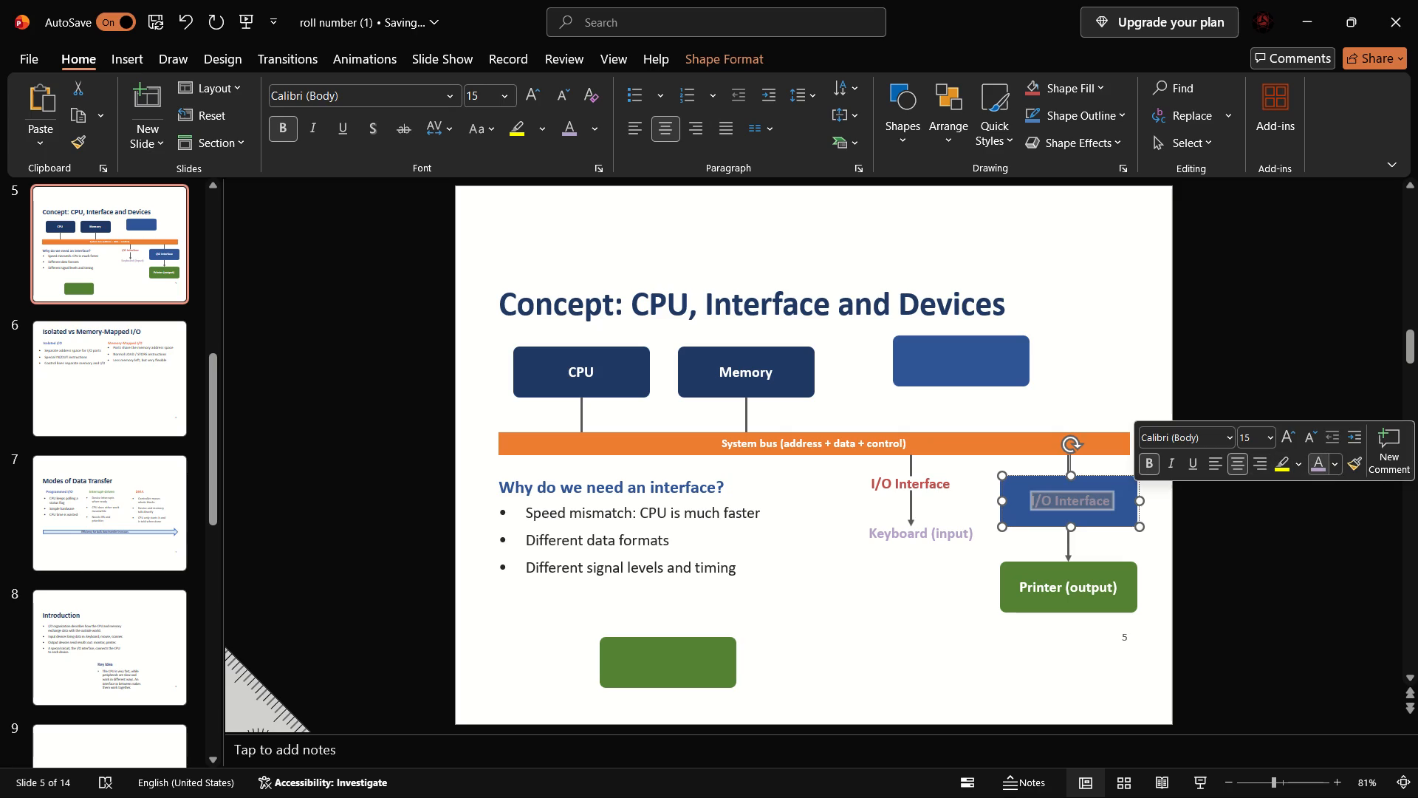
pyautogui.click(1329, 464)
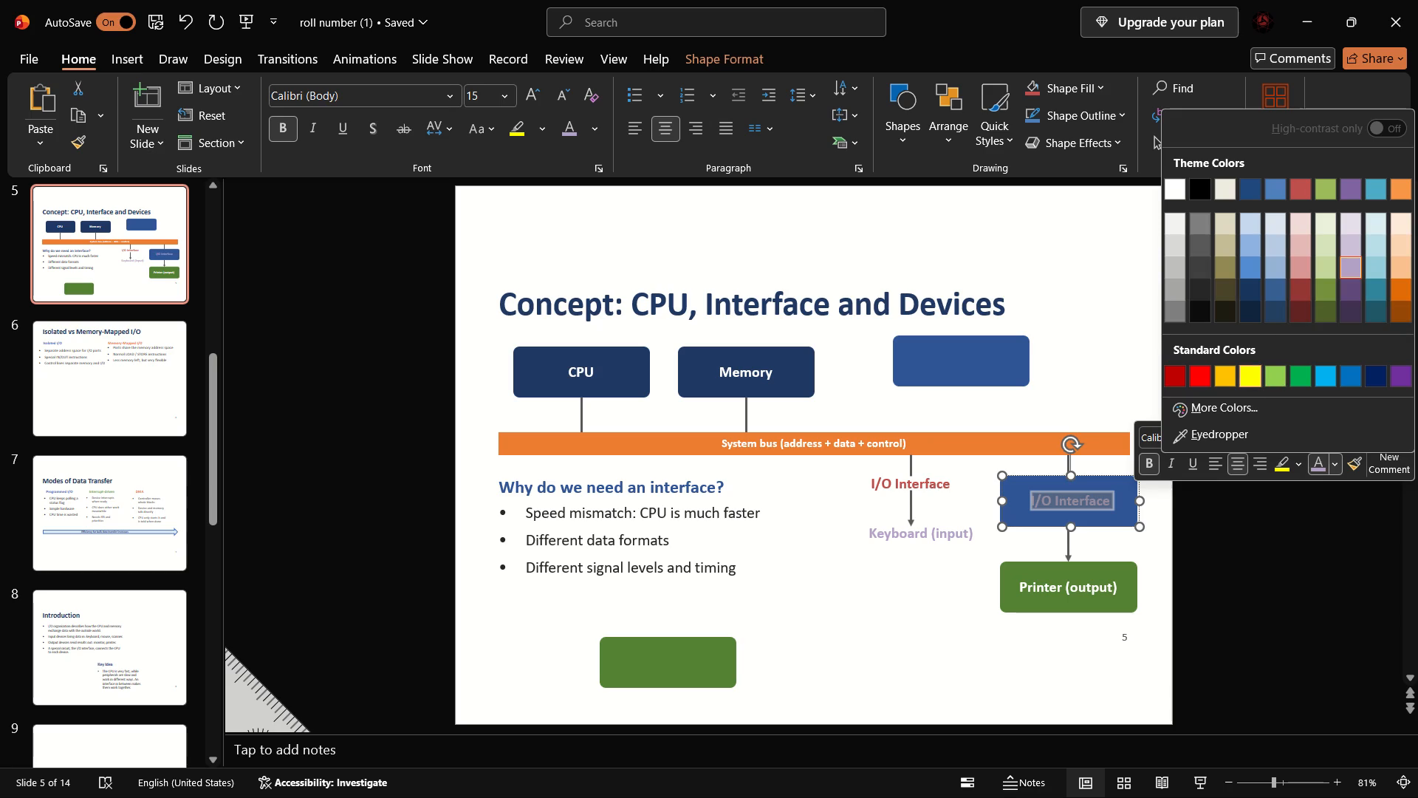
pyautogui.click(1179, 375)
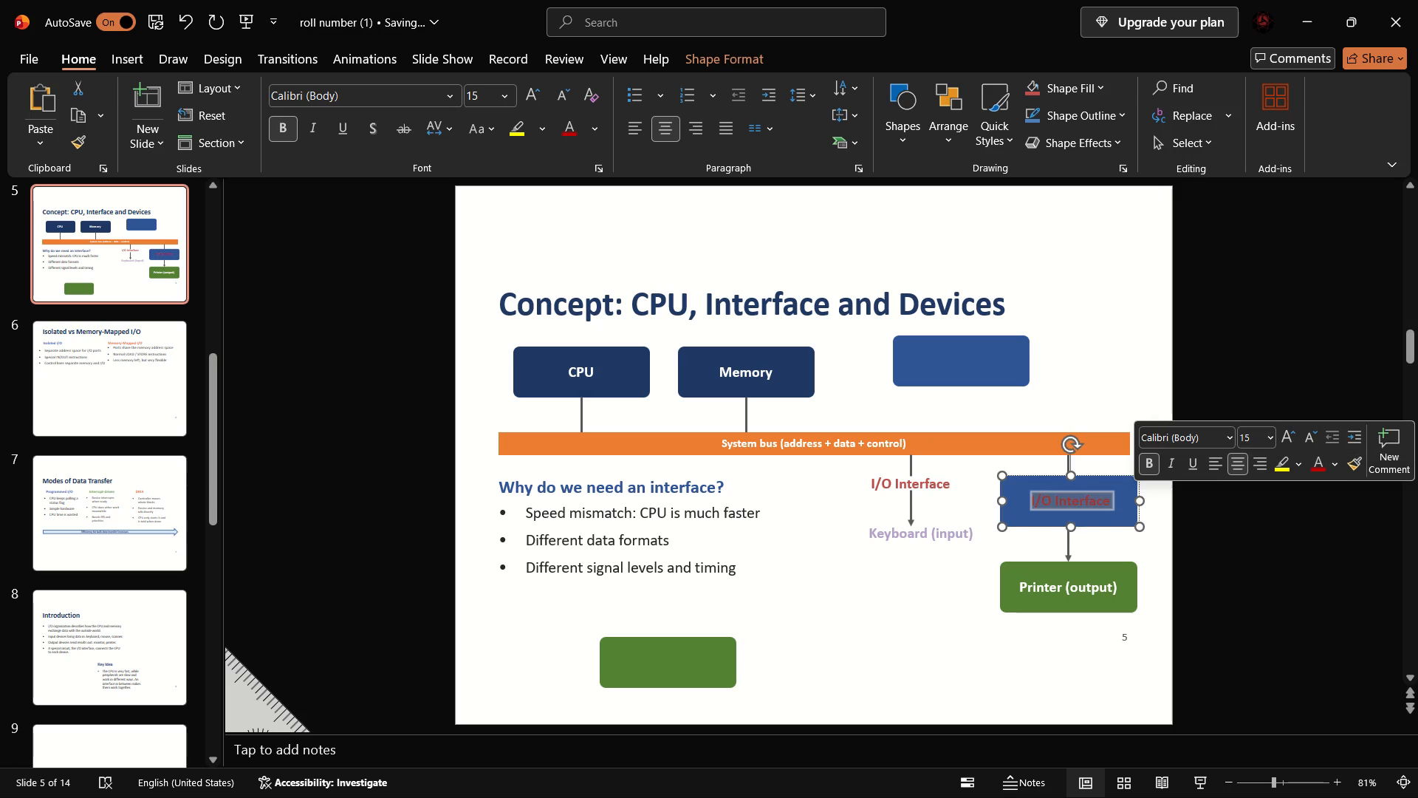
pyautogui.moveTo(1085, 507); pyautogui.dragTo(1128, 508)
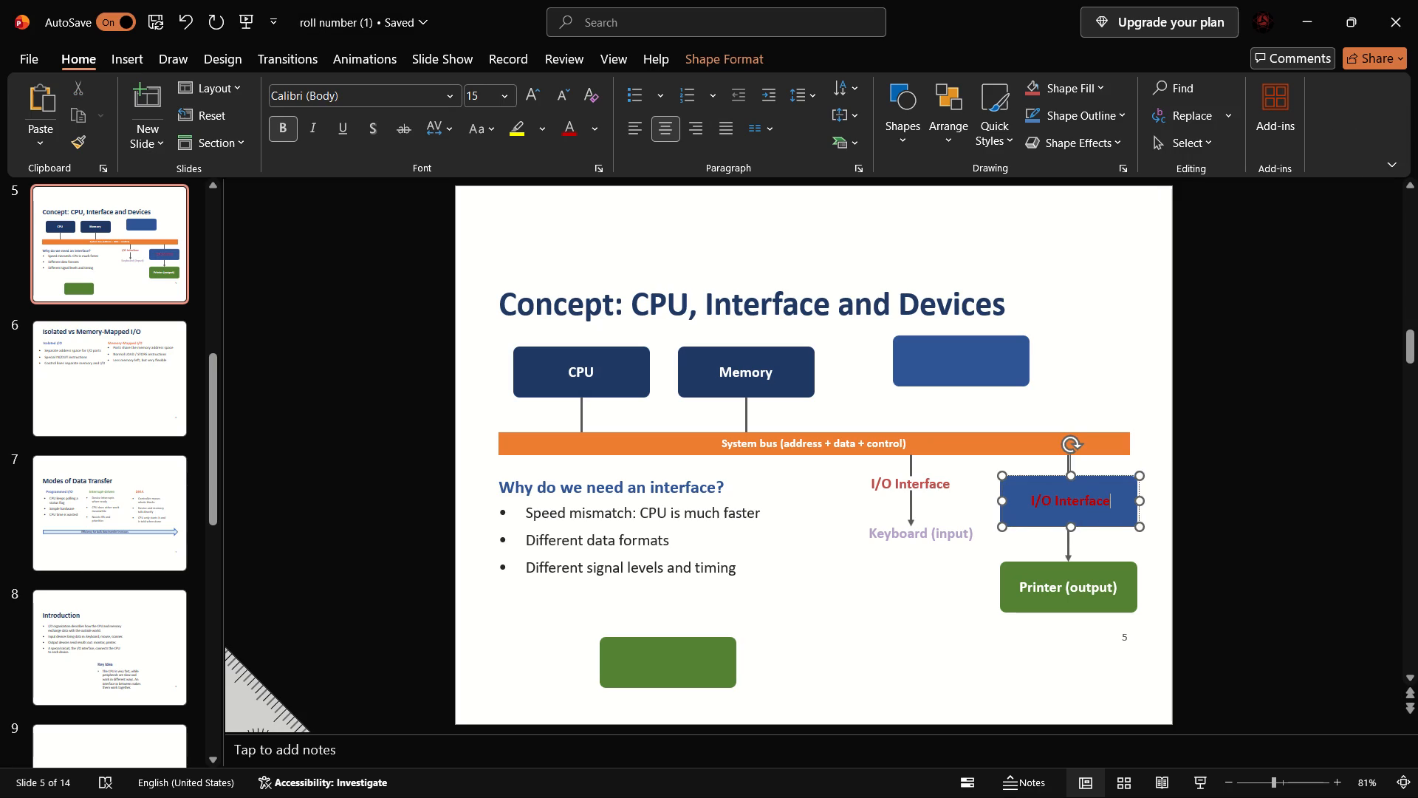
# Slide the dark red I/O Interface label above Printer (output) down off its blue box, and cut the emptied box from the slide.
pyautogui.moveTo(1121, 477); pyautogui.dragTo(1103, 510)
pyautogui.click(1102, 485)
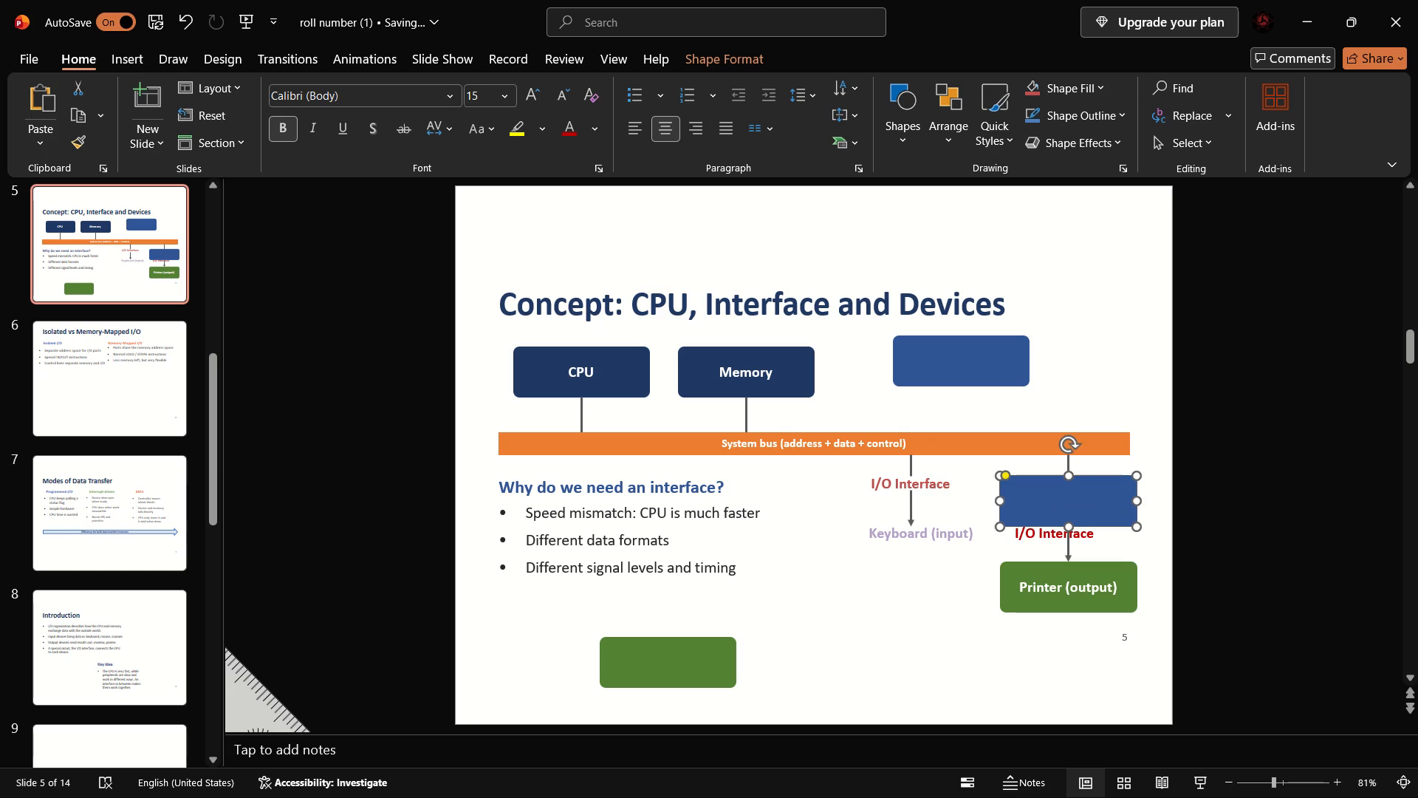
pyautogui.moveTo(1102, 485); pyautogui.dragTo(682, 649)
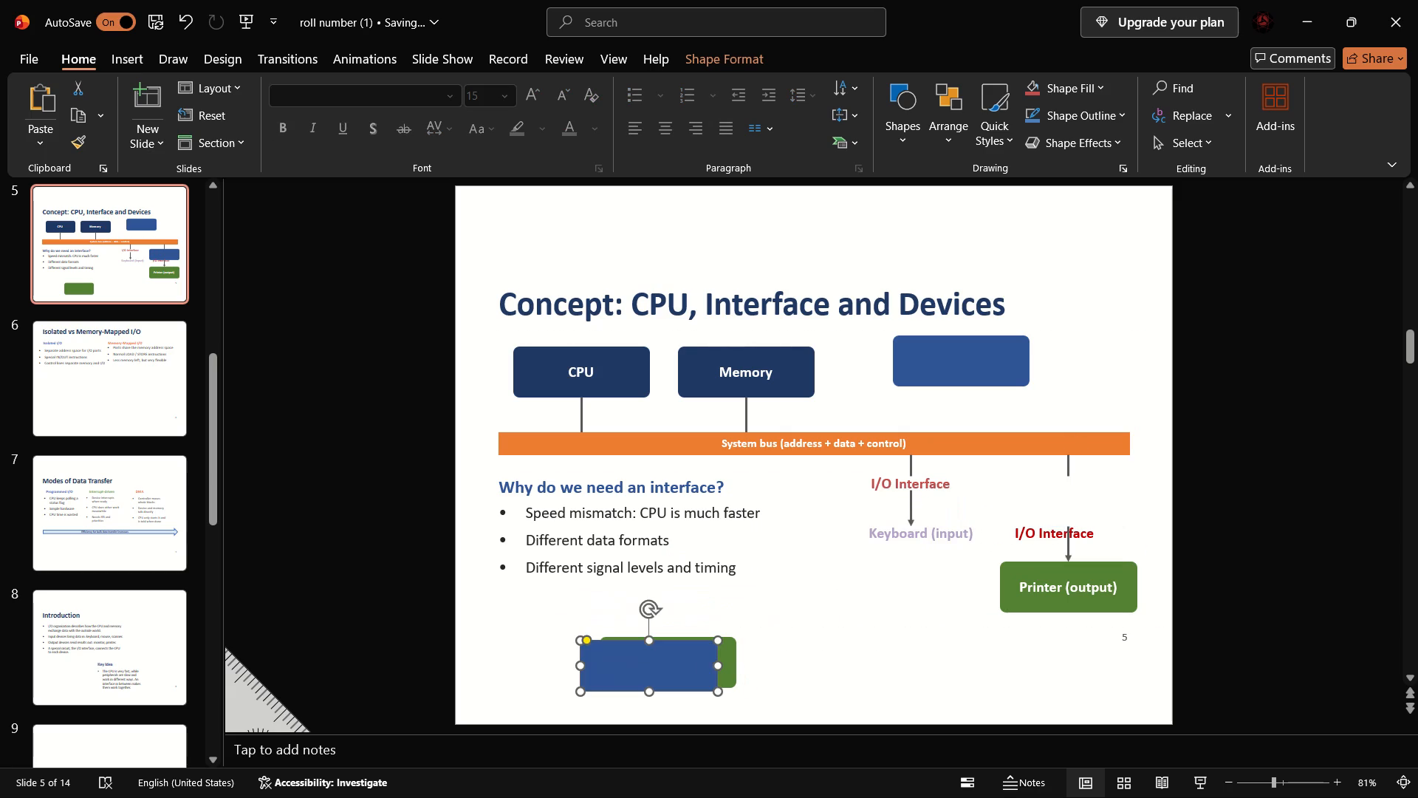
pyautogui.hotkey('ctrl', 'x')
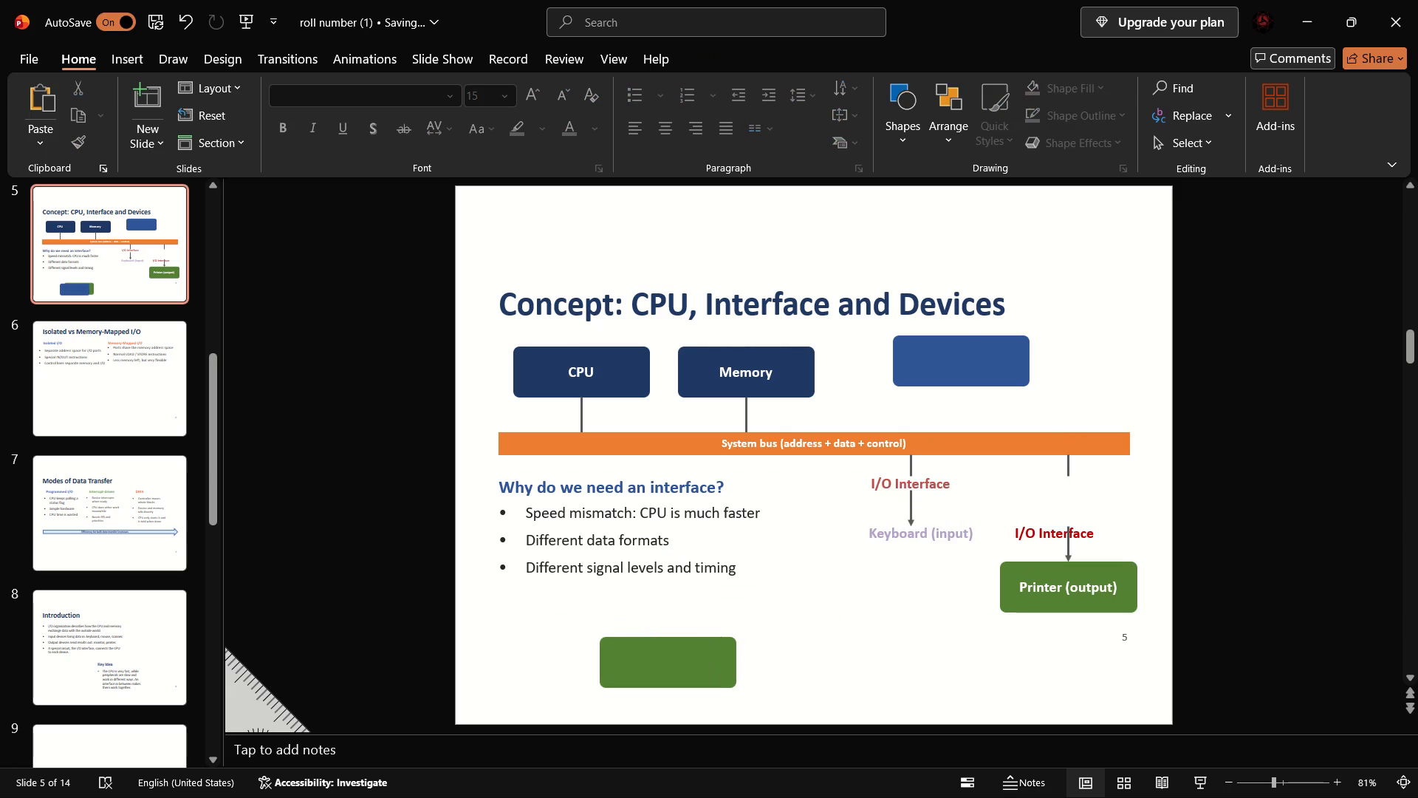
# Cut the empty green box below the bullet list from the slide.
pyautogui.keyDown('ctrl'); pyautogui.click(682, 664); pyautogui.keyUp('ctrl')
pyautogui.hotkey('ctrl', 'x')
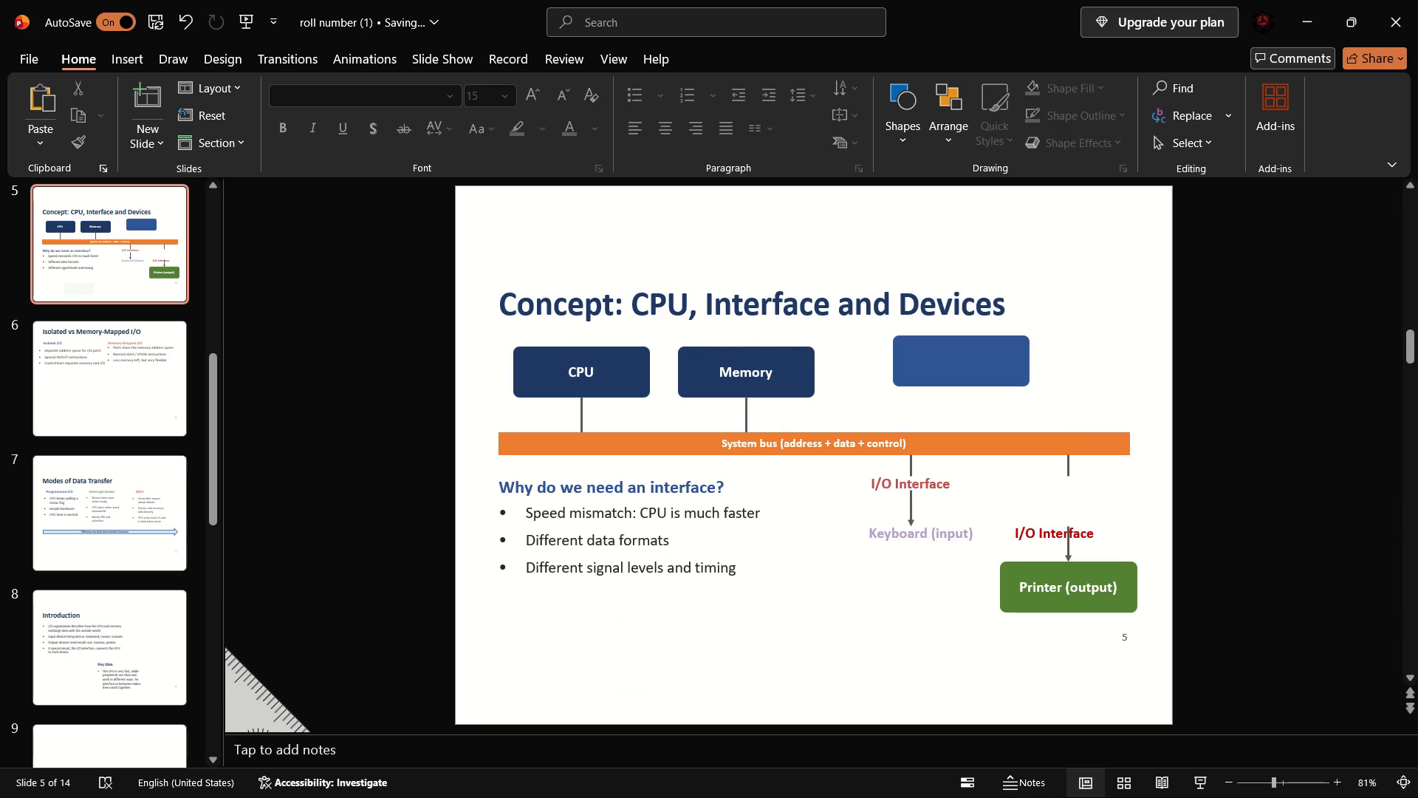
# Move the dark red I/O Interface label up beneath its system bus connector and bring the printer arrow up directly under the label.
pyautogui.click(1033, 541)
pyautogui.moveTo(1095, 503); pyautogui.dragTo(1105, 451)
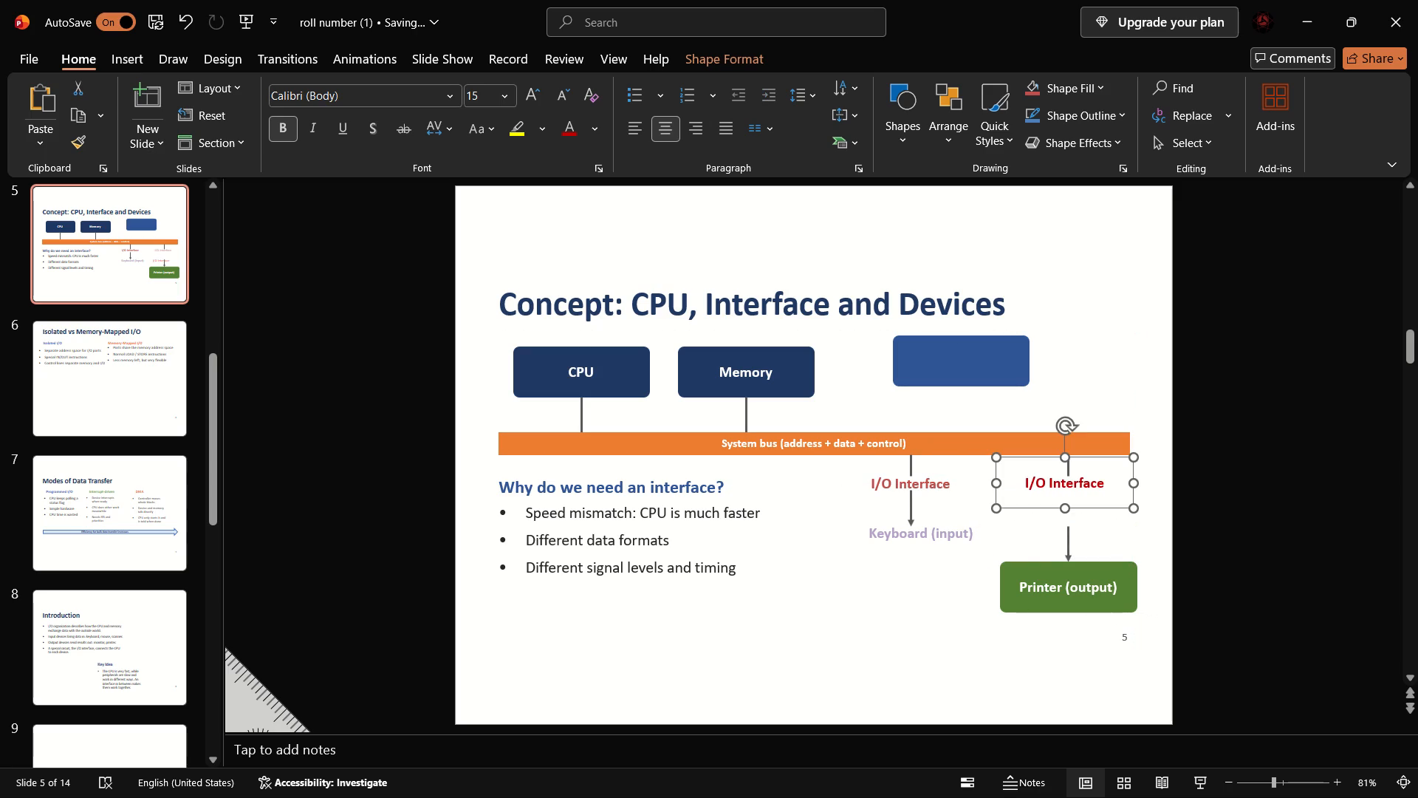
pyautogui.click(1071, 542)
pyautogui.moveTo(1069, 537); pyautogui.dragTo(1069, 518)
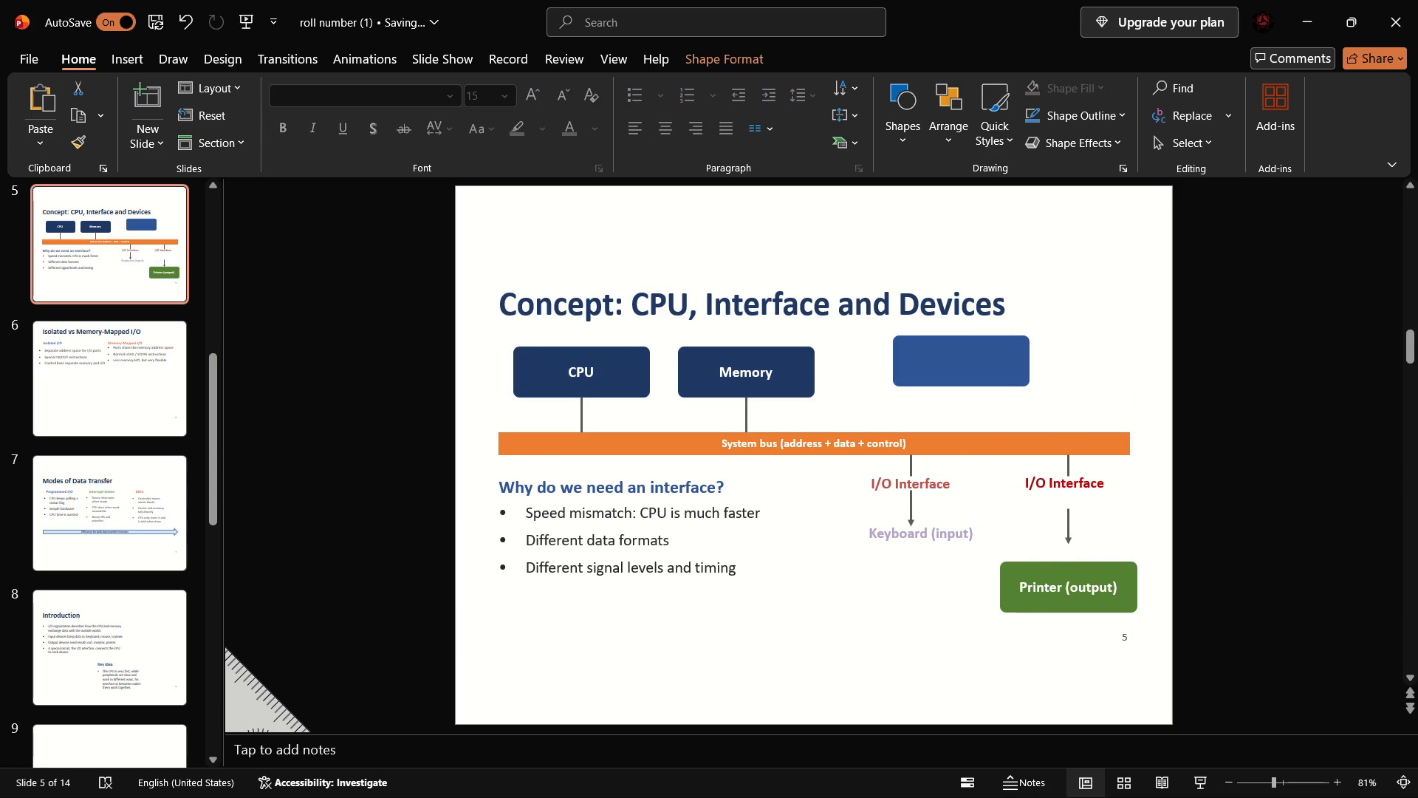
pyautogui.moveTo(1069, 518); pyautogui.dragTo(1069, 502)
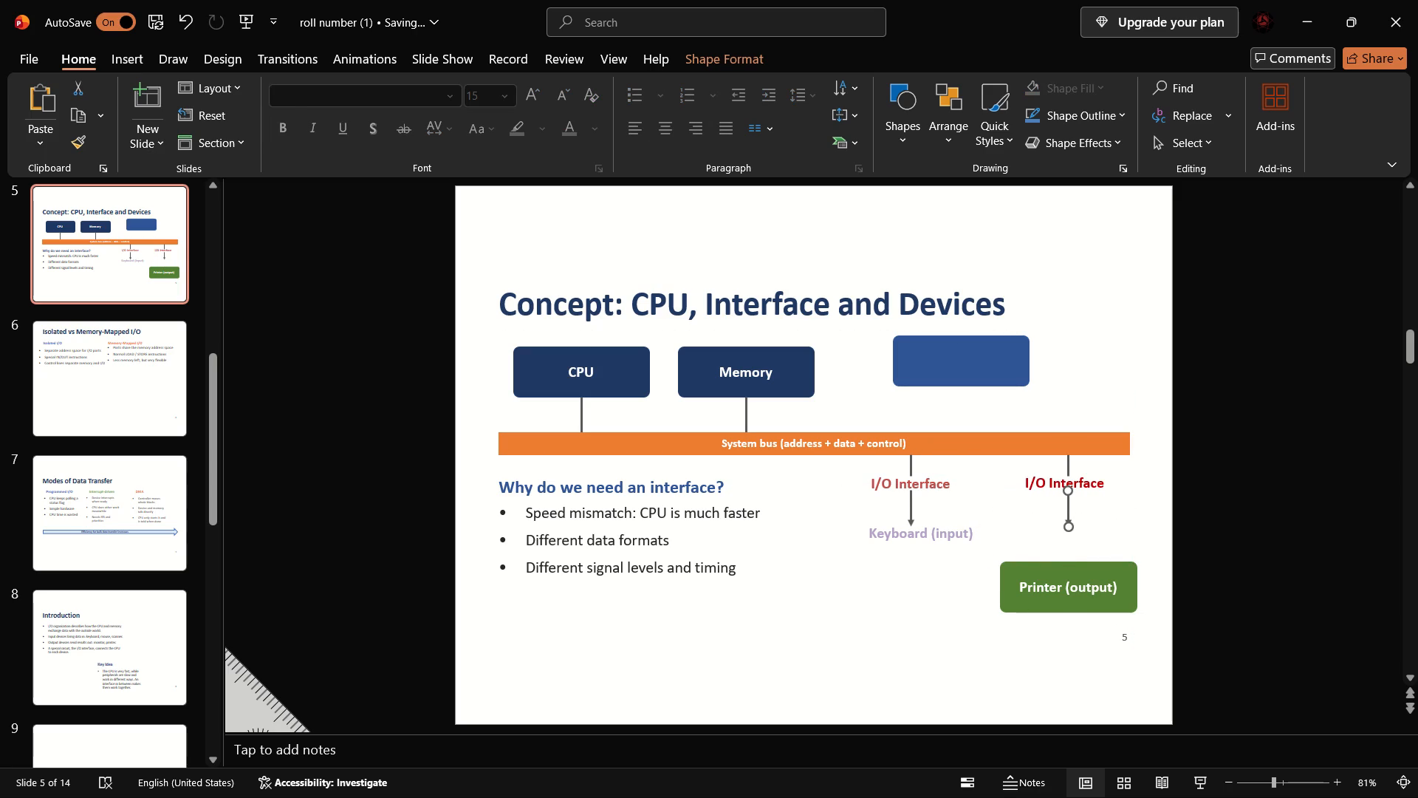
# Shift the Printer (output) label slightly left relative to its green box and recolour its text standard light blue.
pyautogui.click(1063, 576)
pyautogui.moveTo(1072, 576); pyautogui.dragTo(1052, 593)
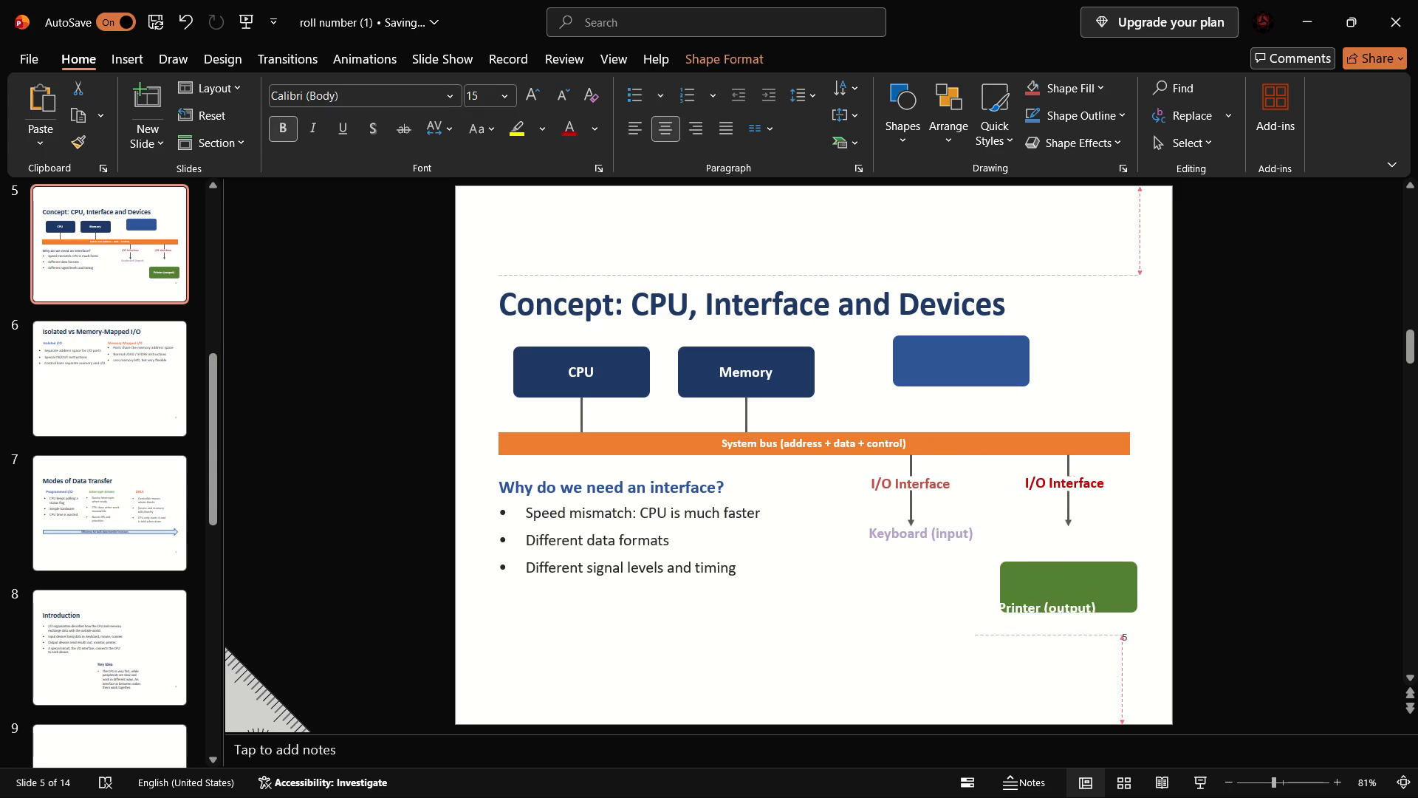
pyautogui.moveTo(1052, 593); pyautogui.dragTo(1061, 576)
pyautogui.moveTo(1105, 589); pyautogui.dragTo(1012, 598)
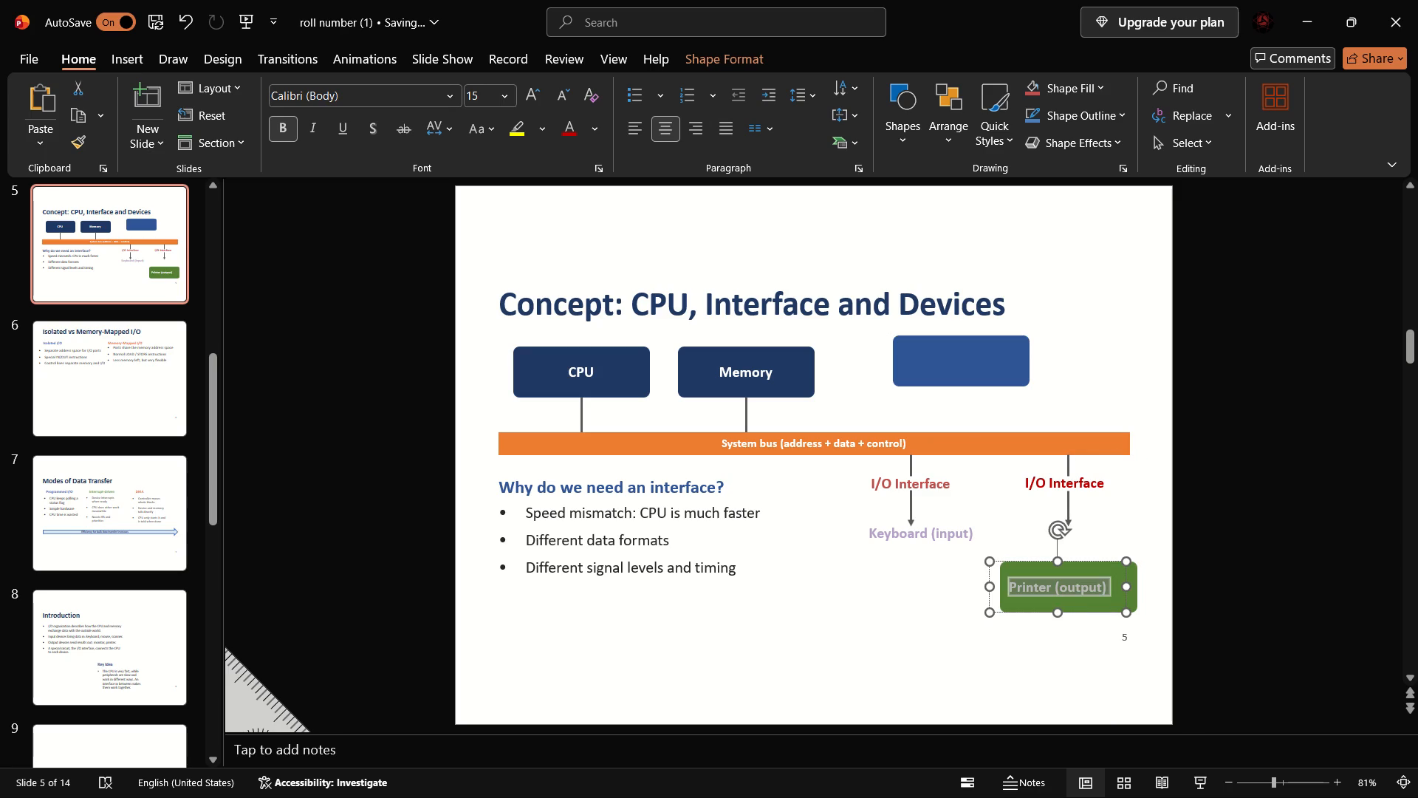
pyautogui.moveTo(1012, 598); pyautogui.dragTo(1000, 599)
pyautogui.click(583, 125)
pyautogui.click(589, 126)
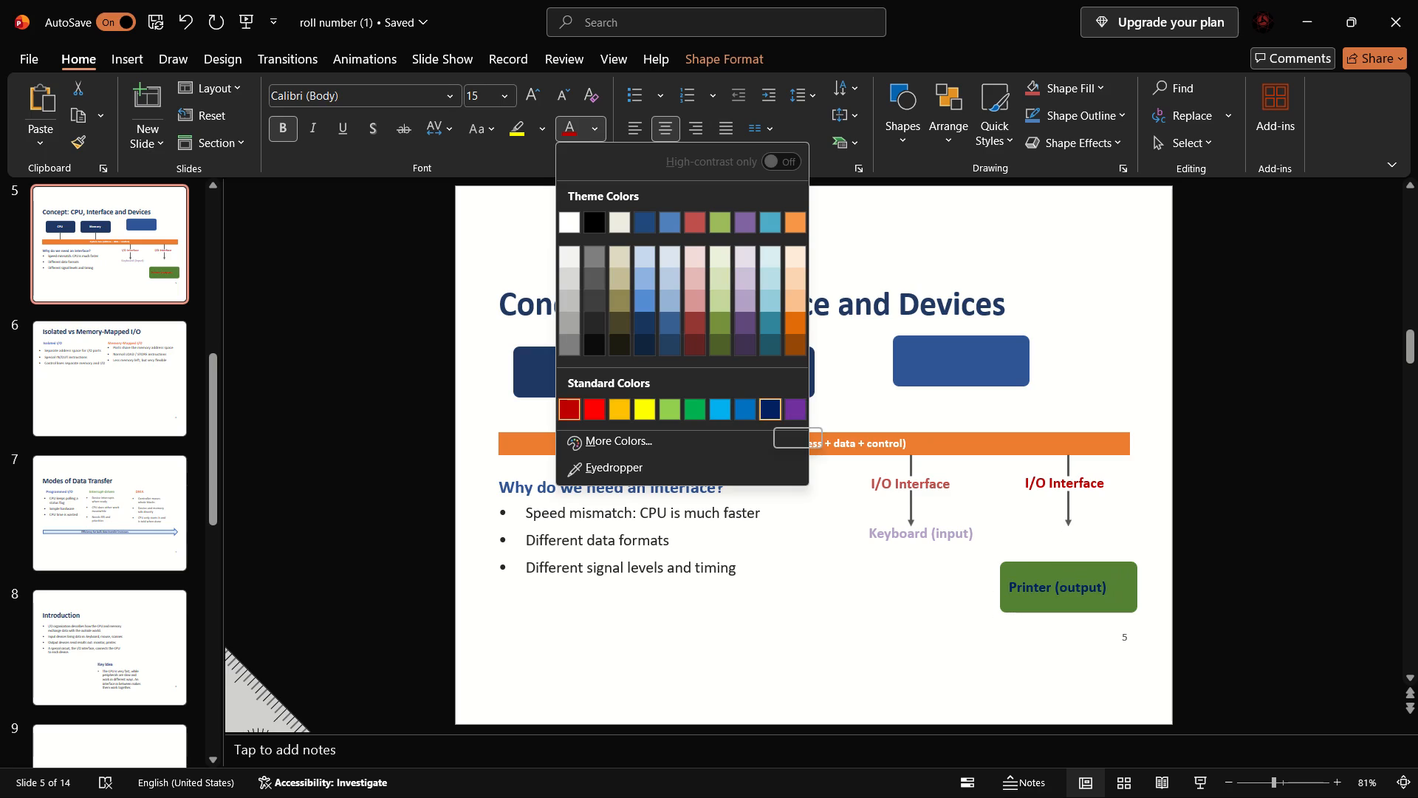
pyautogui.click(716, 405)
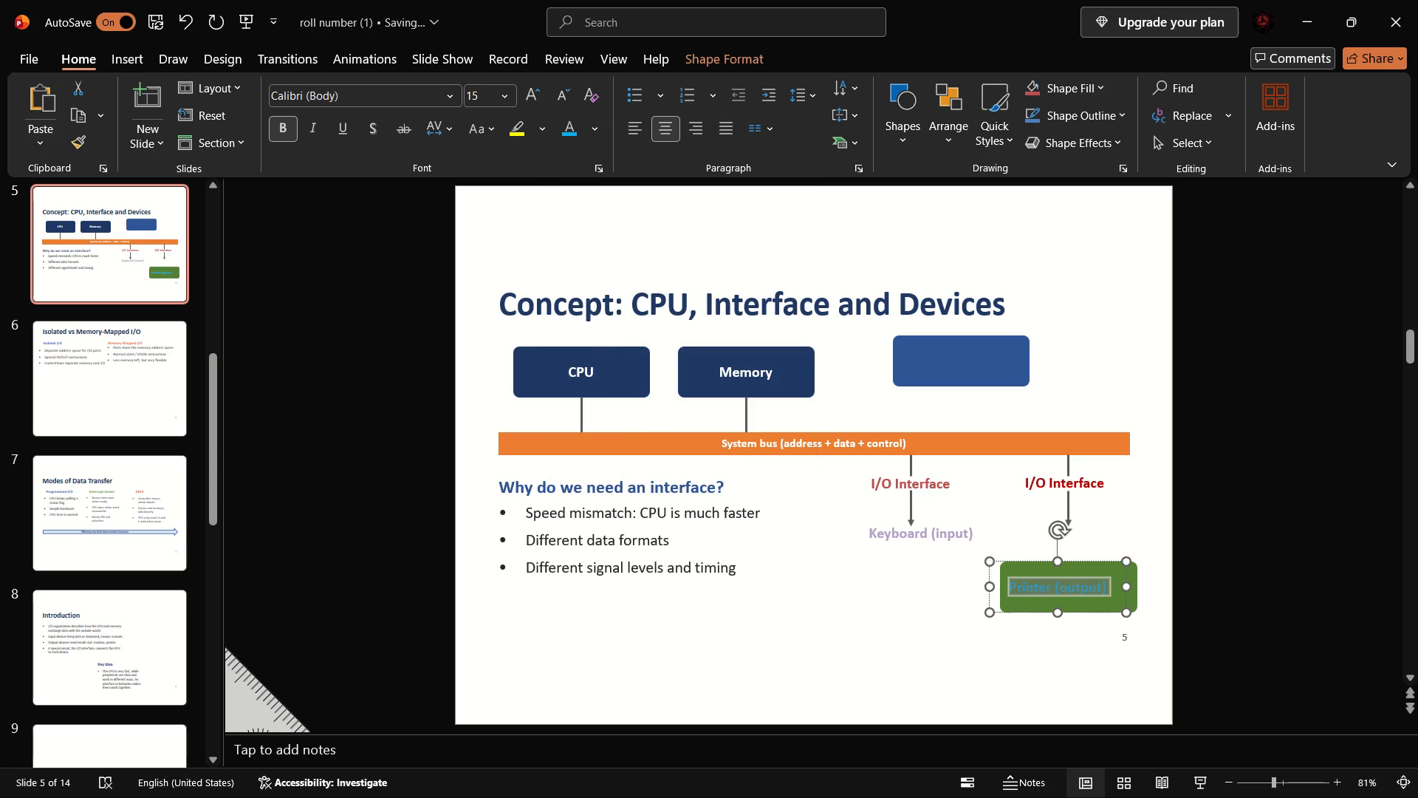
# Clear the green box from behind the Printer (output) label and cut it from the slide.
pyautogui.click(1135, 582)
pyautogui.moveTo(1135, 582); pyautogui.dragTo(1134, 579)
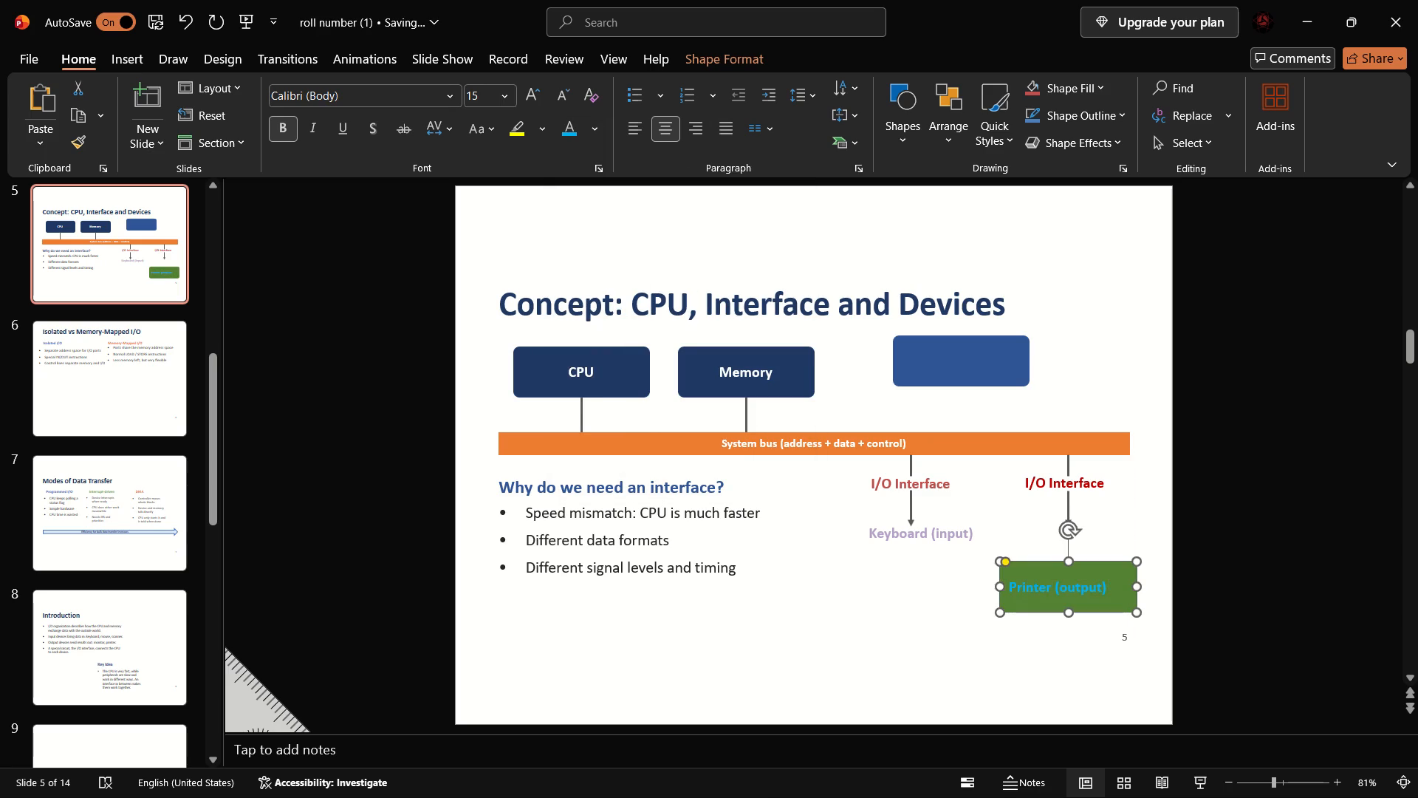
pyautogui.moveTo(1134, 579); pyautogui.dragTo(784, 654)
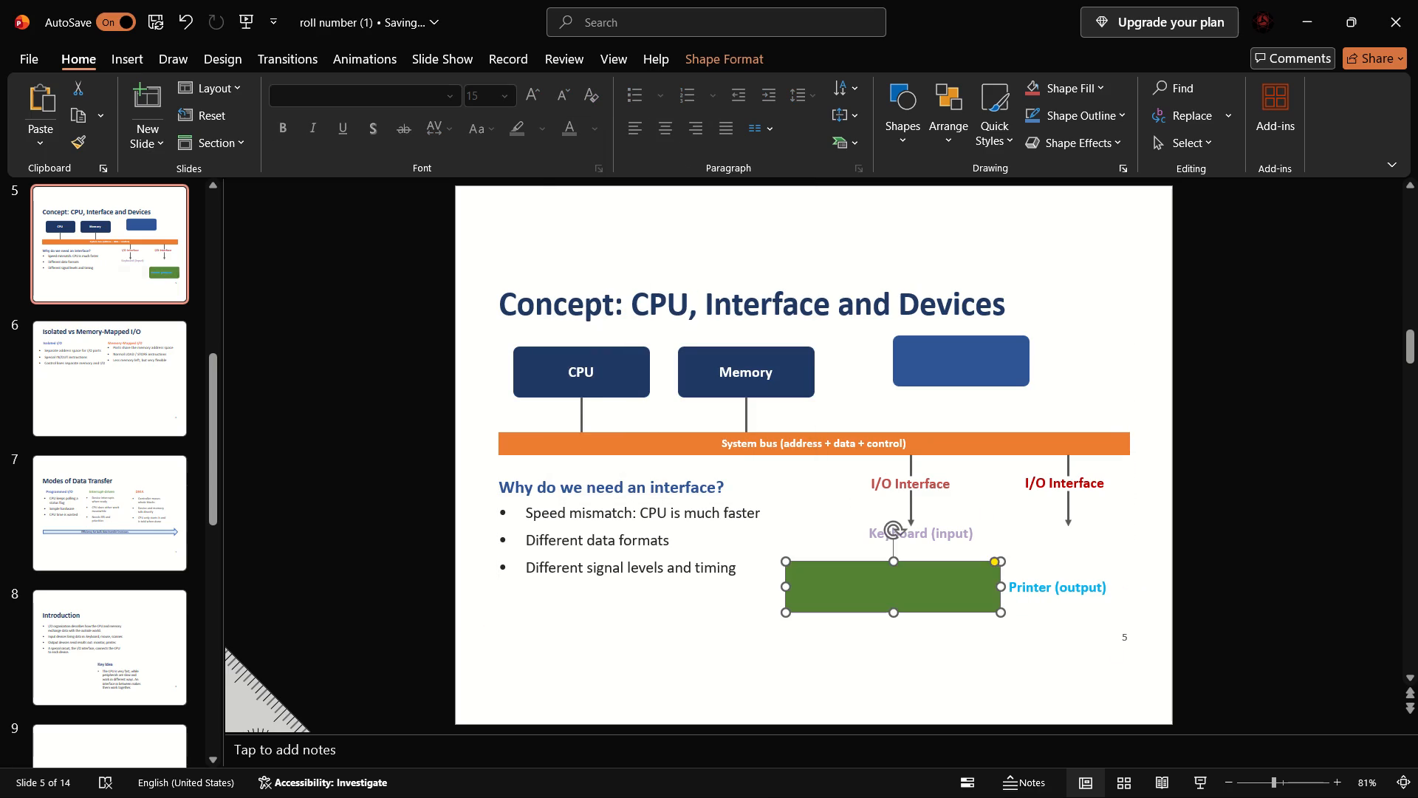
pyautogui.hotkey('ctrl', 'x')
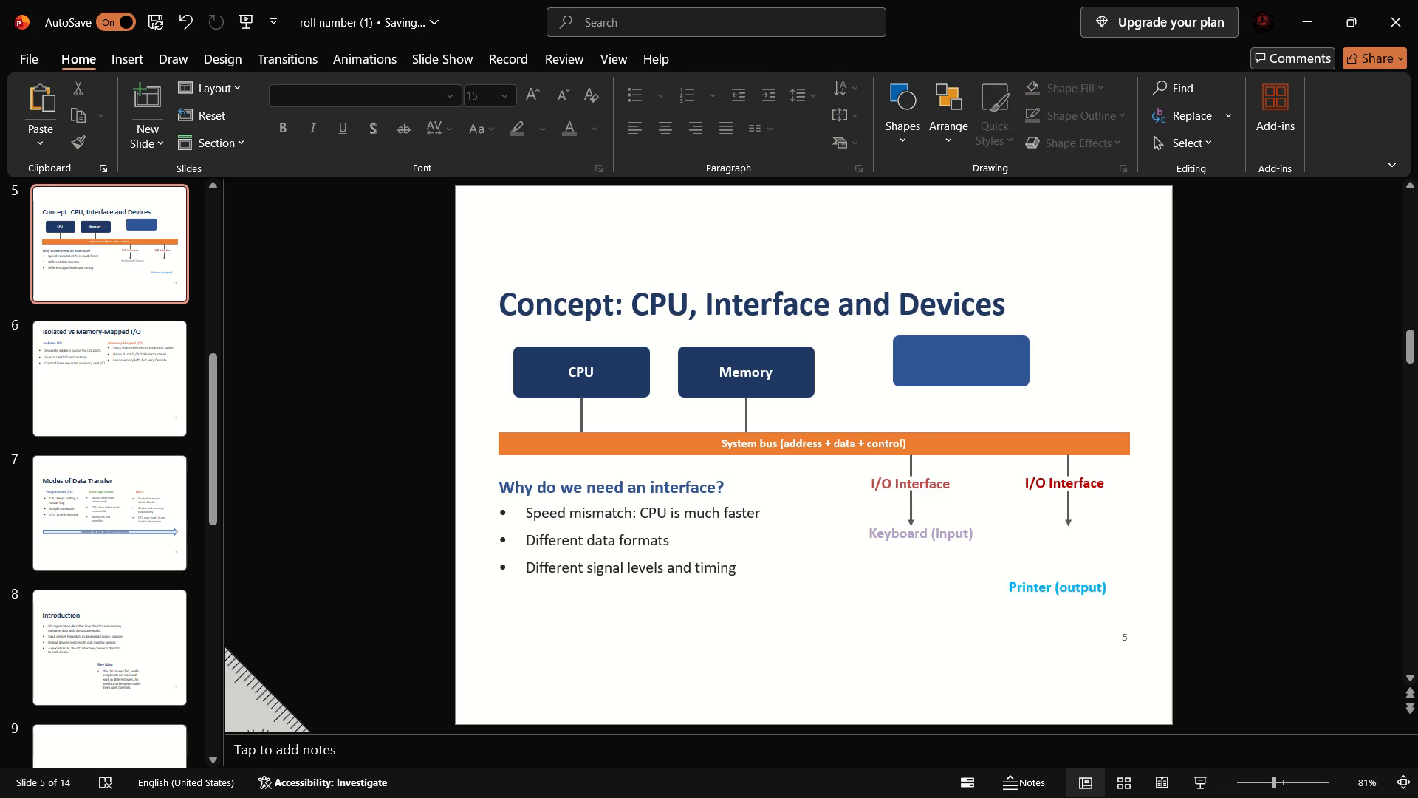
# Move the Printer (output) label up directly beneath the arrow from the dark red I/O Interface label.
pyautogui.click(1071, 590)
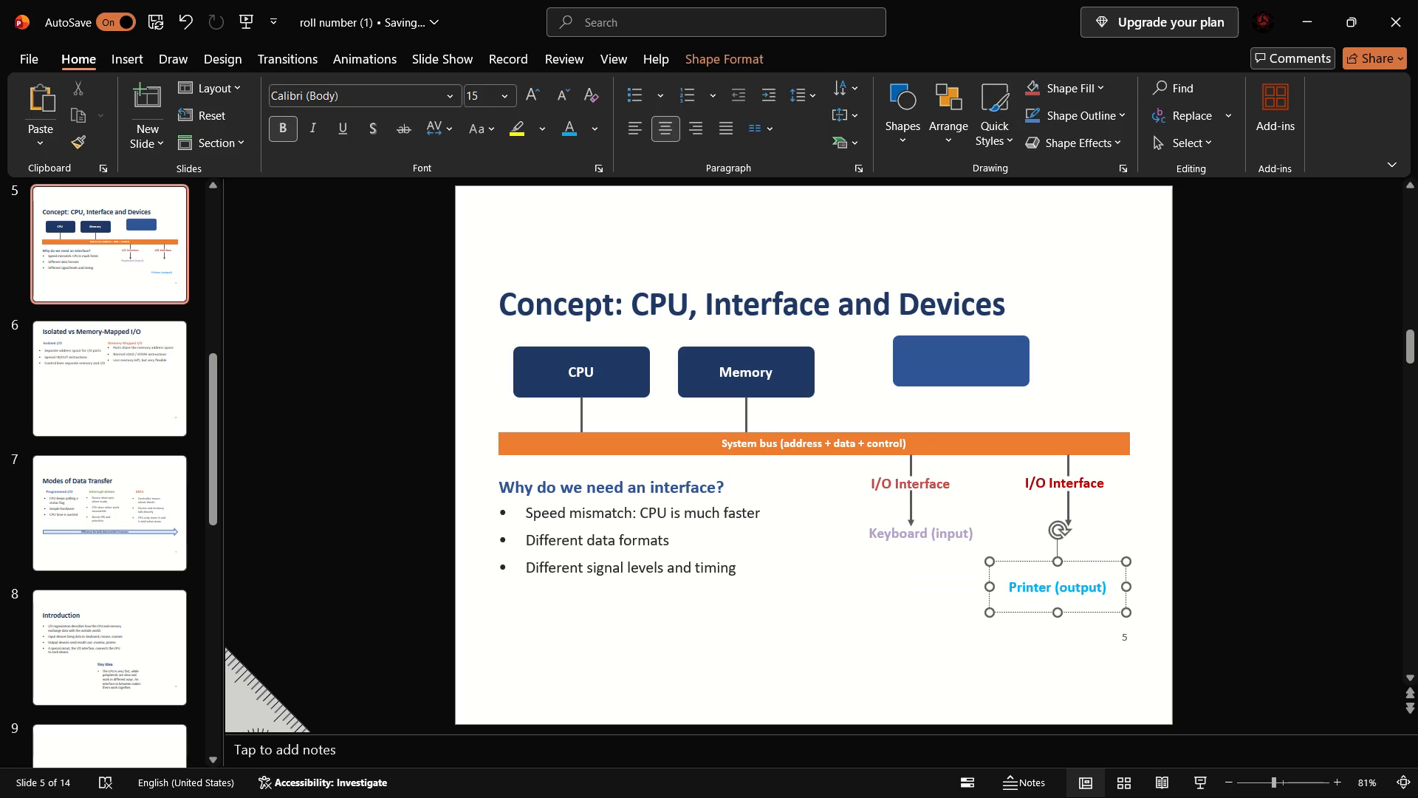
pyautogui.moveTo(1085, 559); pyautogui.dragTo(1094, 508)
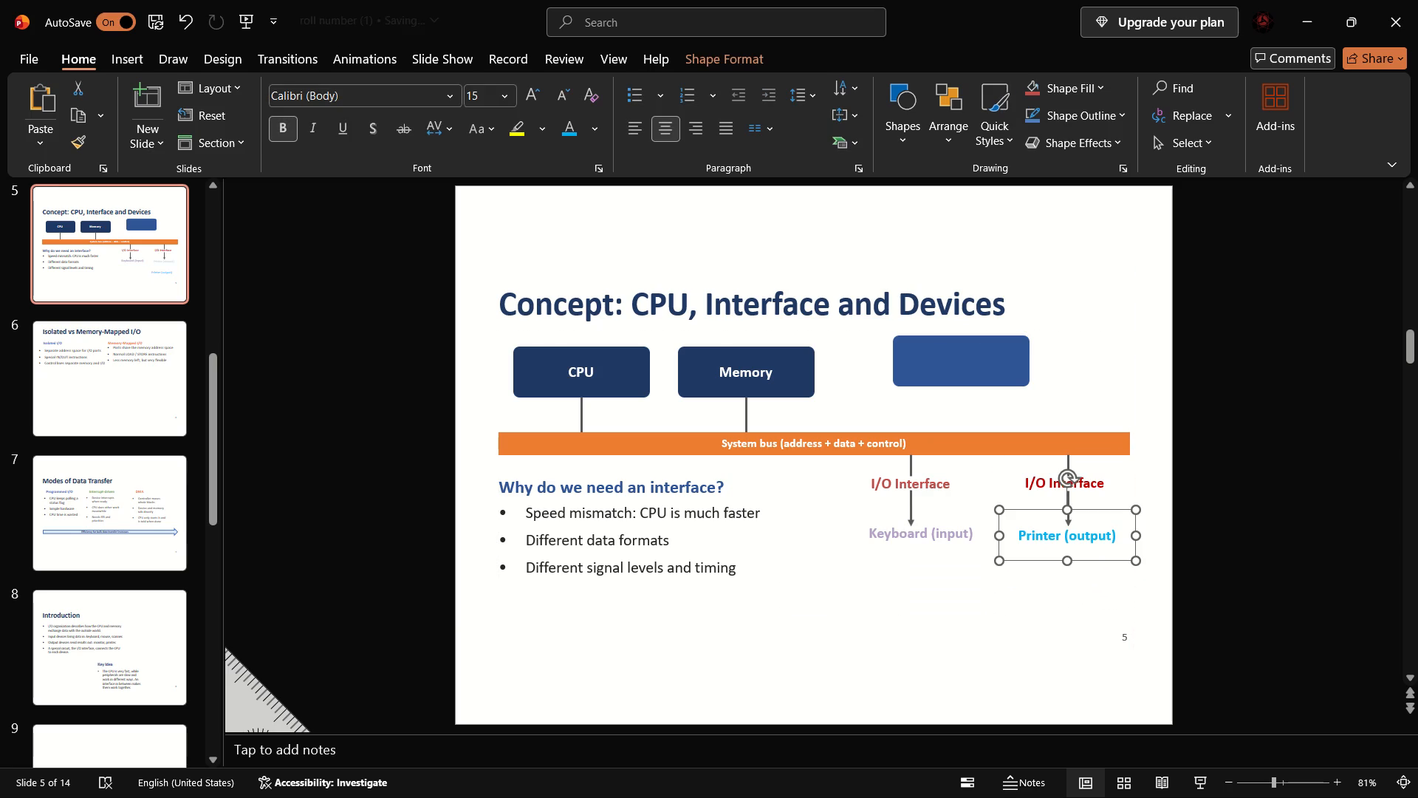
# Cut the remaining empty blue box above the system bus bar from the slide.
pyautogui.click(936, 375)
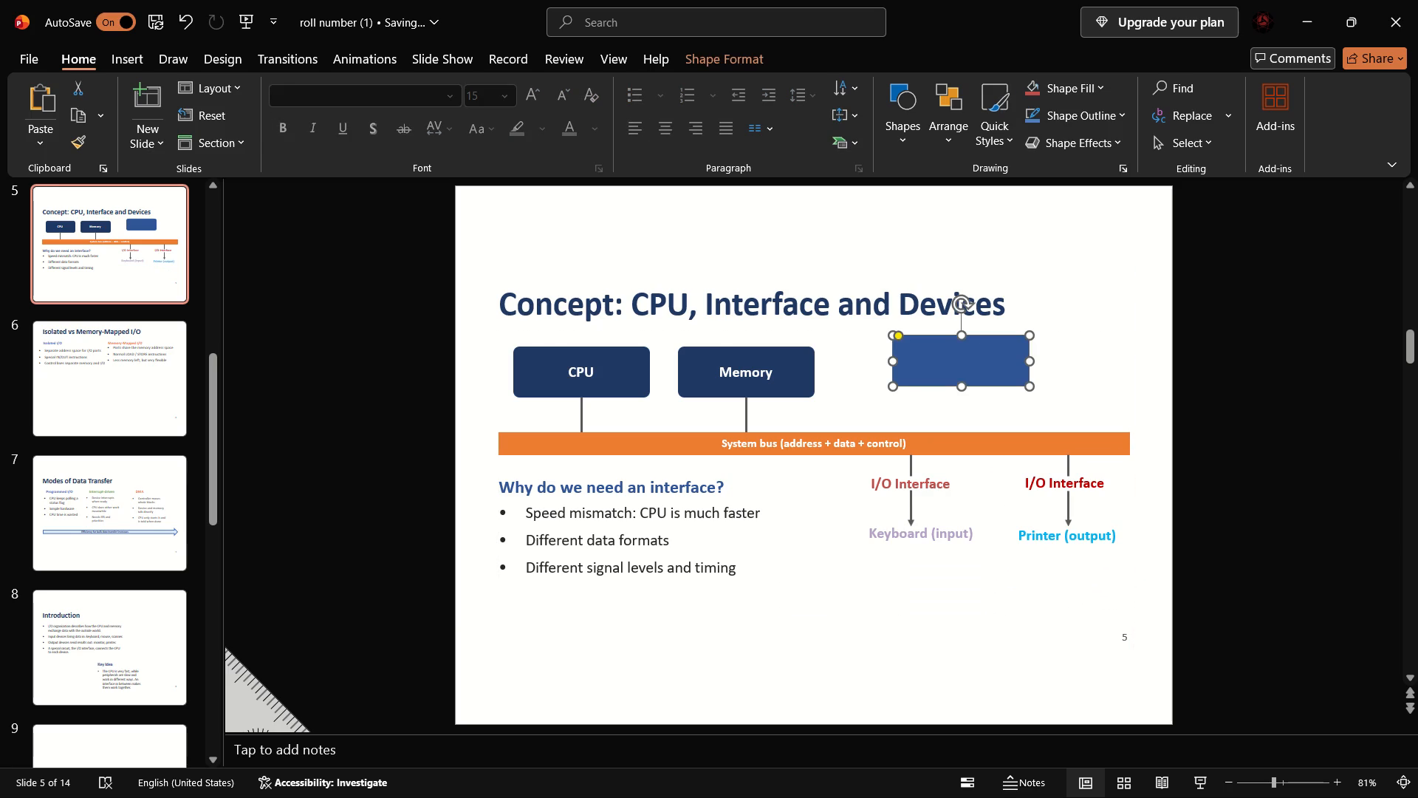
pyautogui.hotkey('ctrl', 'x')
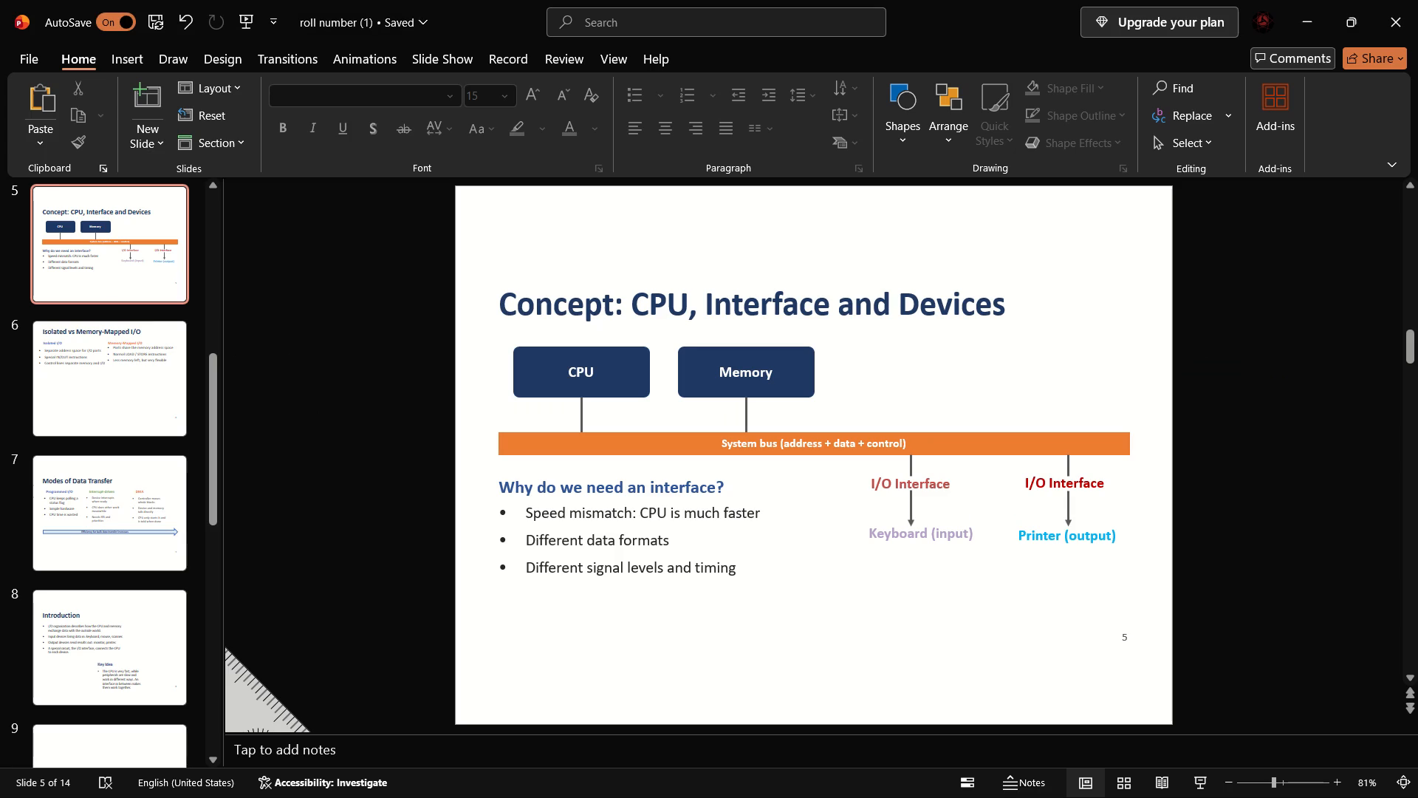
# Look through the deck's slides, from the university title slide to the closing Thank you slide.
pyautogui.scroll(7, 131, 340)
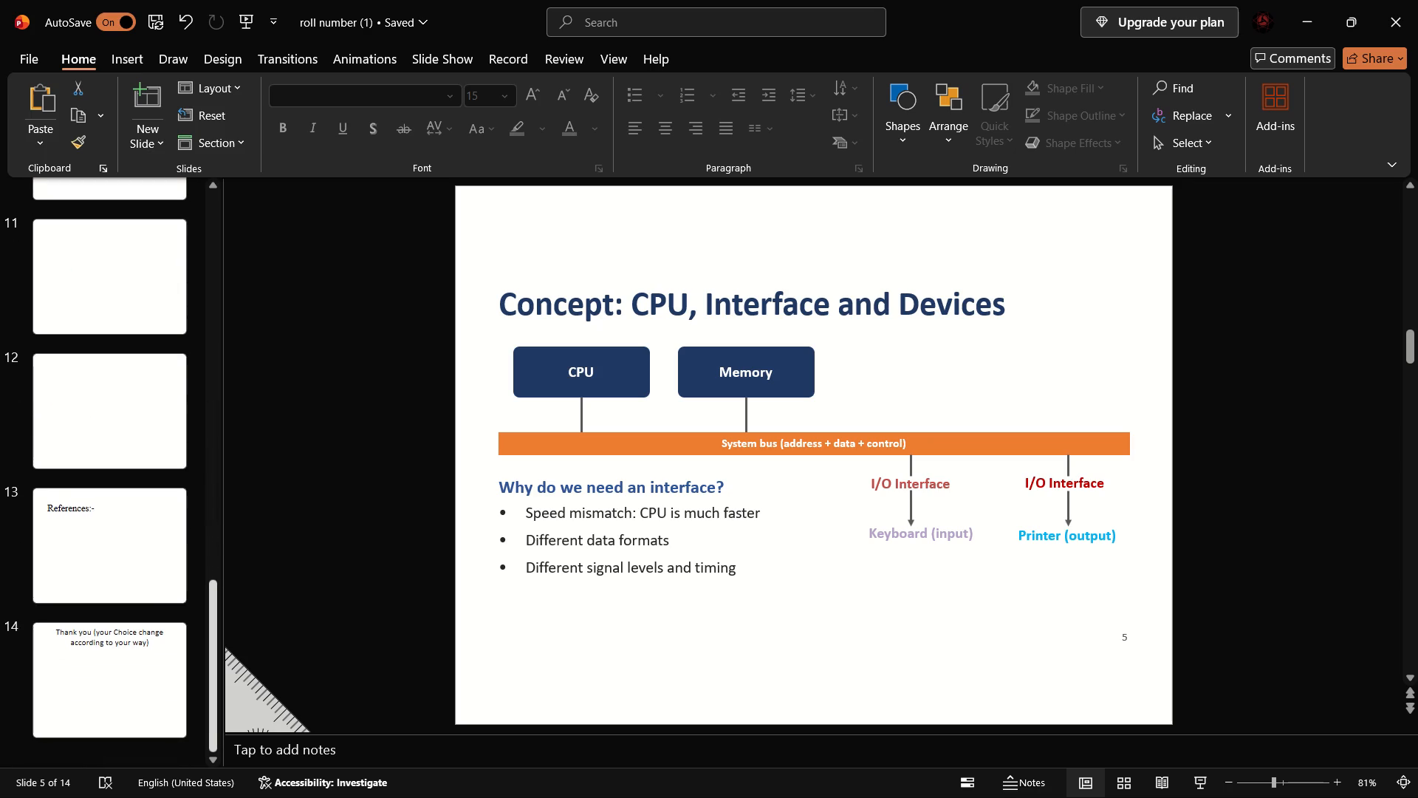
pyautogui.moveTo(210, 590); pyautogui.dragTo(179, 113)
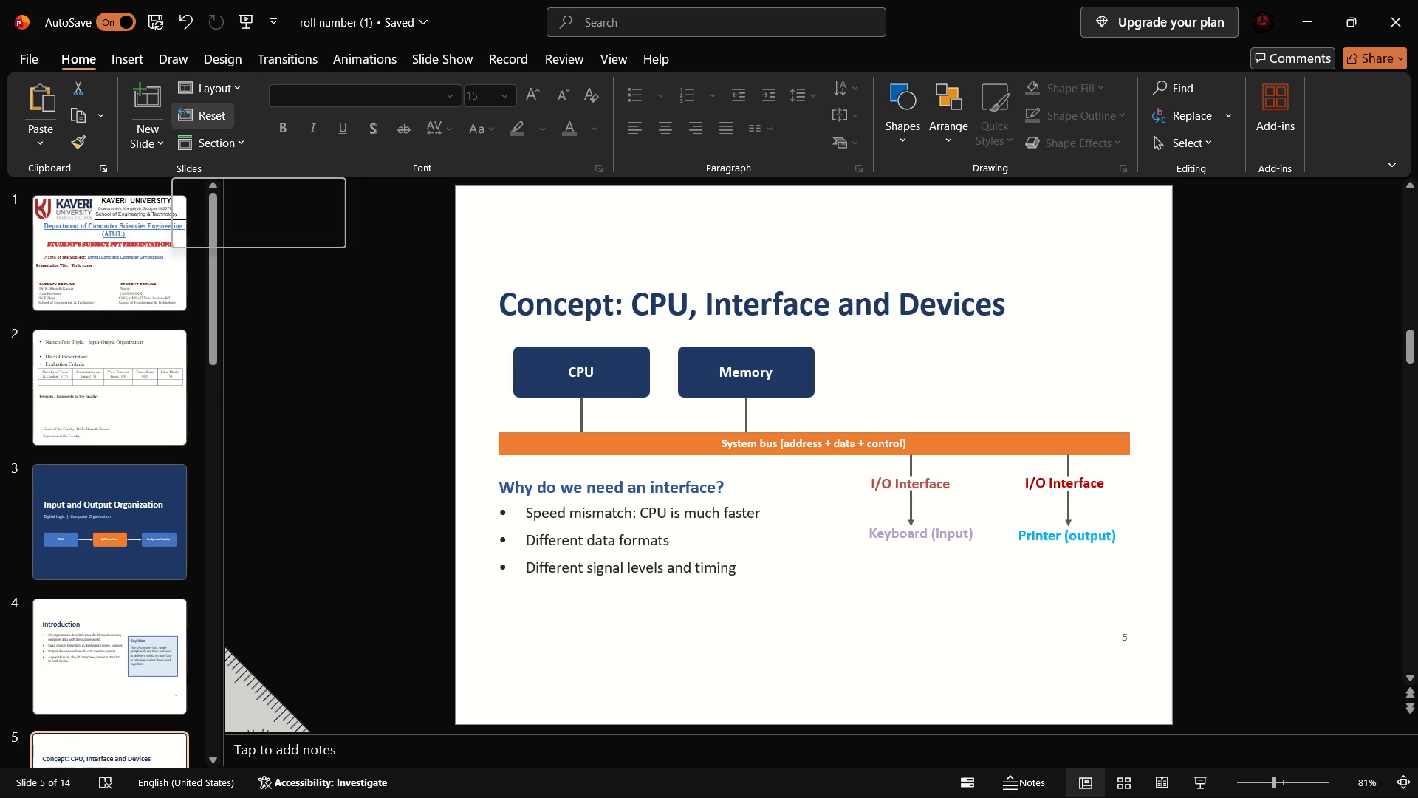
pyautogui.click(116, 250)
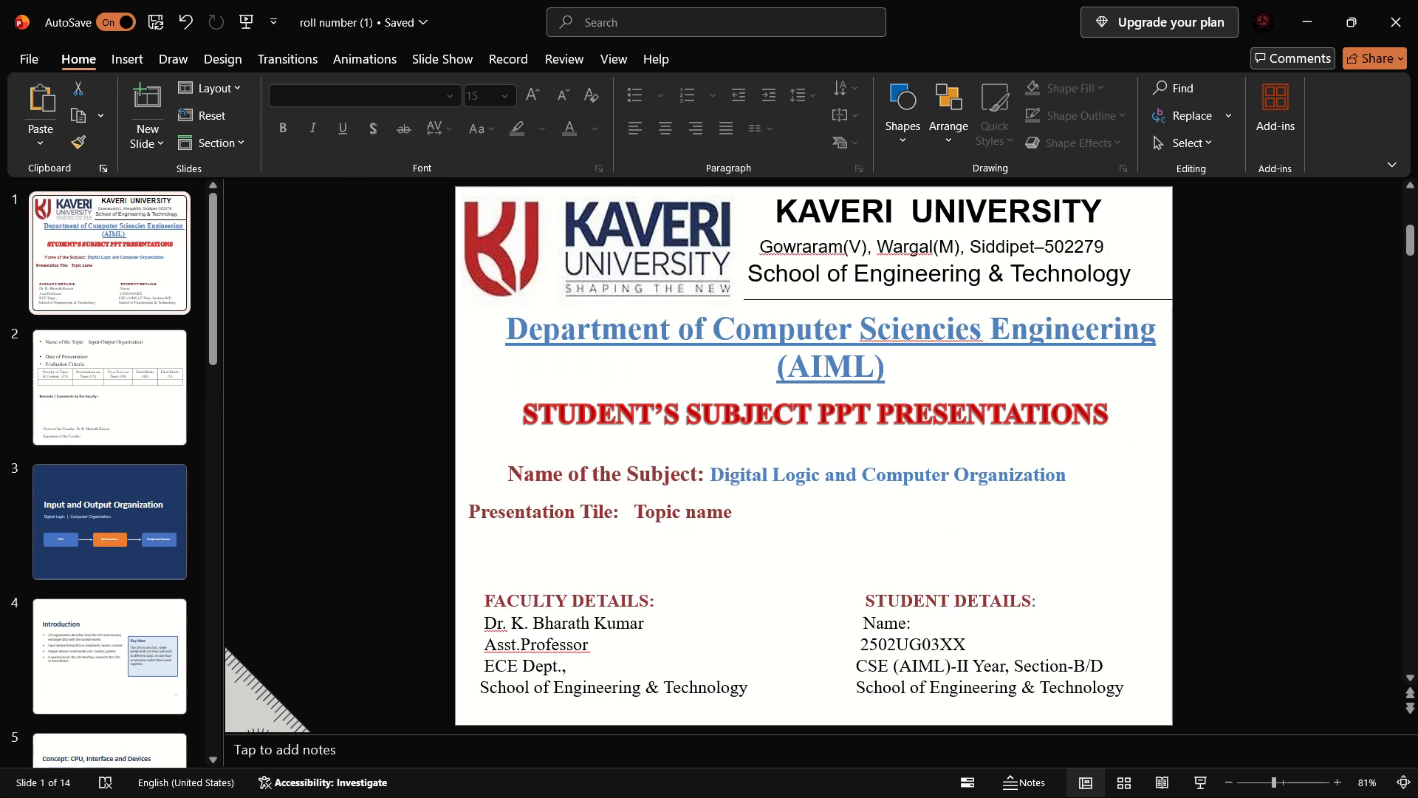
pyautogui.click(88, 366)
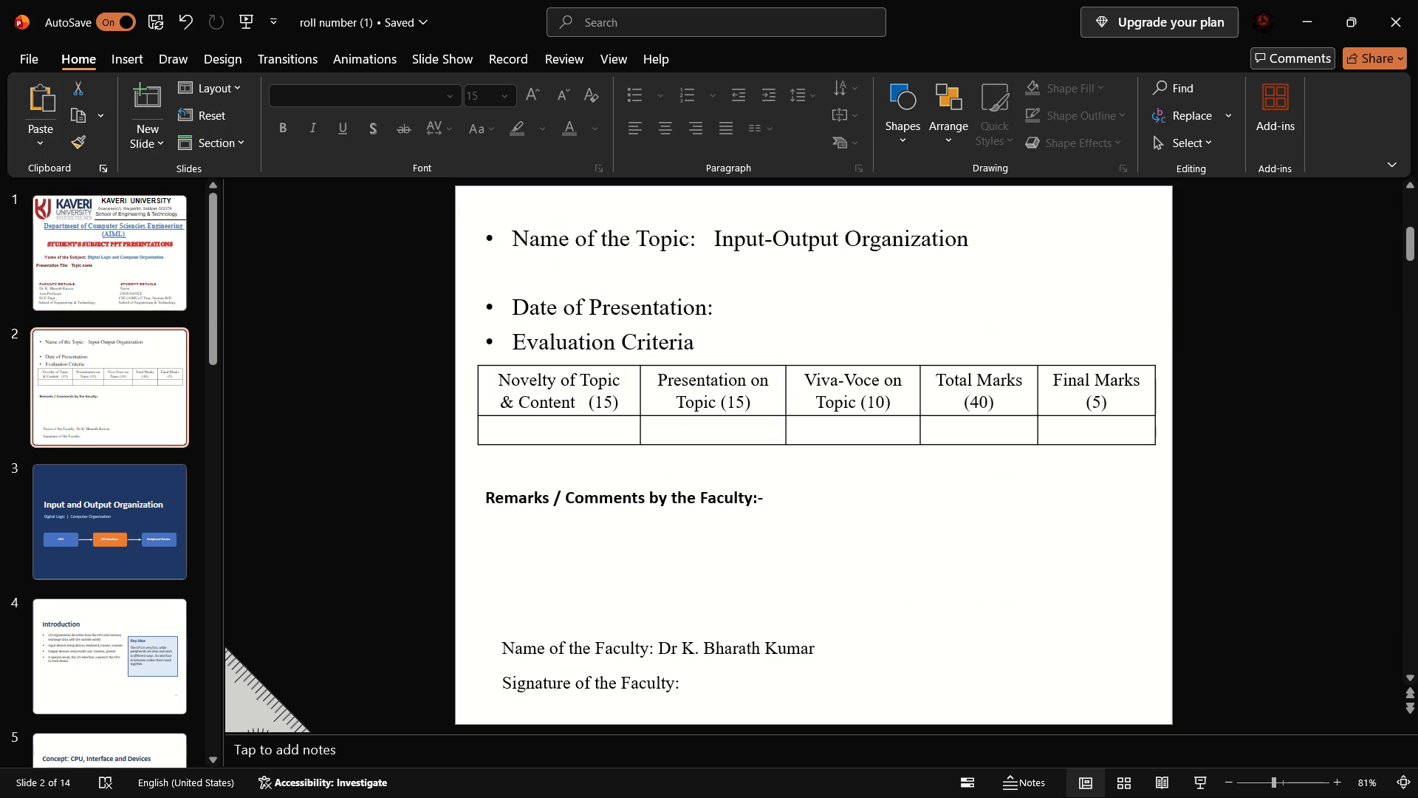
pyautogui.moveTo(196, 542); pyautogui.dragTo(191, 491)
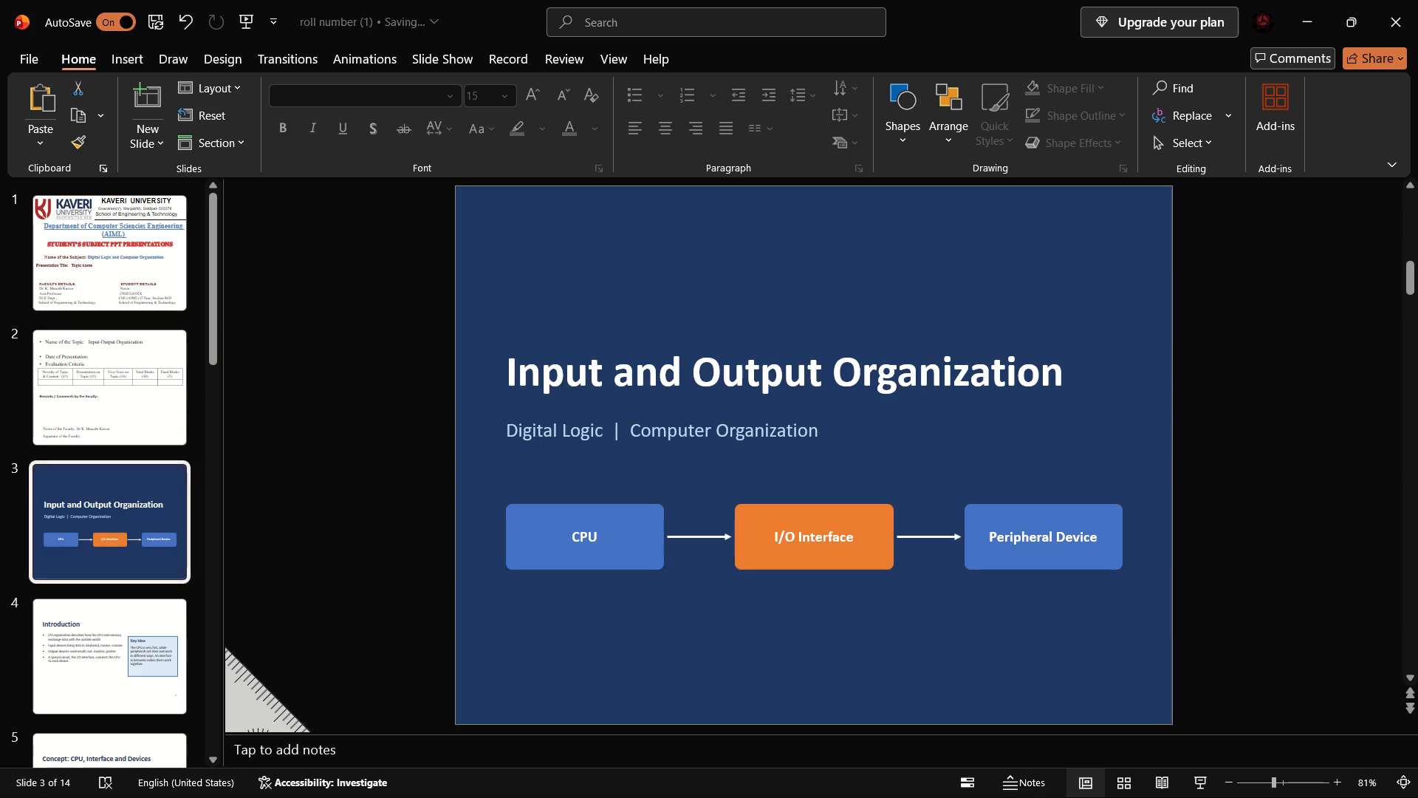
pyautogui.moveTo(210, 369); pyautogui.dragTo(243, 751)
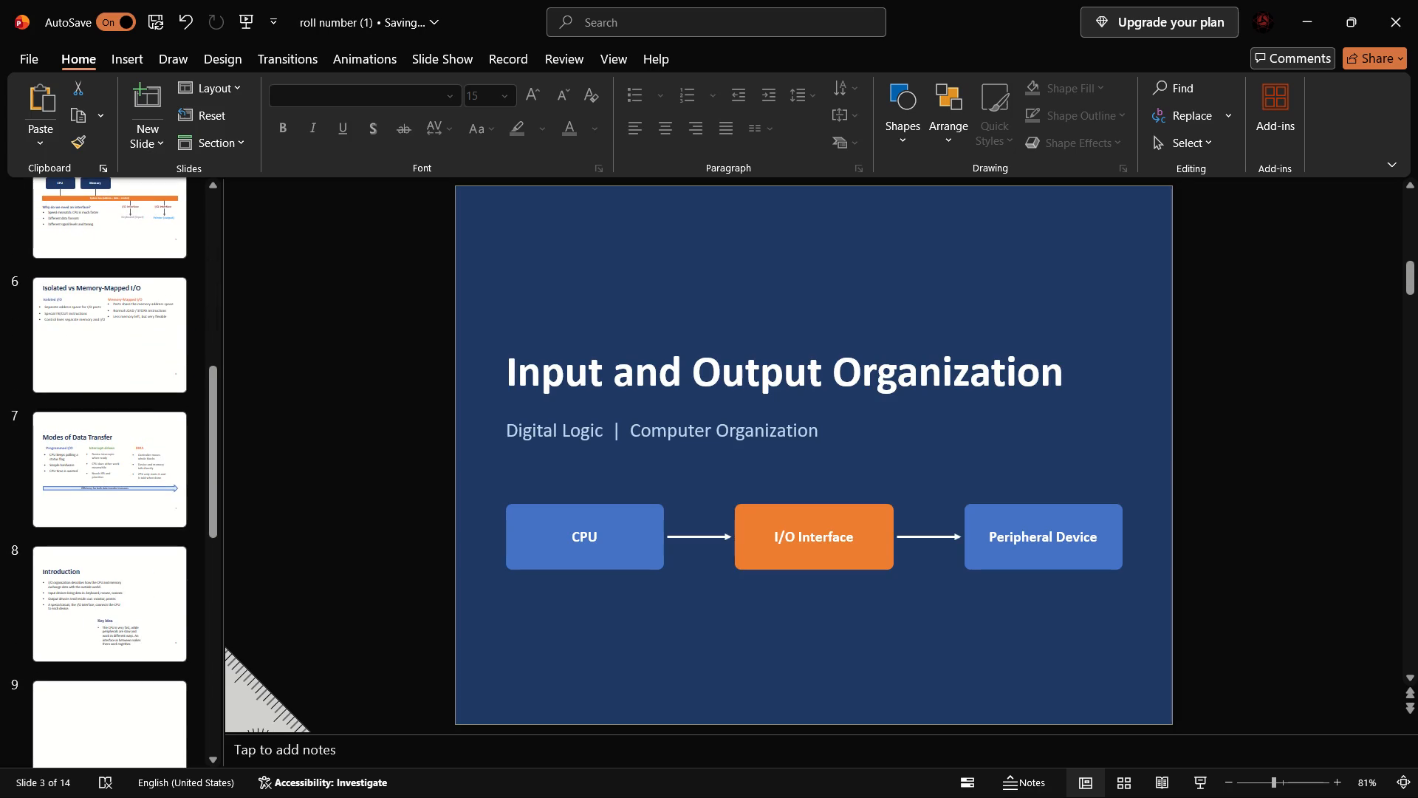
pyautogui.moveTo(213, 548); pyautogui.dragTo(219, 712)
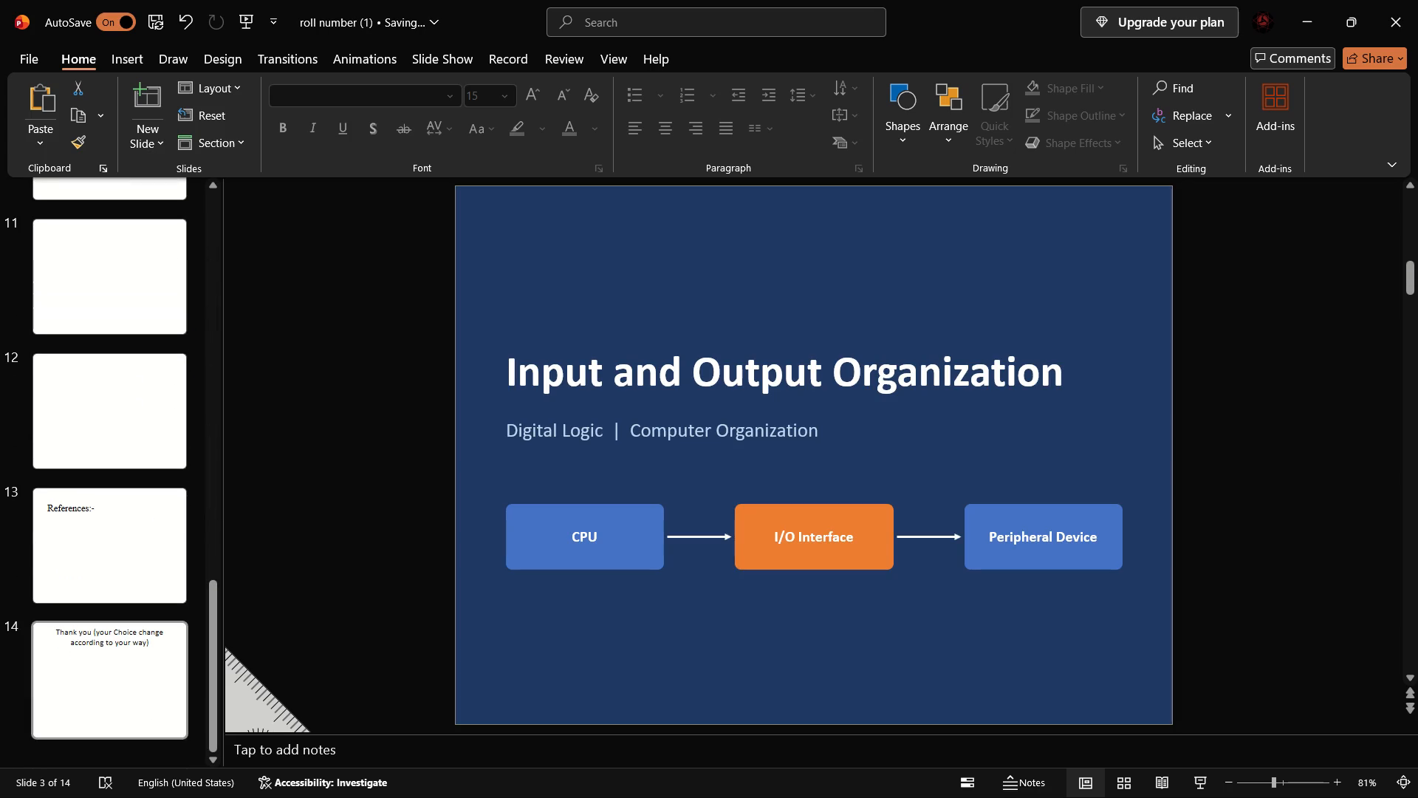
pyautogui.click(117, 671)
pyautogui.click(107, 546)
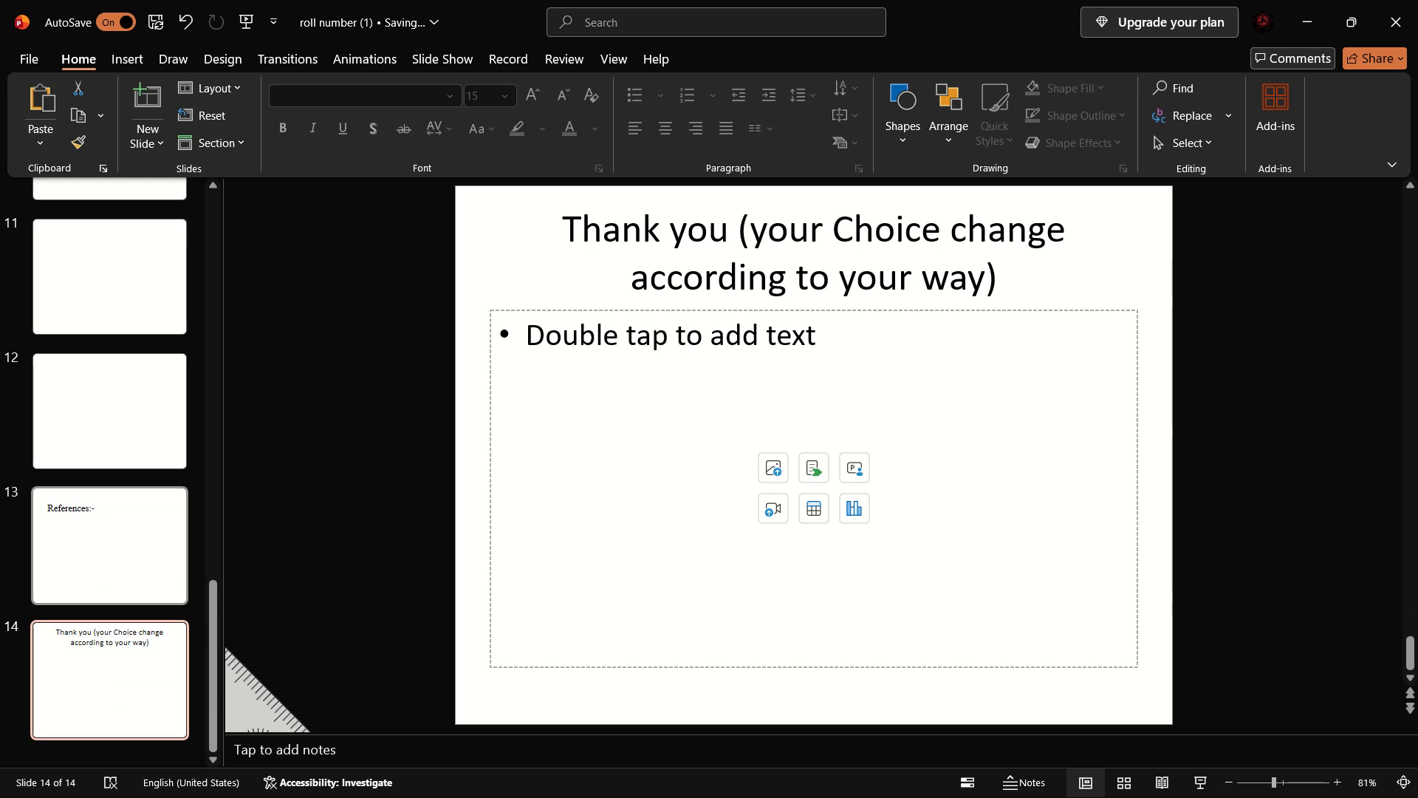
pyautogui.click(109, 648)
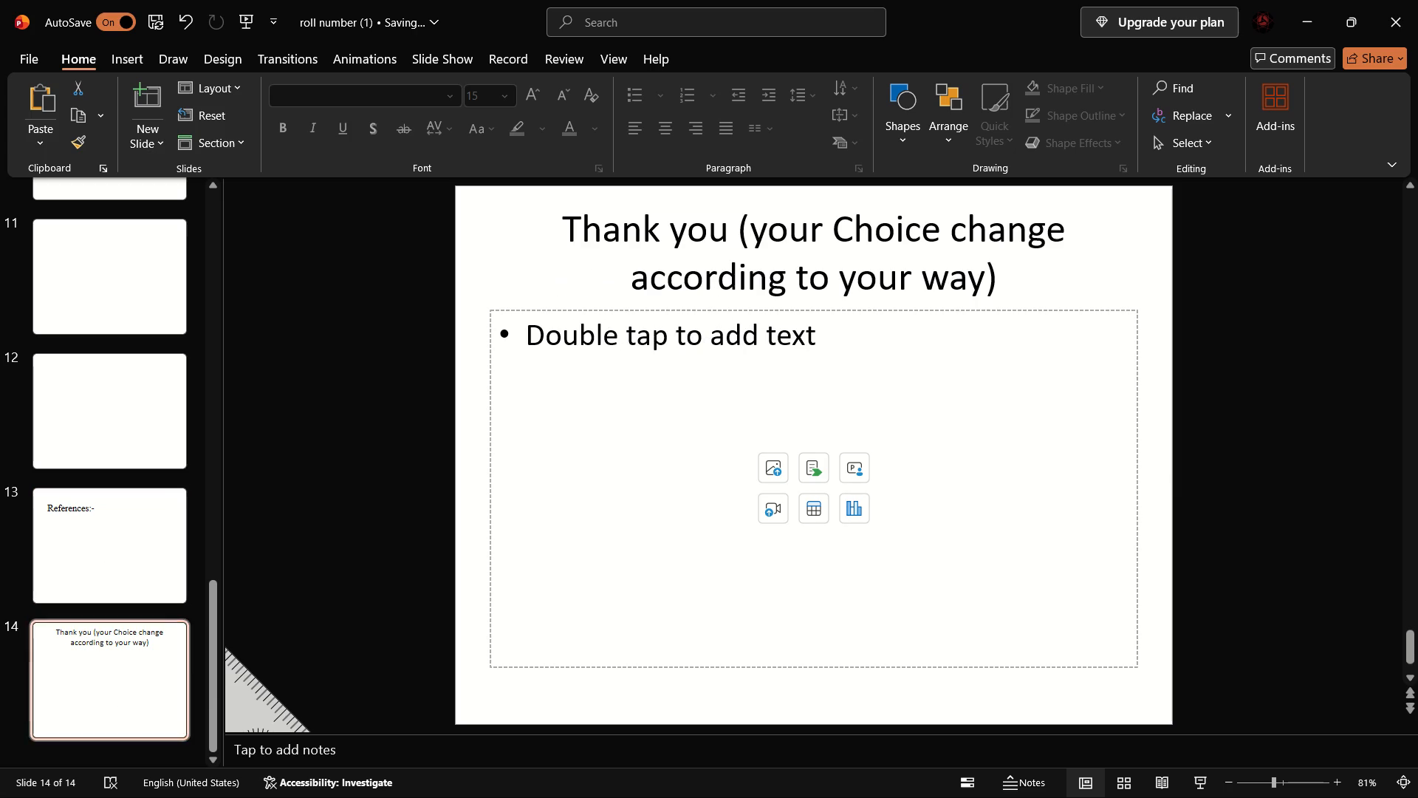
pyautogui.scroll(5, 104, 396)
pyautogui.scroll(-12, 104, 396)
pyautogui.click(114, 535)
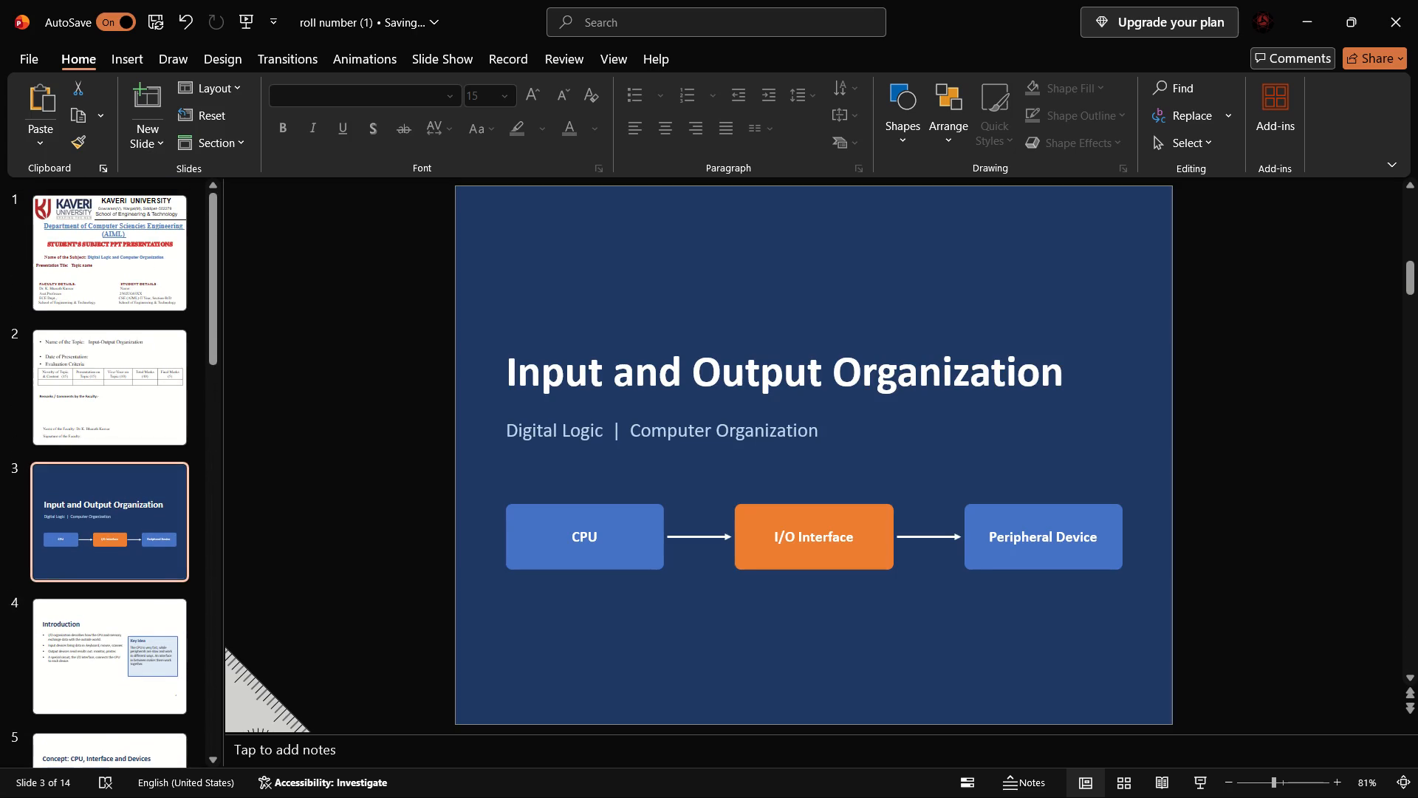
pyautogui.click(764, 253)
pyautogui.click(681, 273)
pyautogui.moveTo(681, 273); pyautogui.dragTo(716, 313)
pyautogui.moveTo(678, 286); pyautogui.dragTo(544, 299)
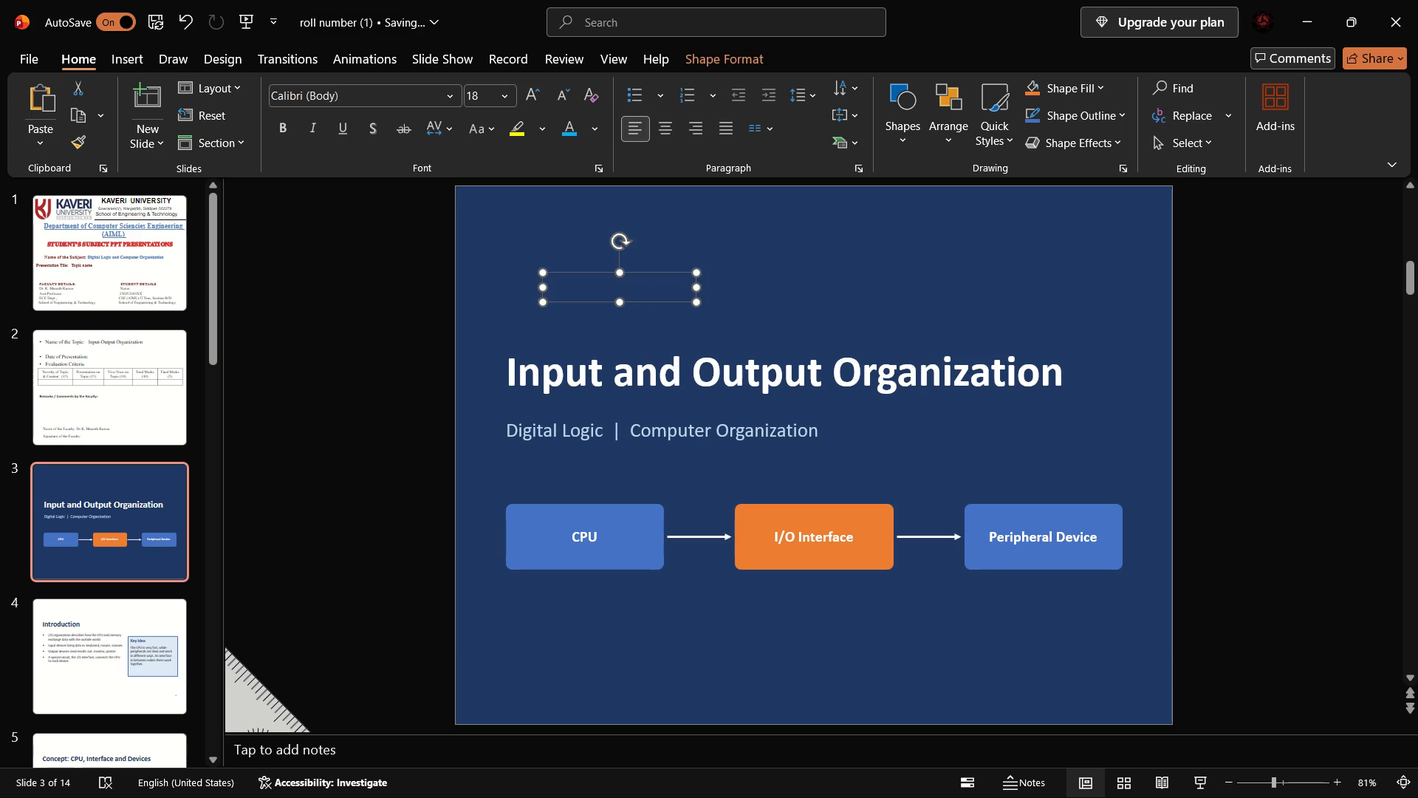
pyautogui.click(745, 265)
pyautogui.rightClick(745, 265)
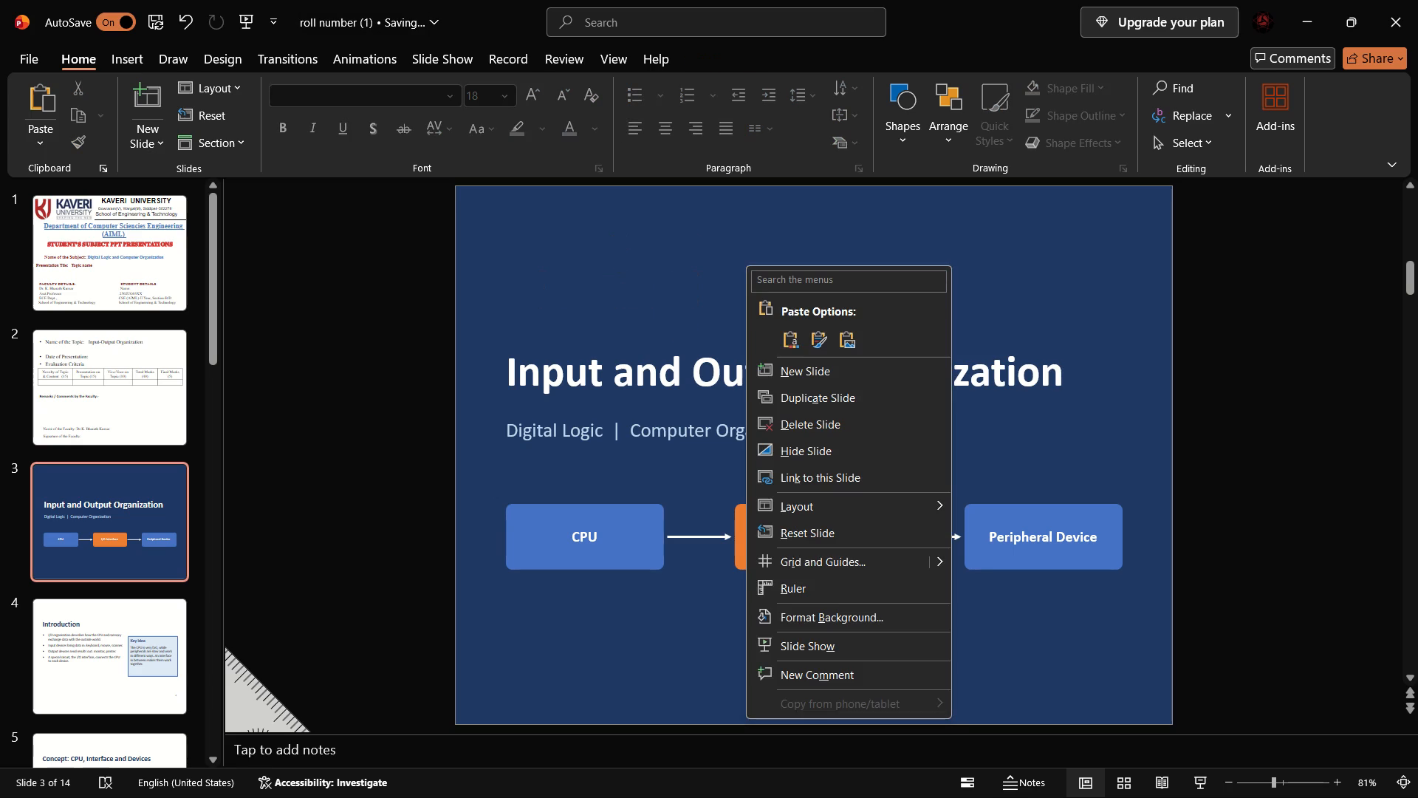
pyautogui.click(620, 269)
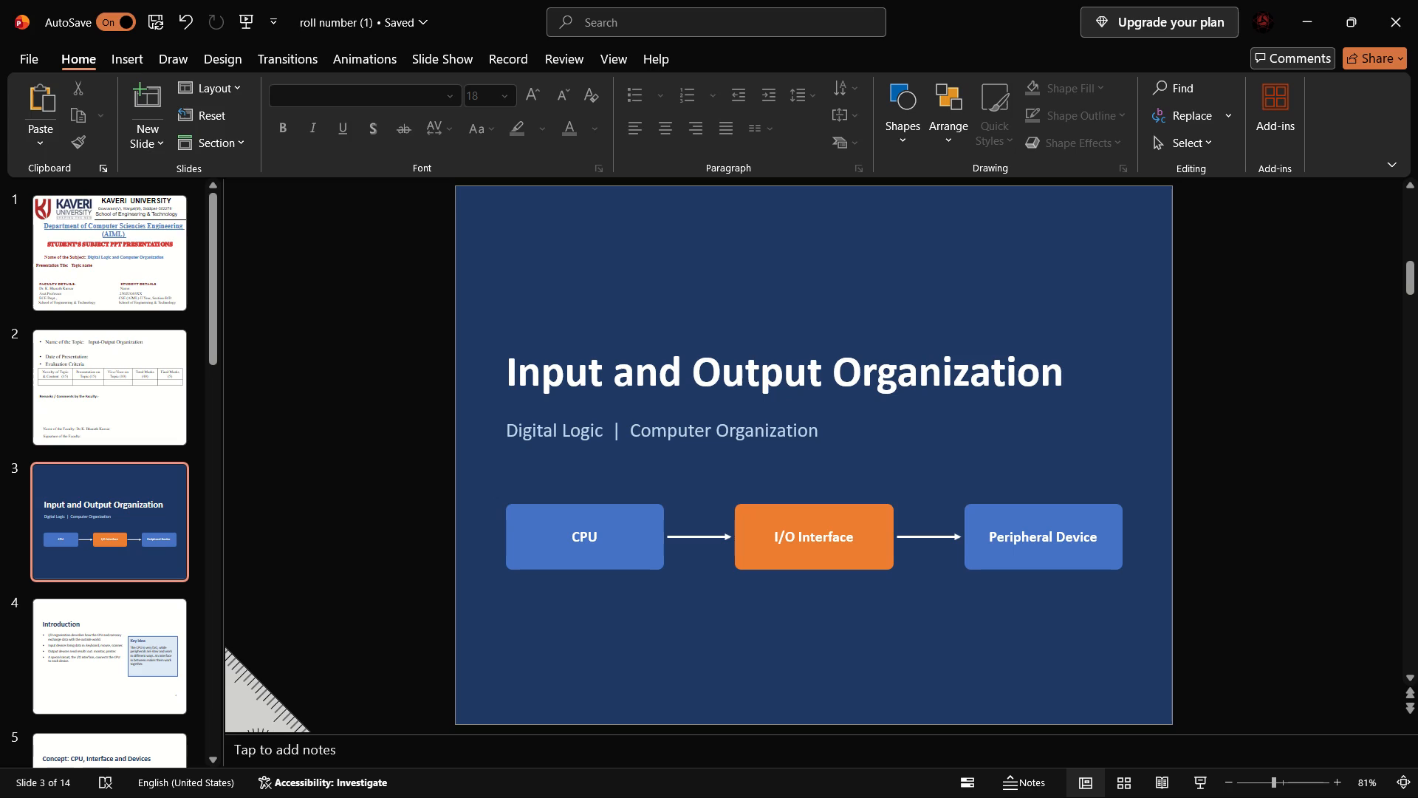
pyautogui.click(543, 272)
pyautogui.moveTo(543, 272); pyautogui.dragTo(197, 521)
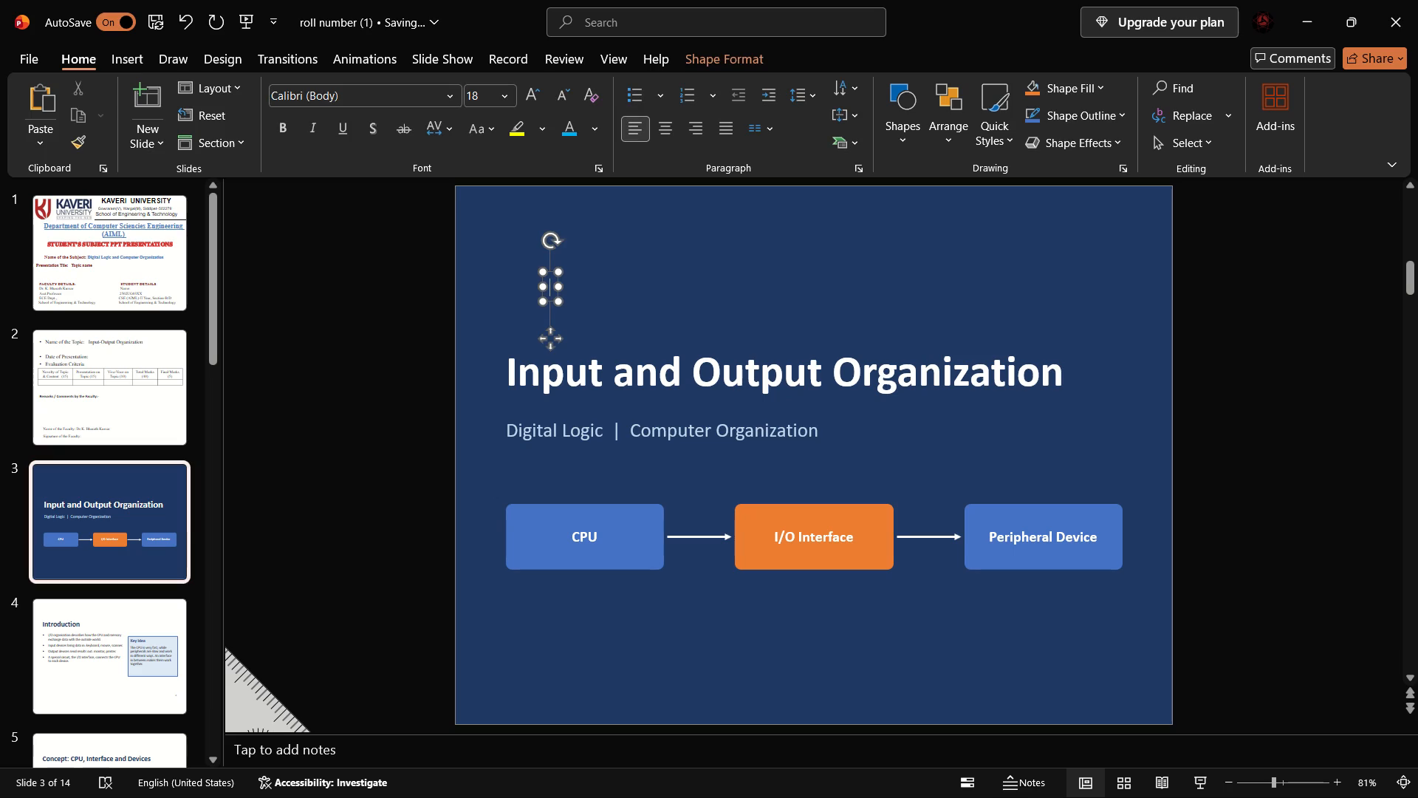
# Paste the cut blue box onto the Input and Output Organization slide, keeping its source formatting.
pyautogui.rightClick(155, 525)
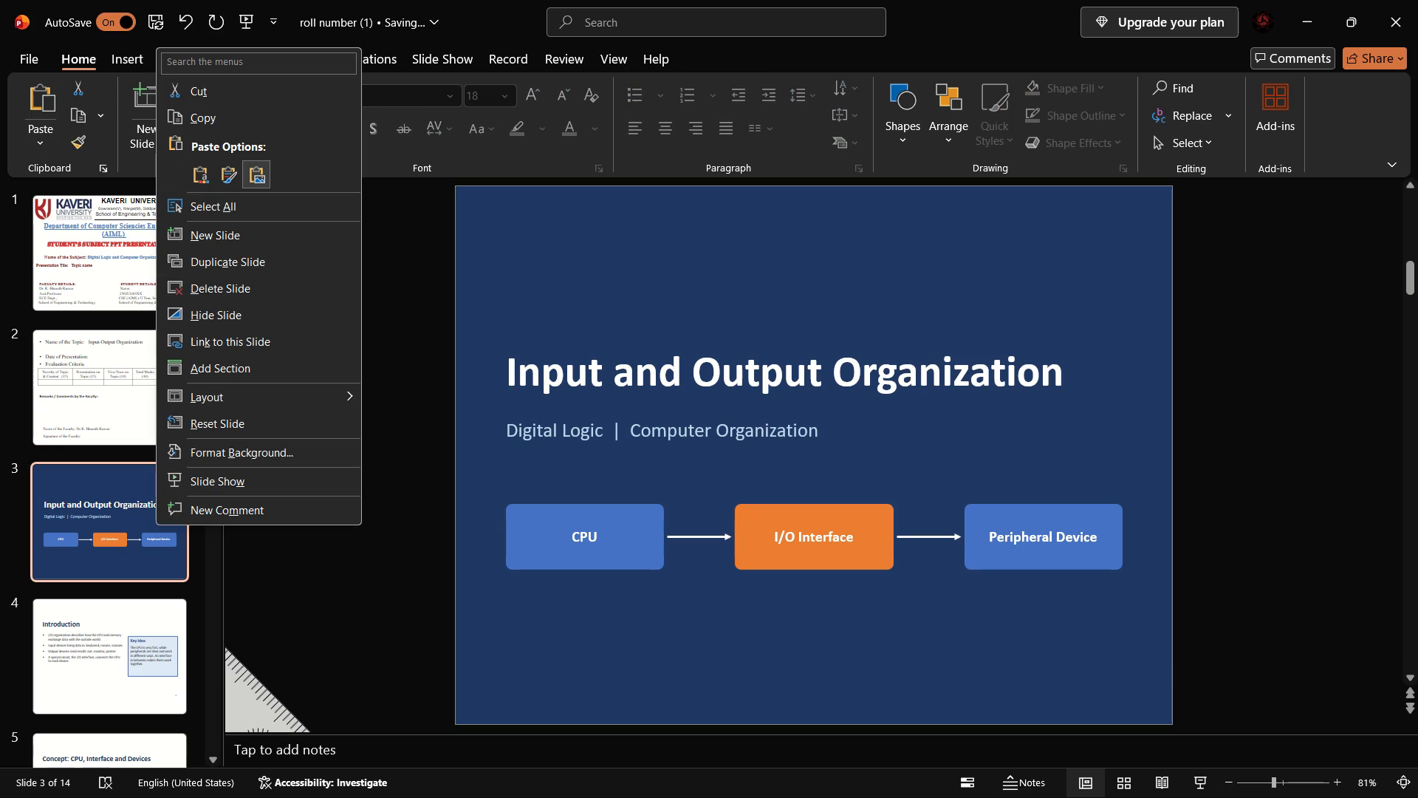
pyautogui.click(229, 174)
pyautogui.moveTo(518, 219); pyautogui.dragTo(491, 220)
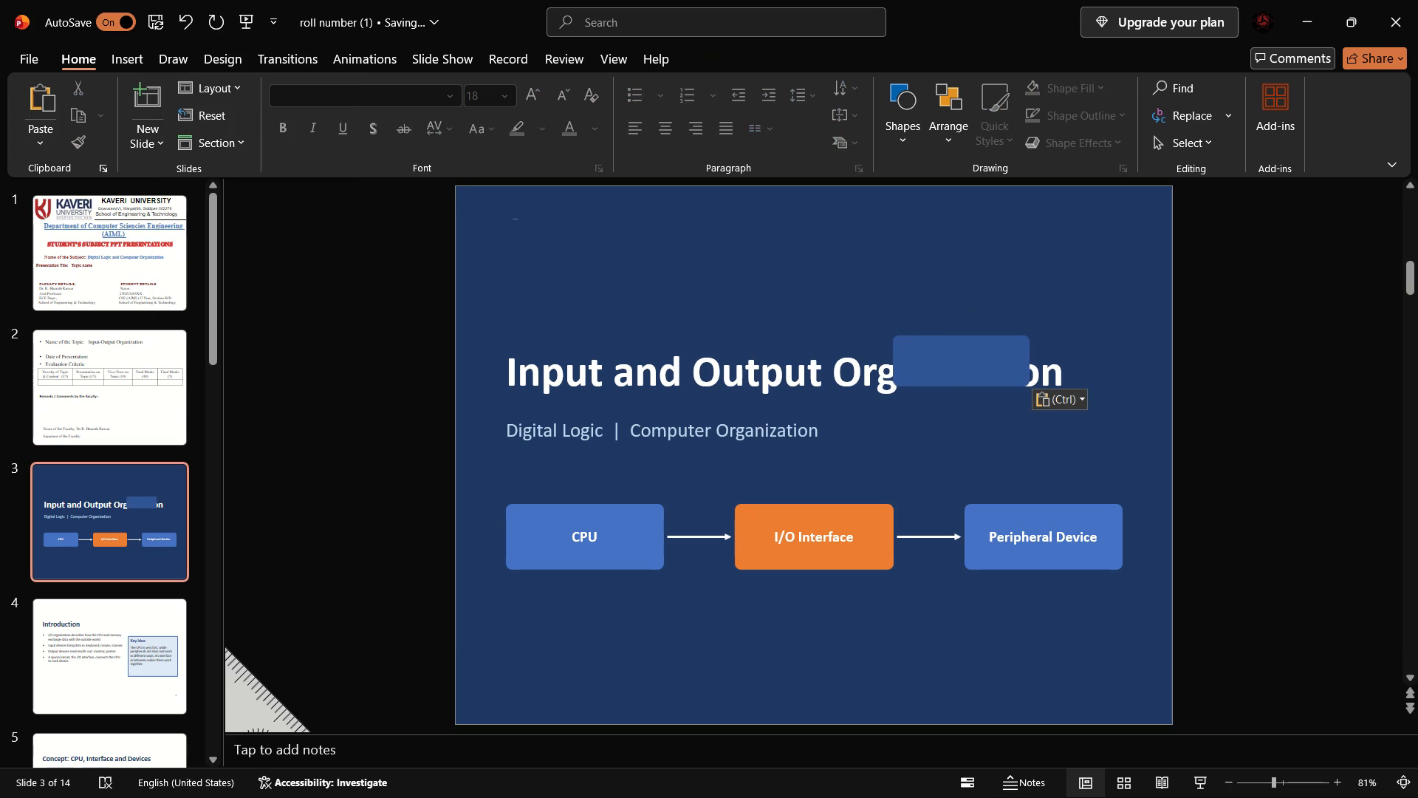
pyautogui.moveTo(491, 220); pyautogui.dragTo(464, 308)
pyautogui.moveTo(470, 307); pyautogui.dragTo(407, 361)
# Apply the Keep Source Formatting paste option to the blue box on slide 3.
pyautogui.click(115, 544)
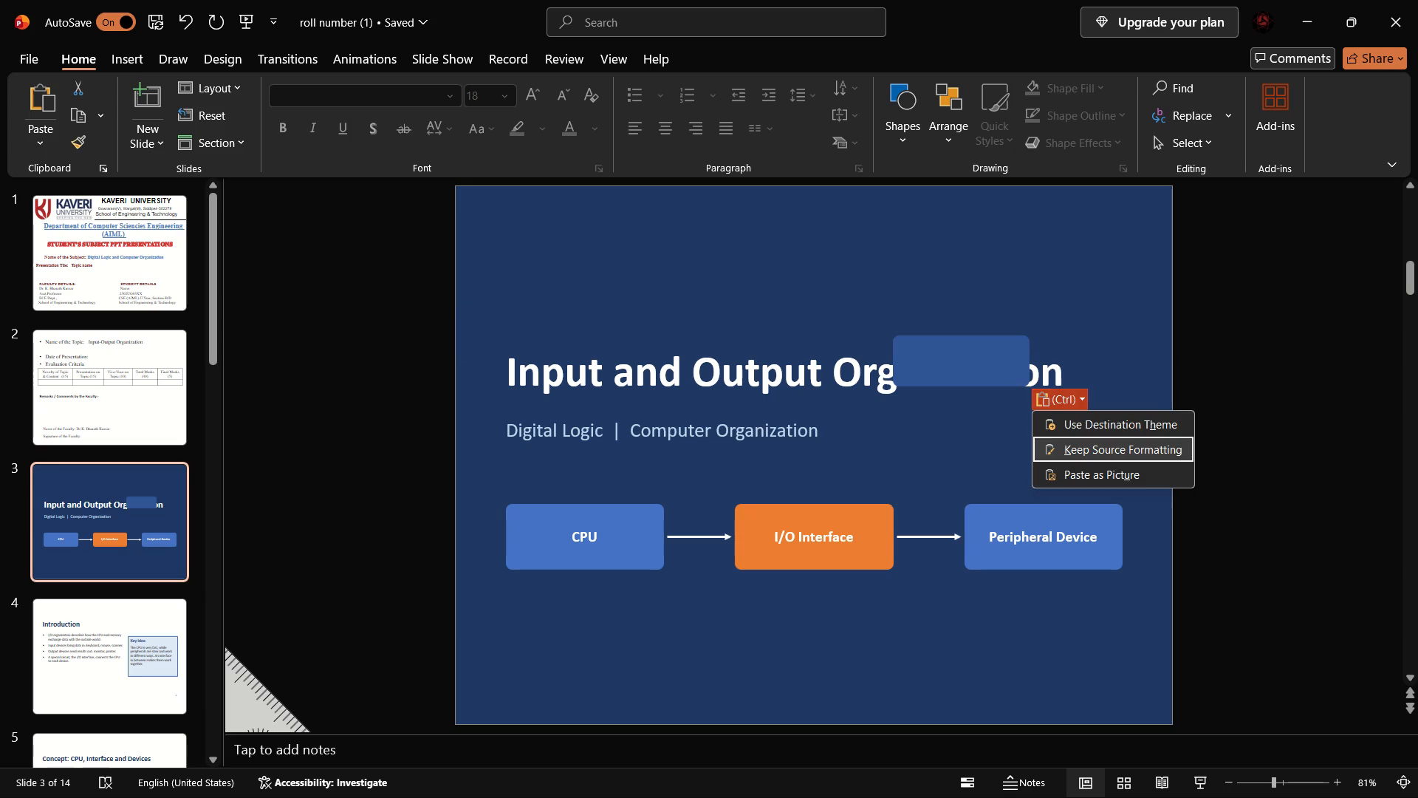
pyautogui.click(1095, 451)
# Move the Input and Output Organization title down so it sits just below the pasted blue box.
pyautogui.click(1128, 328)
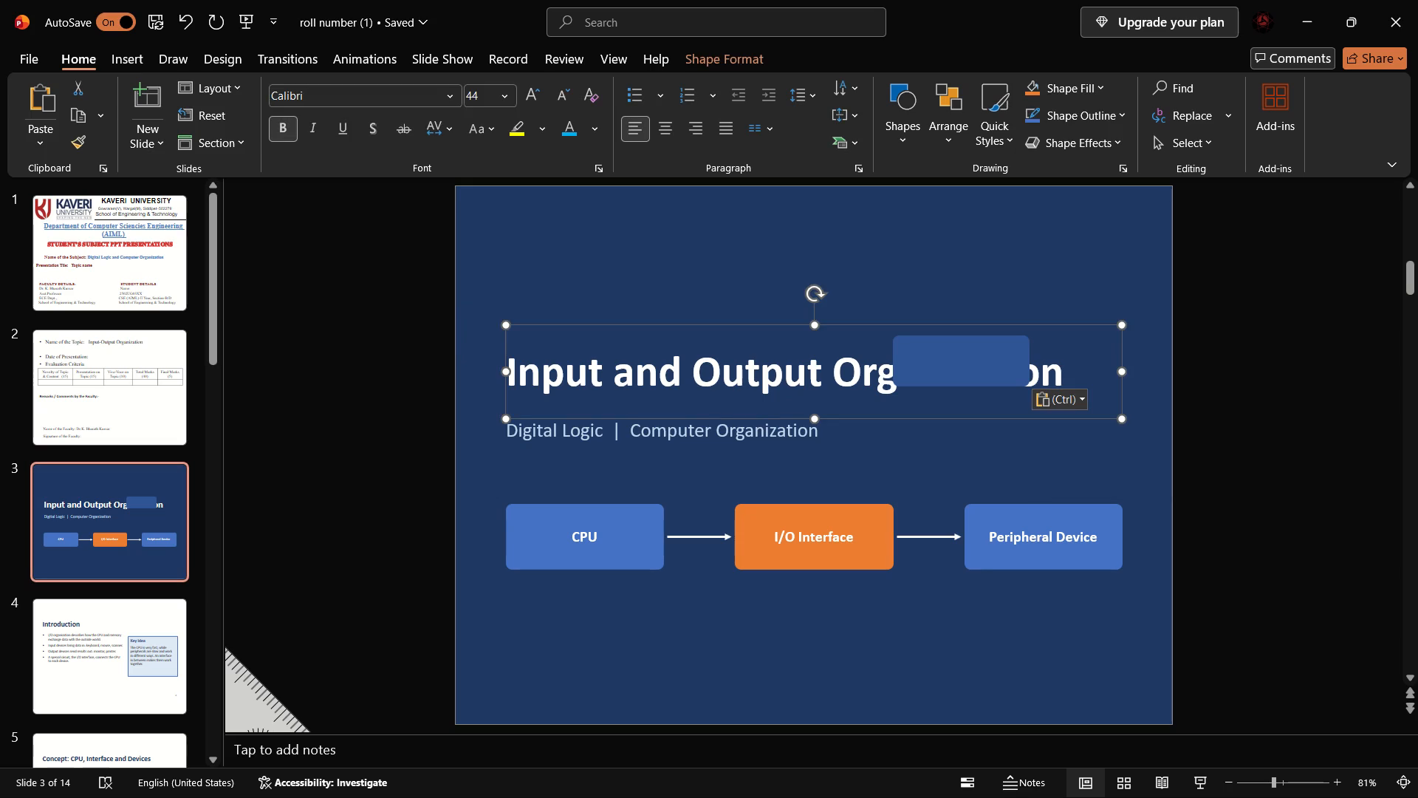
pyautogui.moveTo(1063, 249); pyautogui.dragTo(928, 284)
pyautogui.click(928, 284)
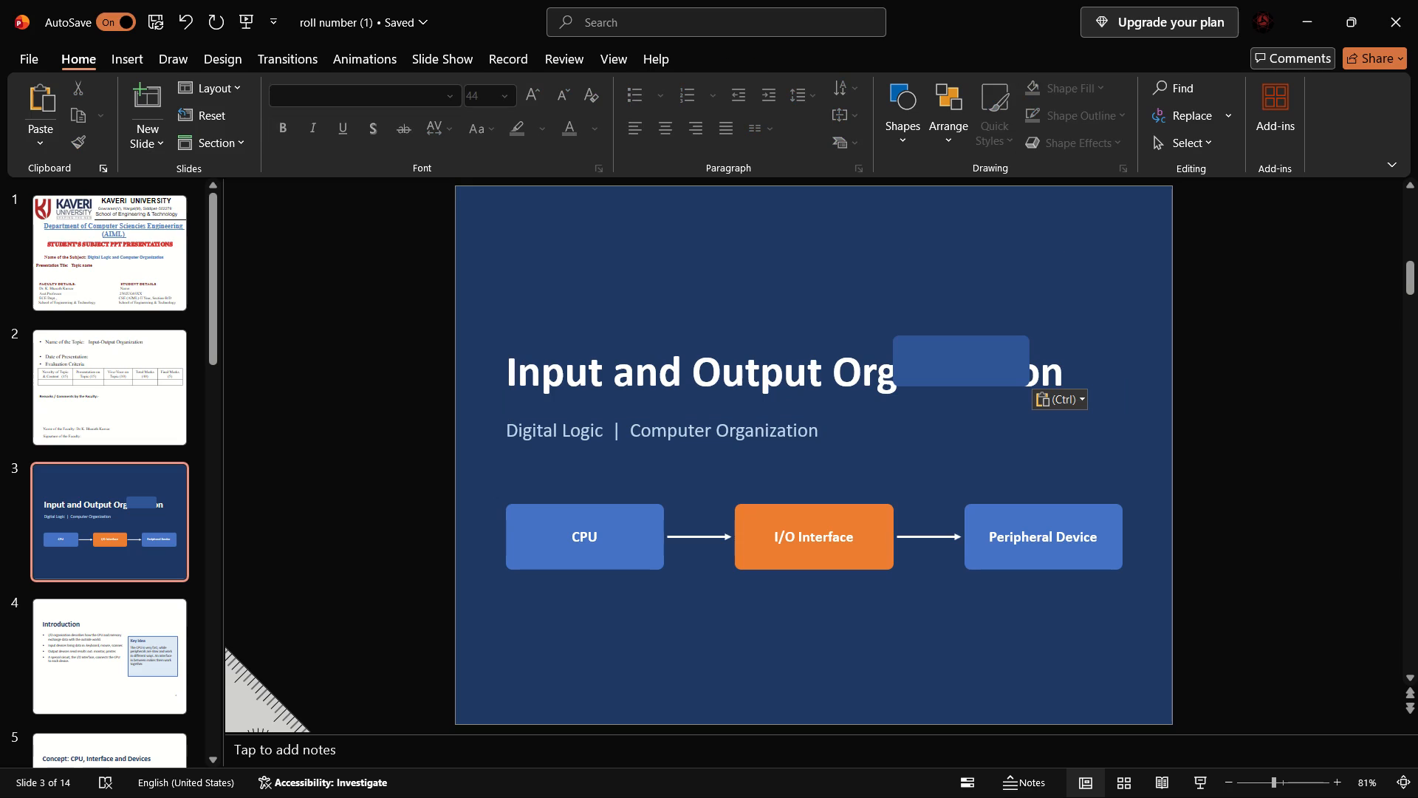
pyautogui.moveTo(504, 373); pyautogui.dragTo(524, 434)
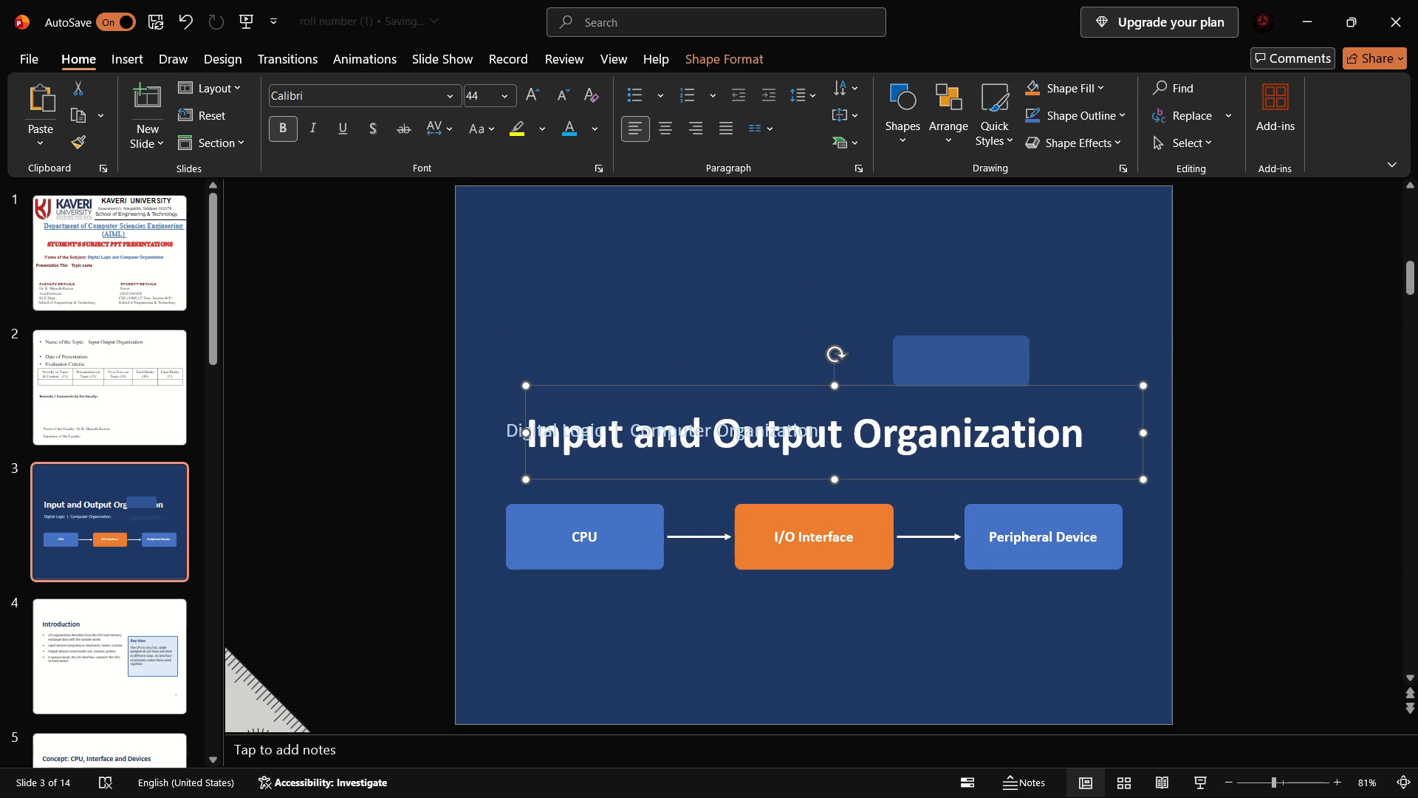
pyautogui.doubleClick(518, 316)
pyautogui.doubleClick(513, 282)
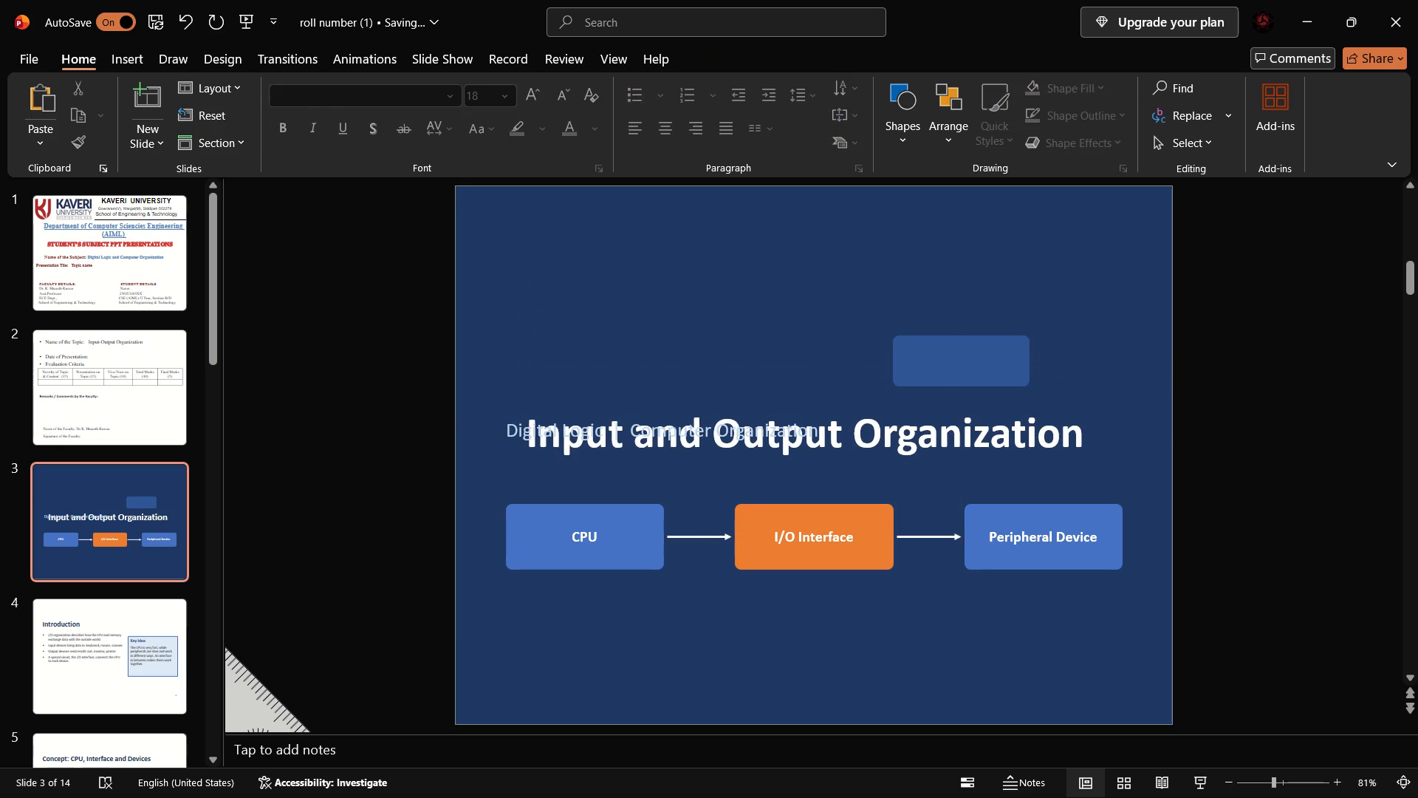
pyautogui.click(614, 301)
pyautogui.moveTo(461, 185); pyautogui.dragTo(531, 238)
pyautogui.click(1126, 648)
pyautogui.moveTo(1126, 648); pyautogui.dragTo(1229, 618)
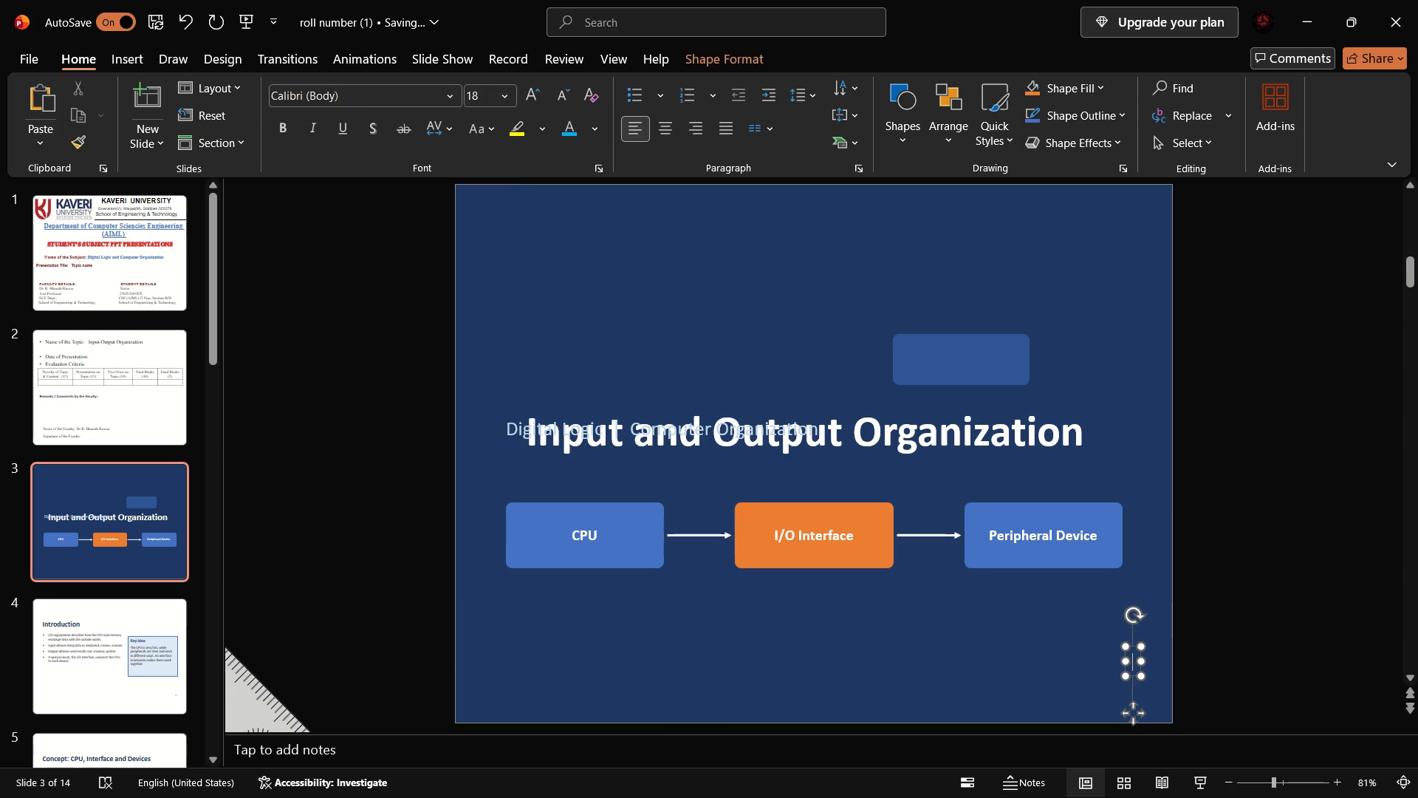
# Move the Digital Logic | Computer Organization subtitle between the title and the row of CPU, I/O Interface and Peripheral Device boxes.
pyautogui.click(1058, 441)
pyautogui.click(1058, 441)
pyautogui.moveTo(1058, 441); pyautogui.dragTo(1071, 350)
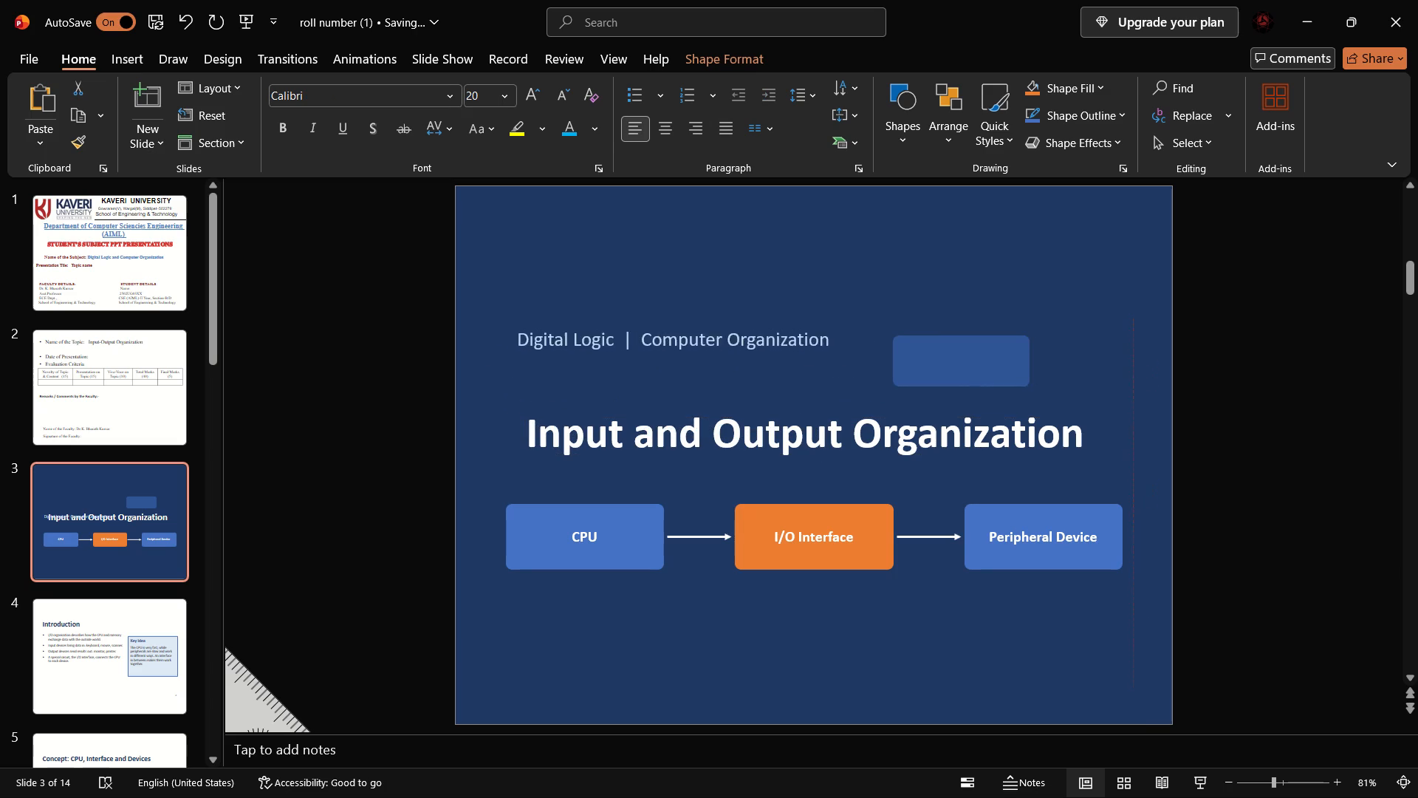
pyautogui.moveTo(1071, 350); pyautogui.dragTo(1058, 487)
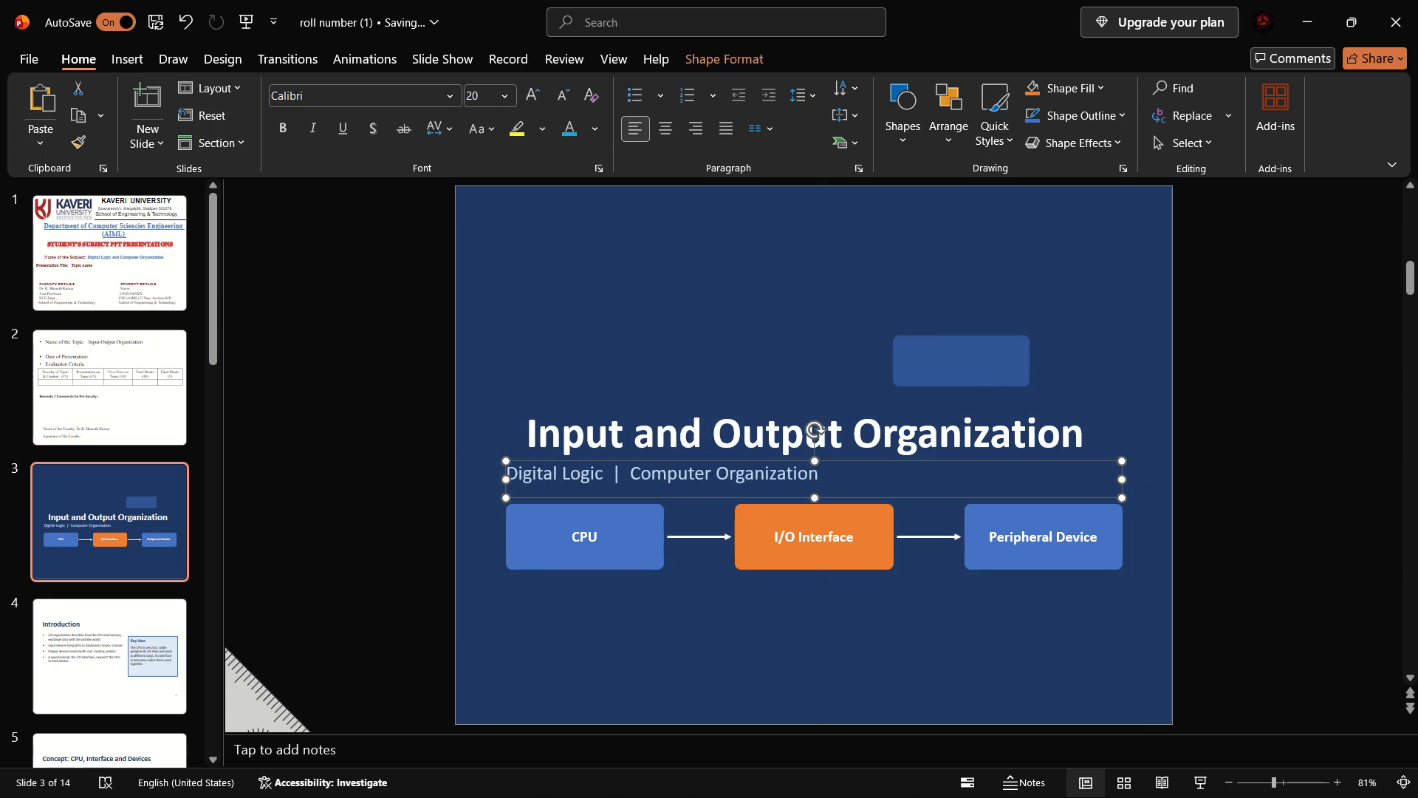
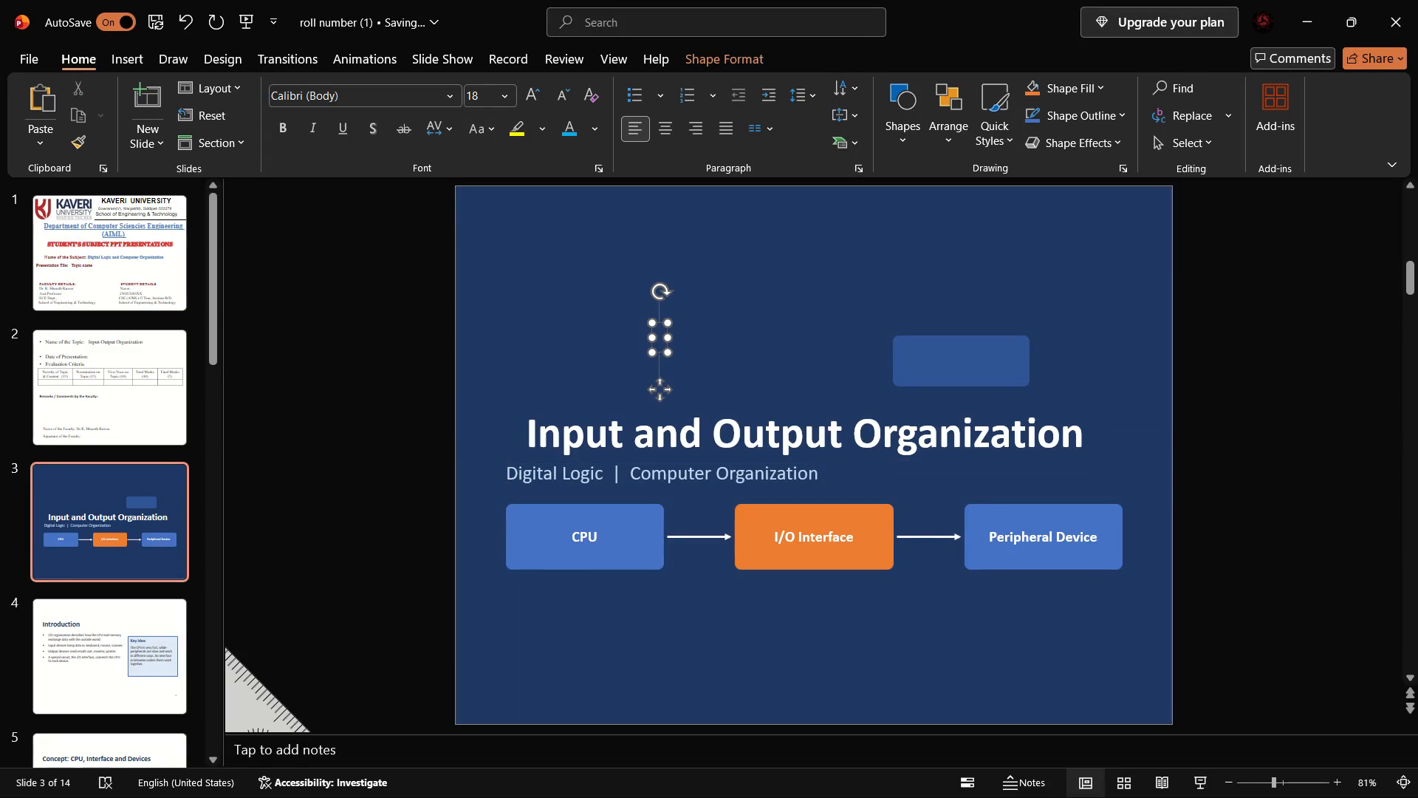
# Select the small blue box, title, subtitle and the CPU, I/O Interface and Peripheral Device diagram together on slide 3.
pyautogui.click(699, 638)
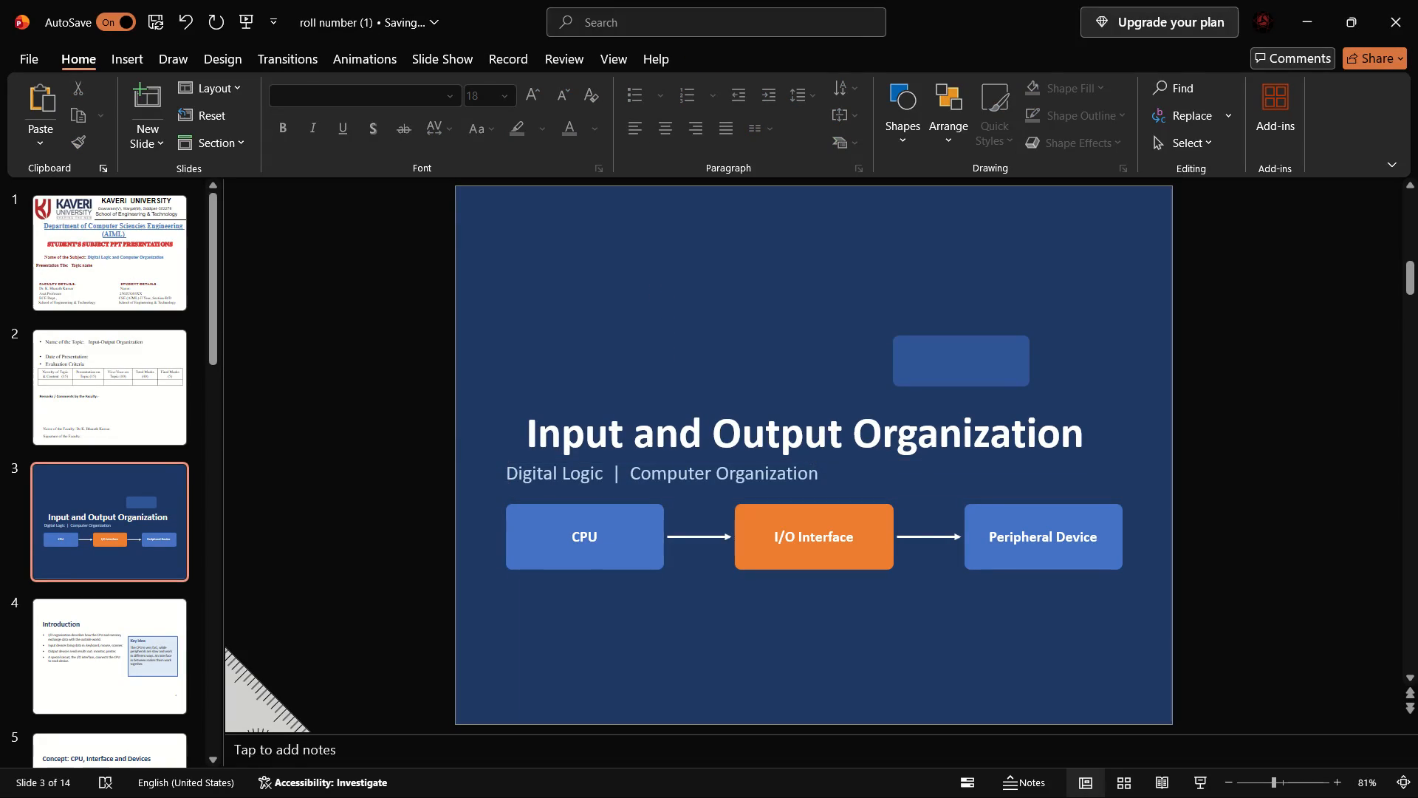
pyautogui.rightClick(892, 293)
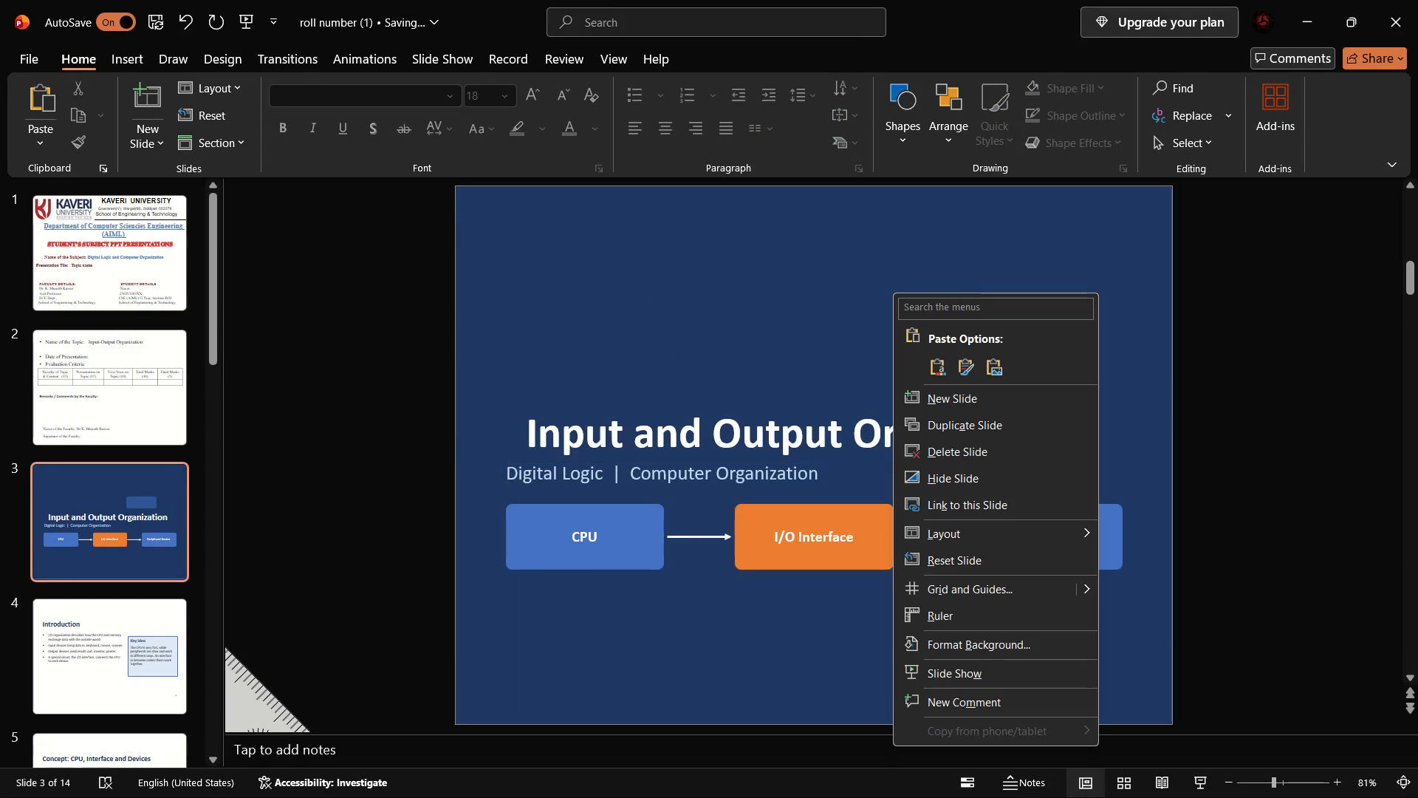
pyautogui.moveTo(716, 334); pyautogui.dragTo(391, 233)
pyautogui.moveTo(391, 233); pyautogui.dragTo(1095, 700)
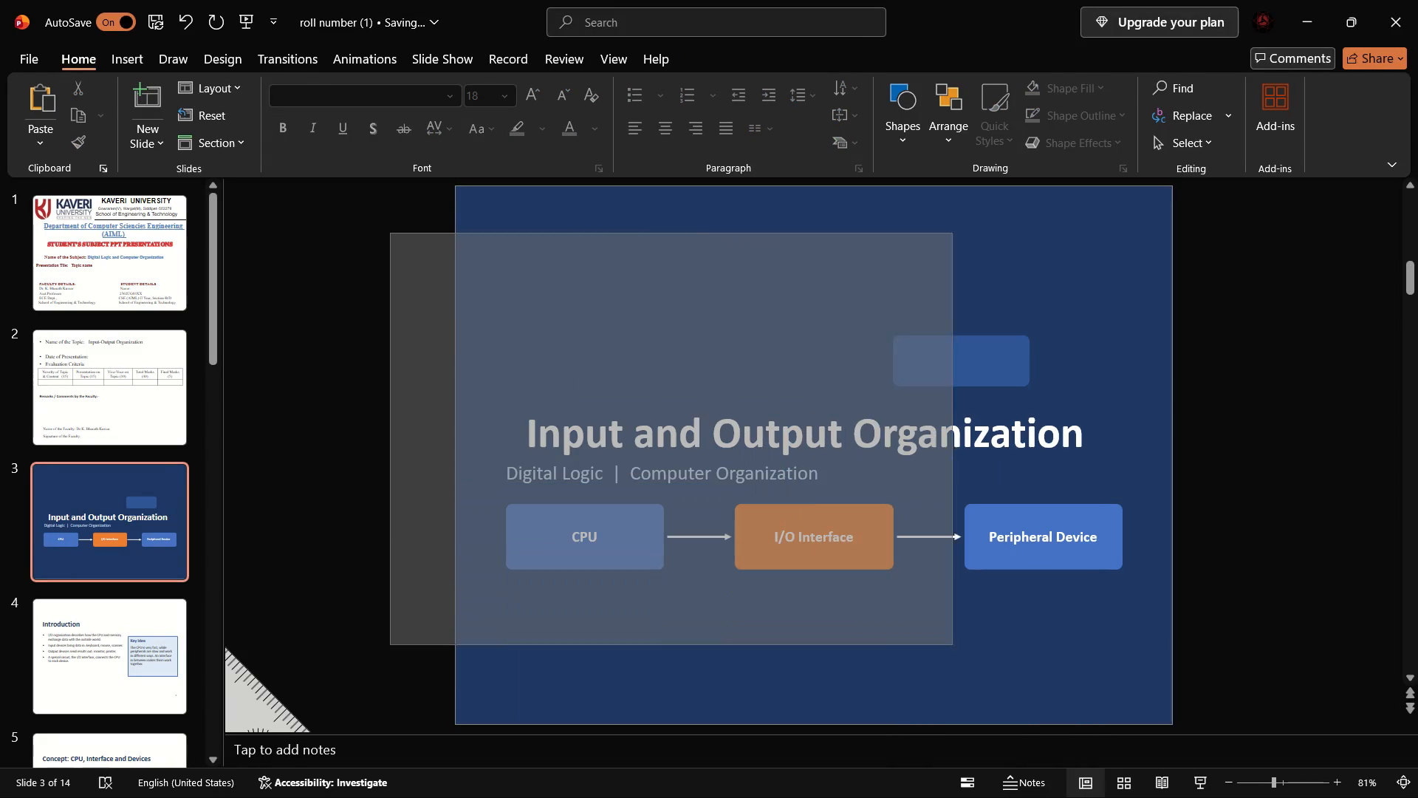
pyautogui.moveTo(1095, 700); pyautogui.dragTo(1148, 715)
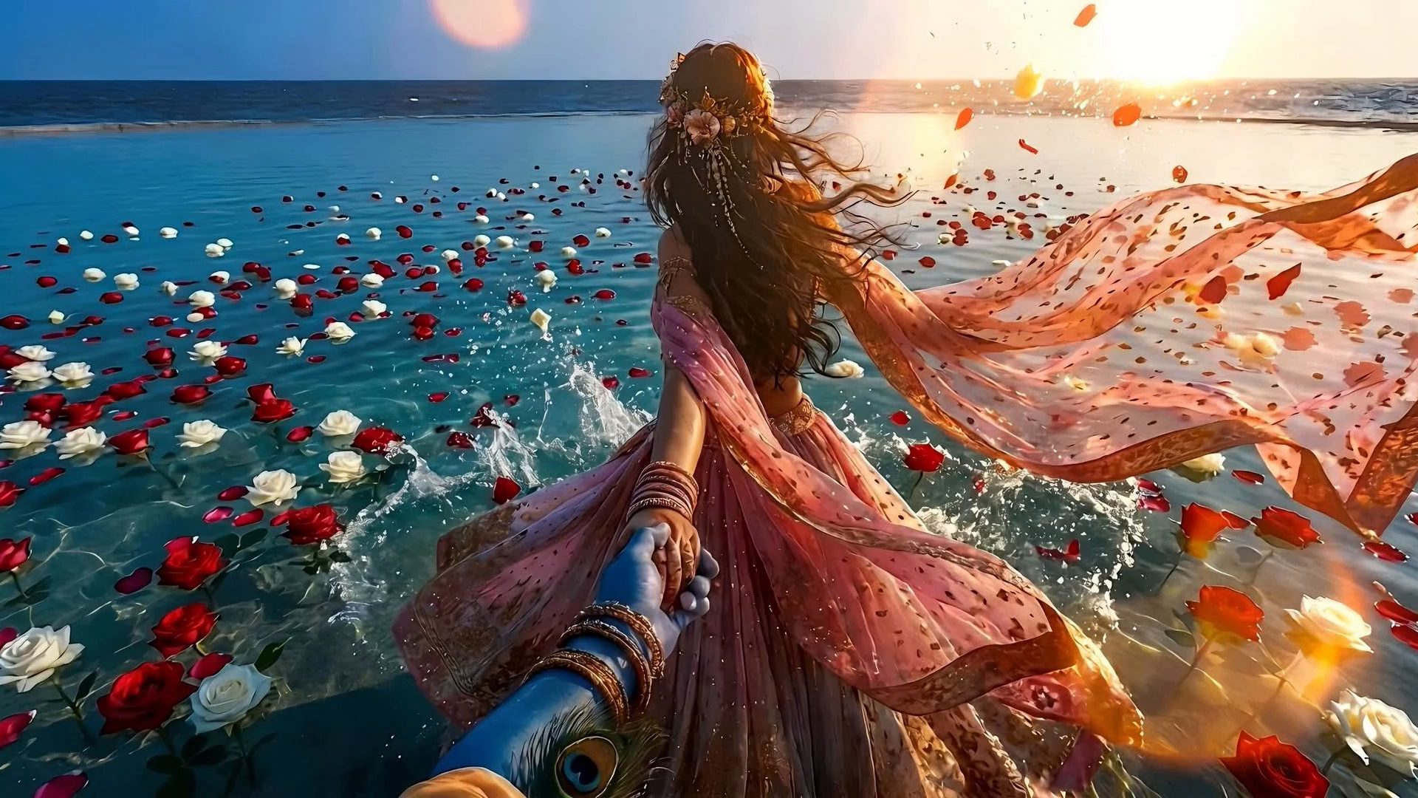
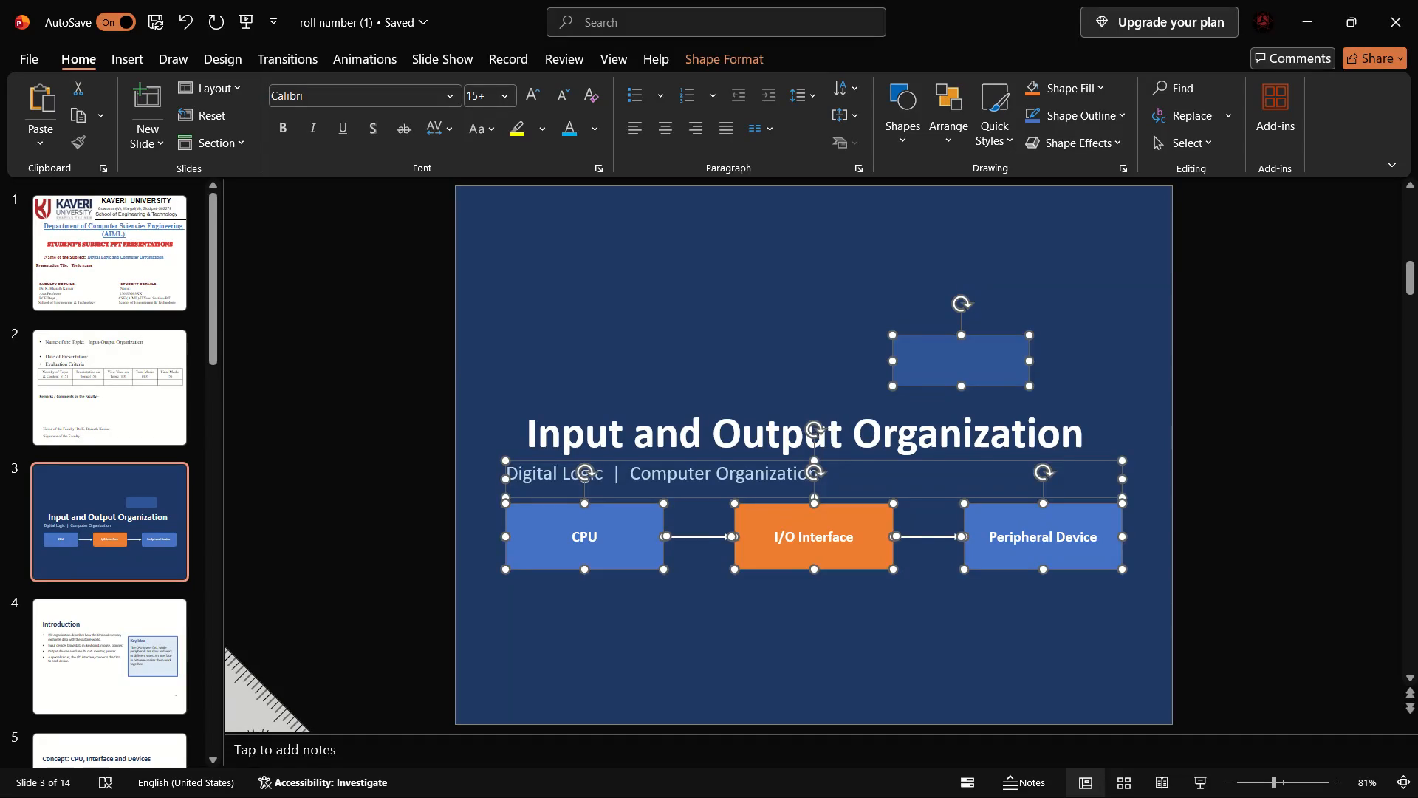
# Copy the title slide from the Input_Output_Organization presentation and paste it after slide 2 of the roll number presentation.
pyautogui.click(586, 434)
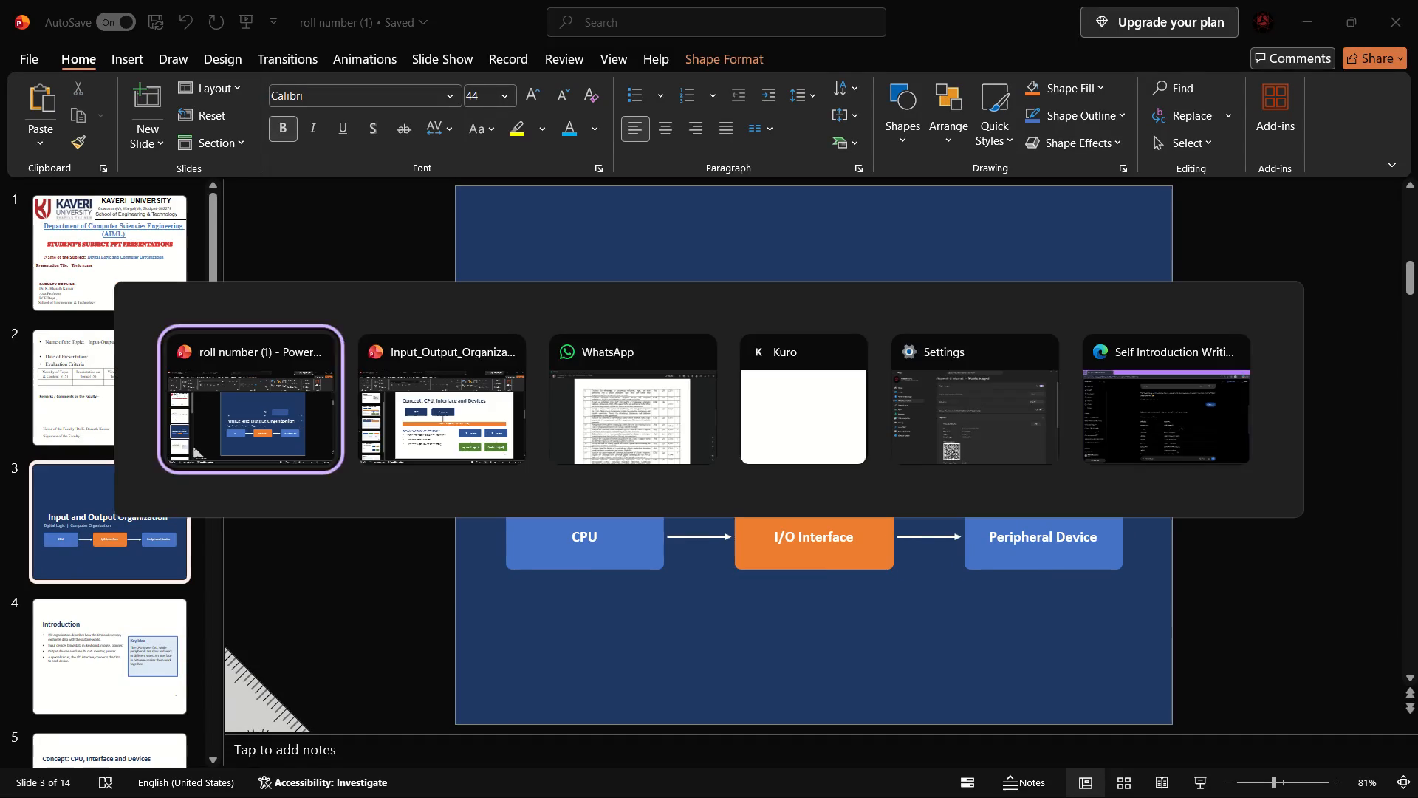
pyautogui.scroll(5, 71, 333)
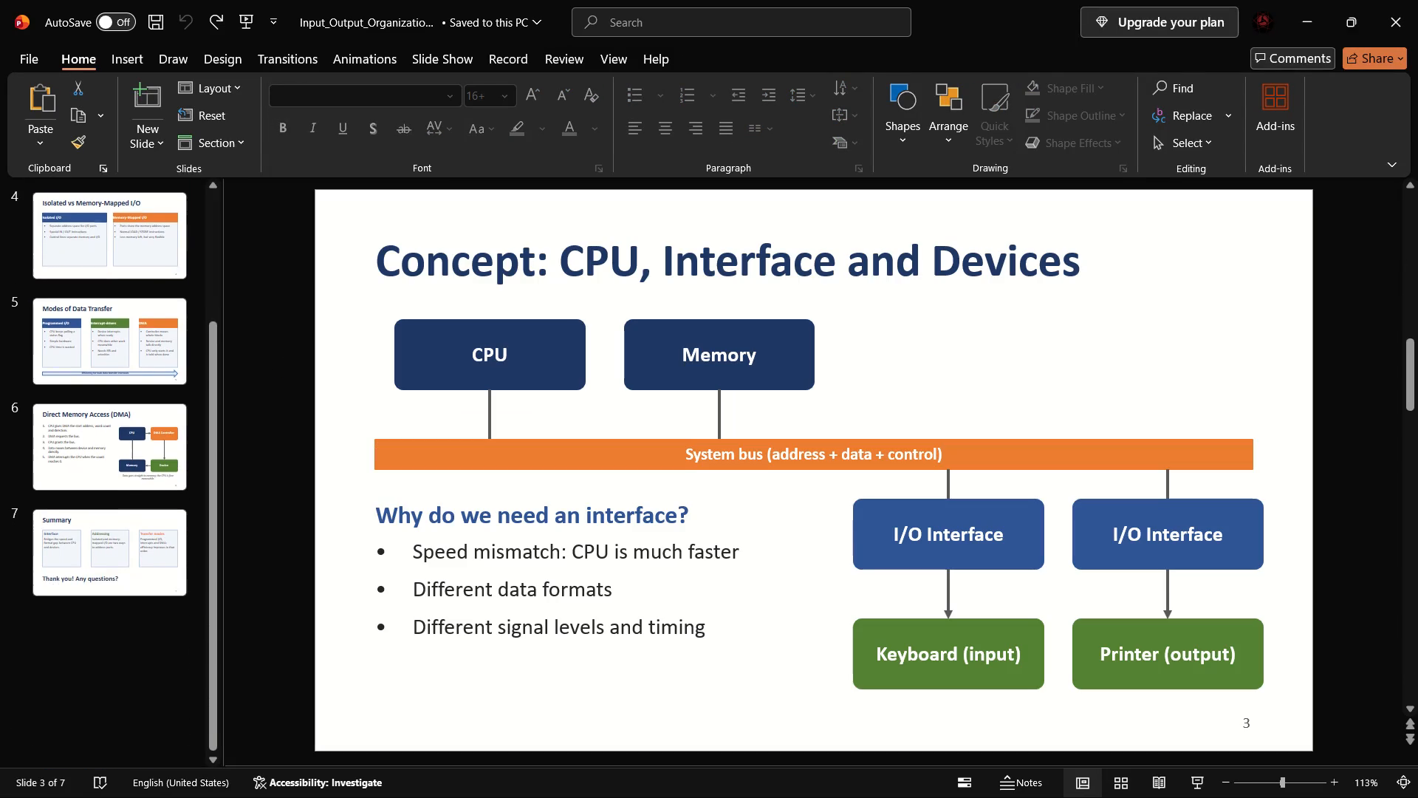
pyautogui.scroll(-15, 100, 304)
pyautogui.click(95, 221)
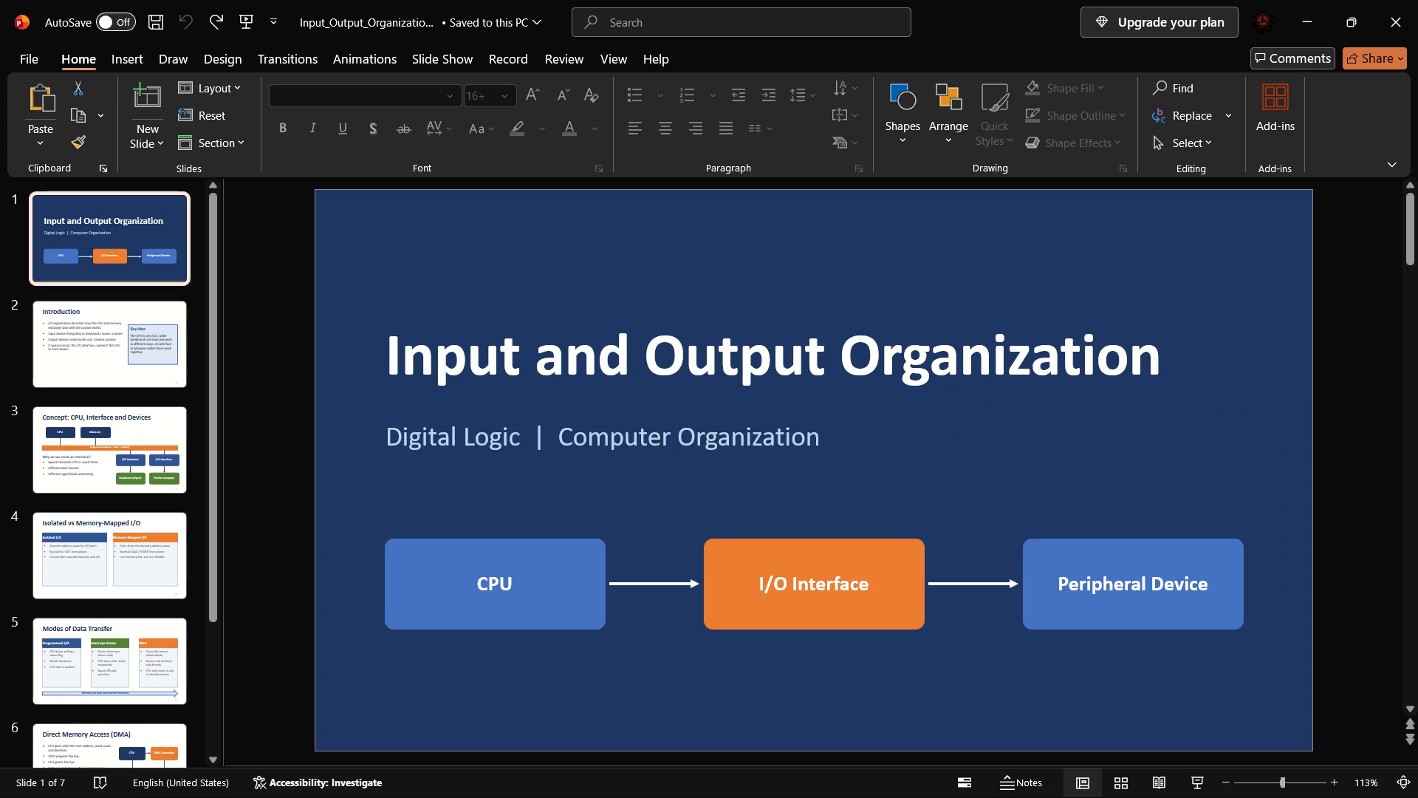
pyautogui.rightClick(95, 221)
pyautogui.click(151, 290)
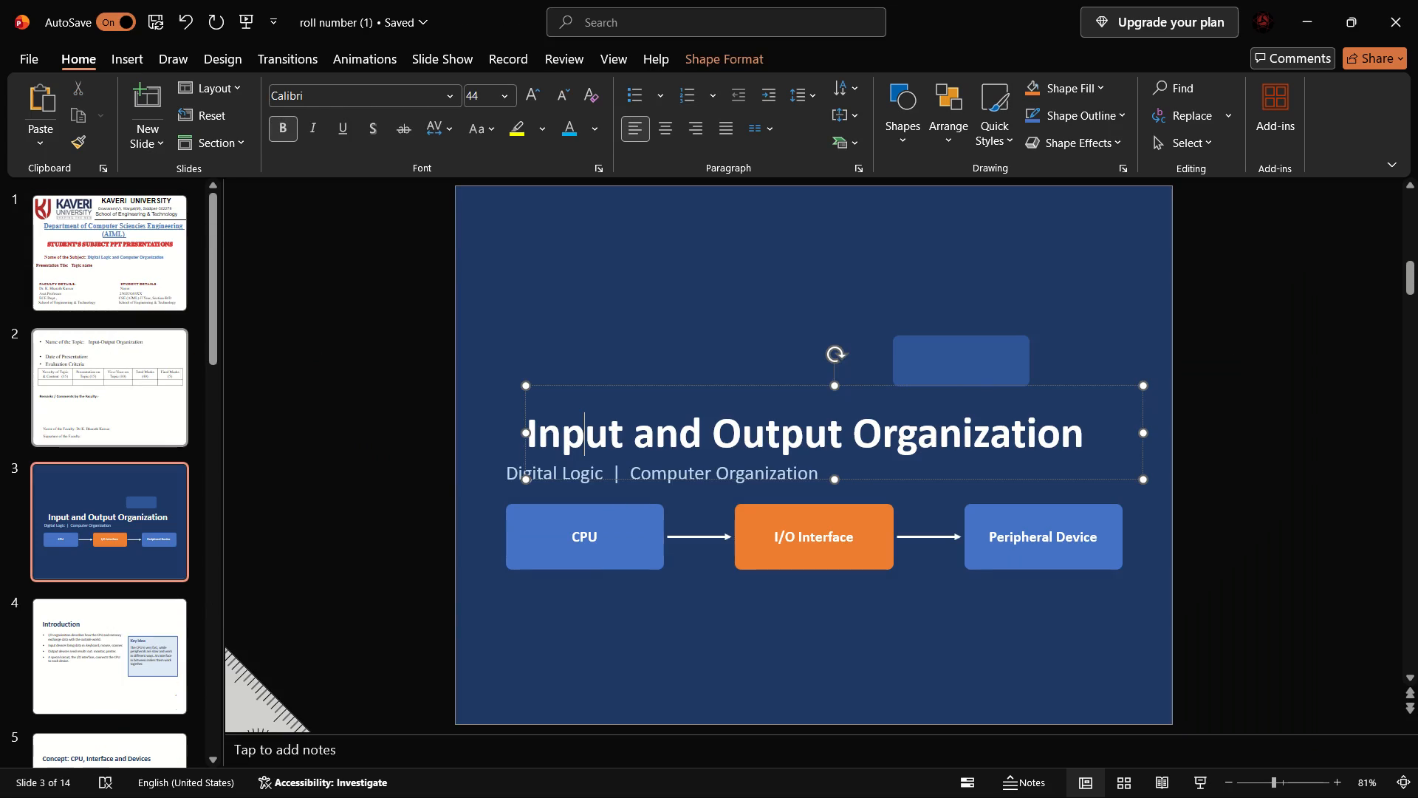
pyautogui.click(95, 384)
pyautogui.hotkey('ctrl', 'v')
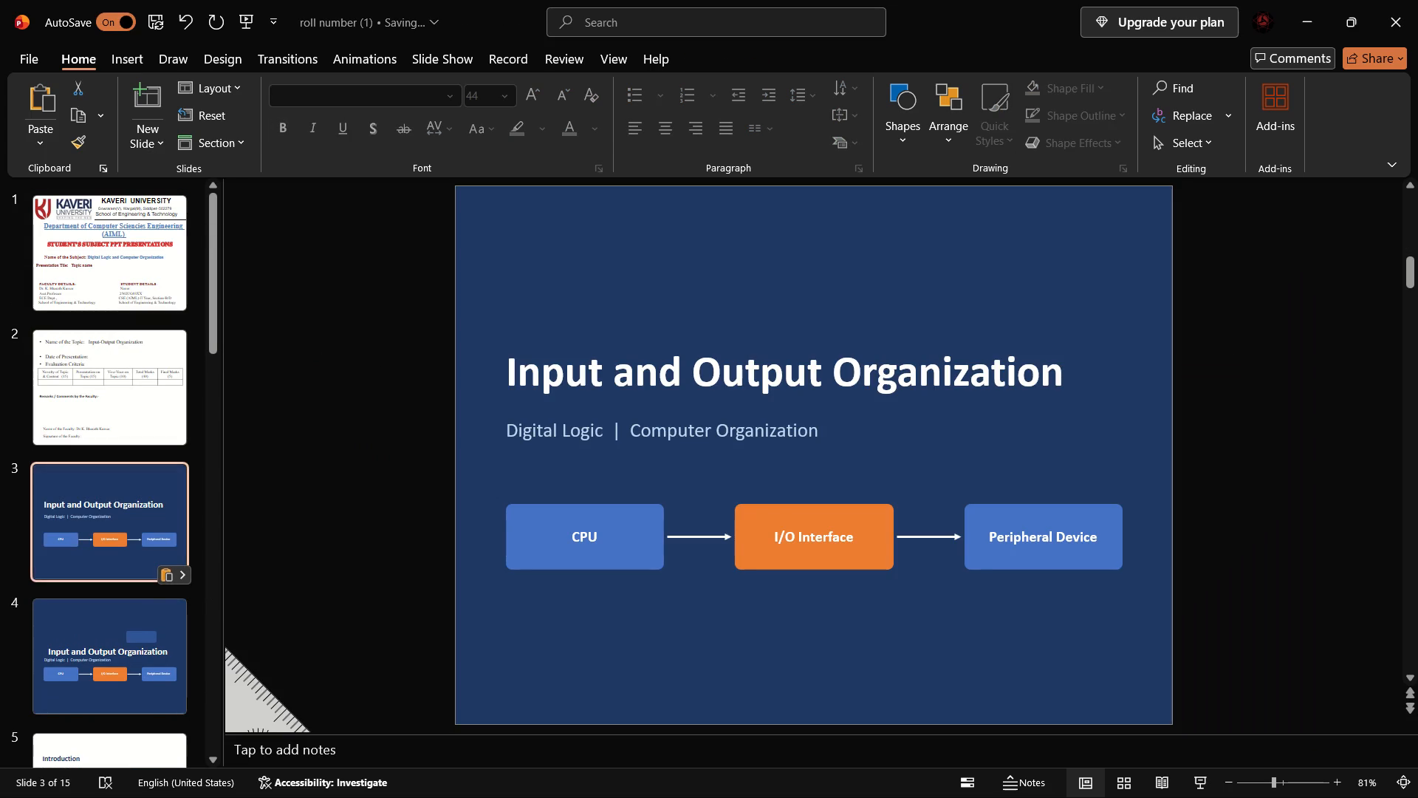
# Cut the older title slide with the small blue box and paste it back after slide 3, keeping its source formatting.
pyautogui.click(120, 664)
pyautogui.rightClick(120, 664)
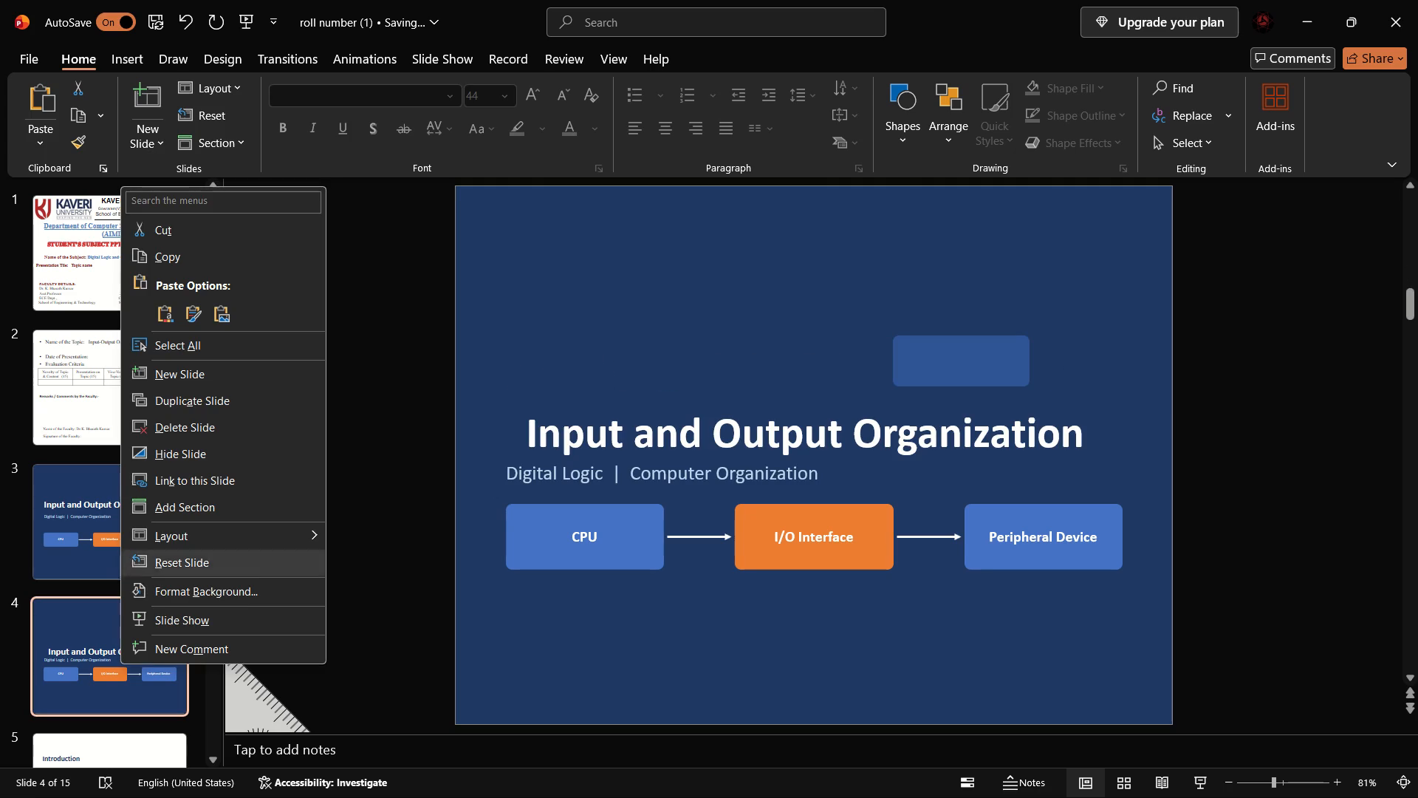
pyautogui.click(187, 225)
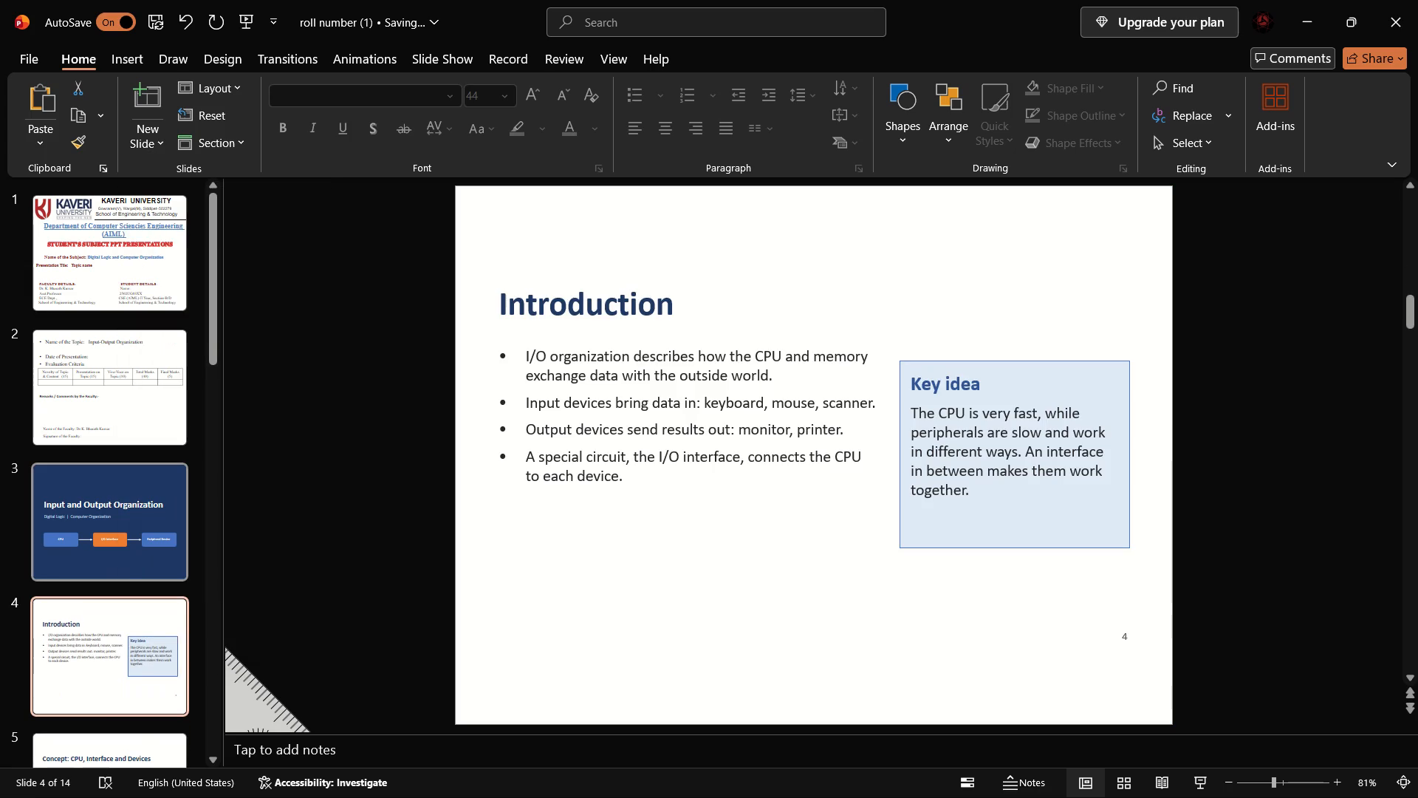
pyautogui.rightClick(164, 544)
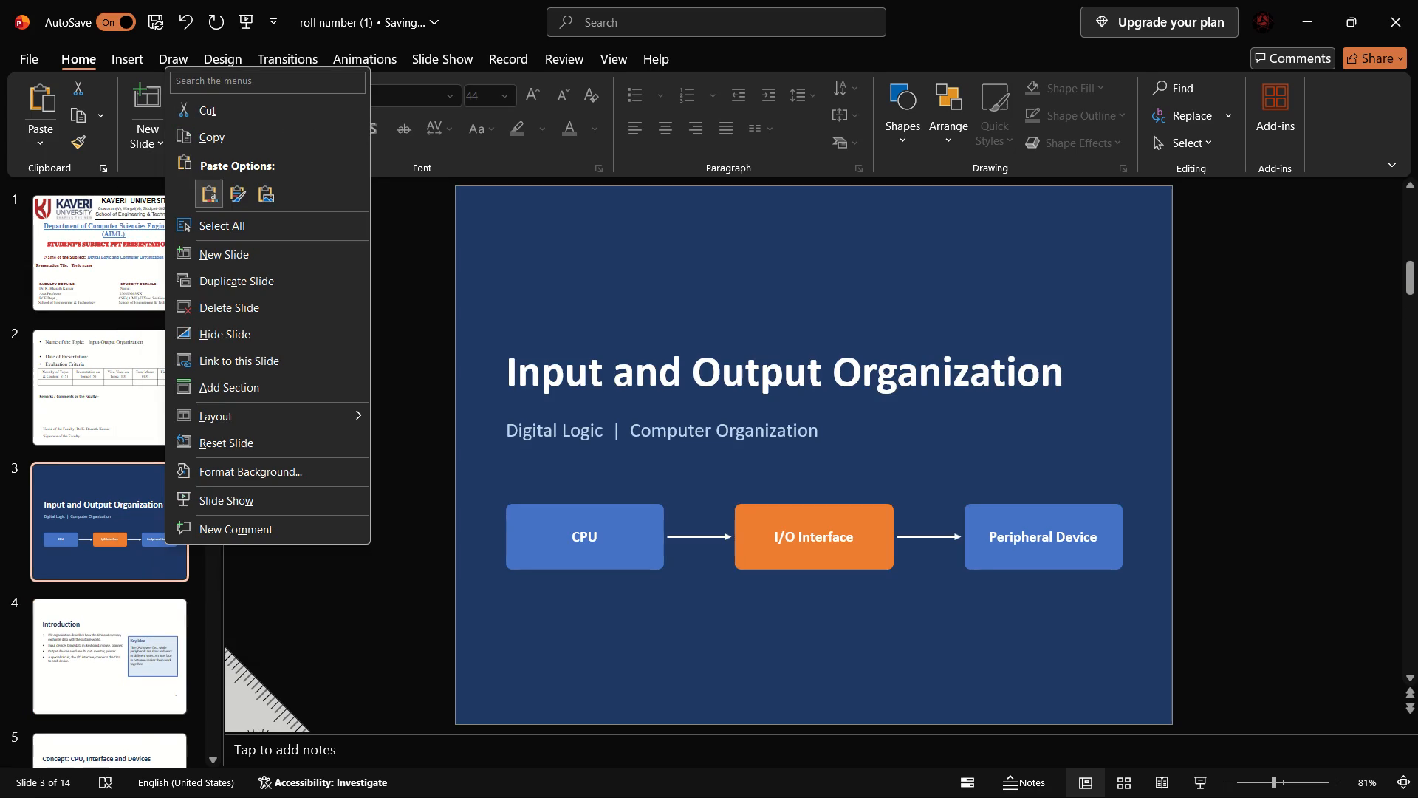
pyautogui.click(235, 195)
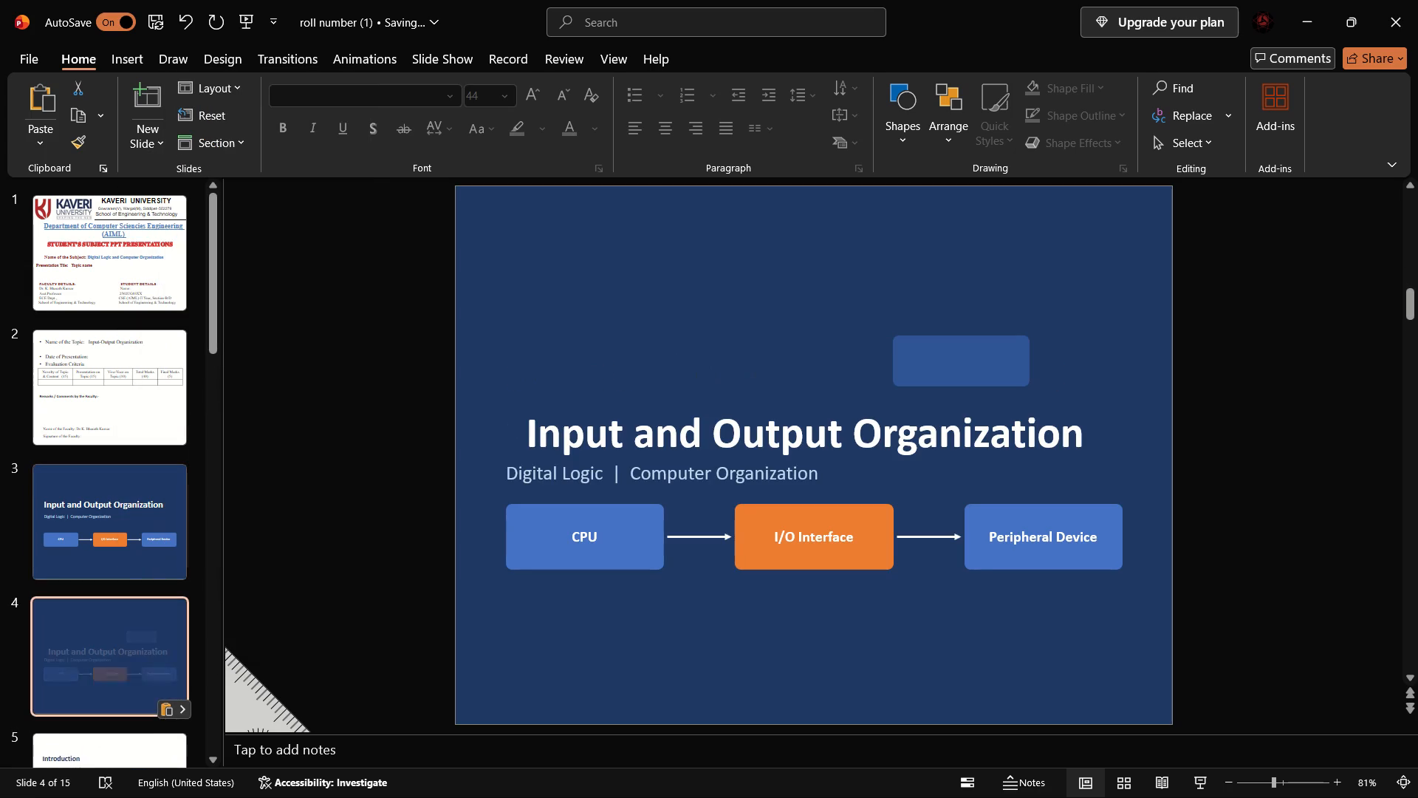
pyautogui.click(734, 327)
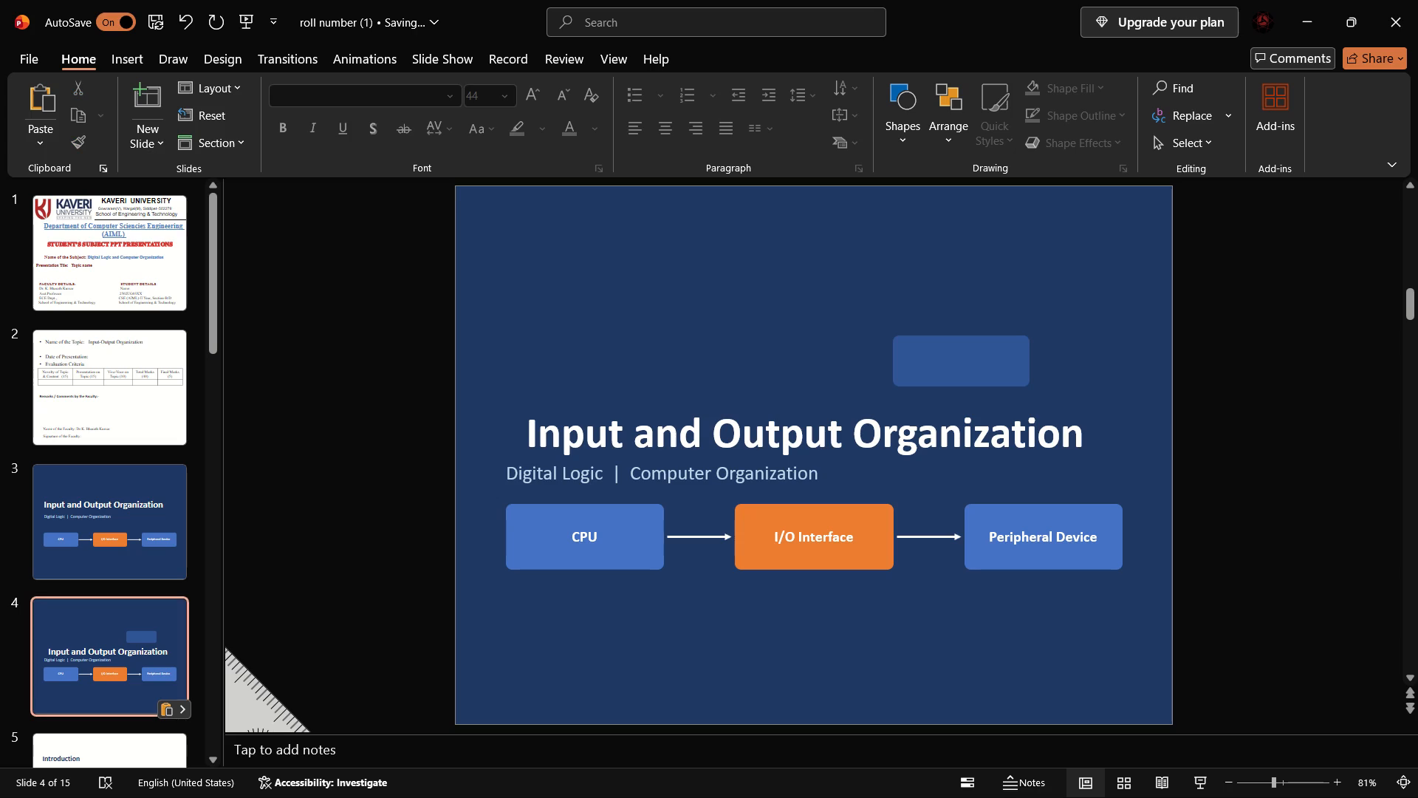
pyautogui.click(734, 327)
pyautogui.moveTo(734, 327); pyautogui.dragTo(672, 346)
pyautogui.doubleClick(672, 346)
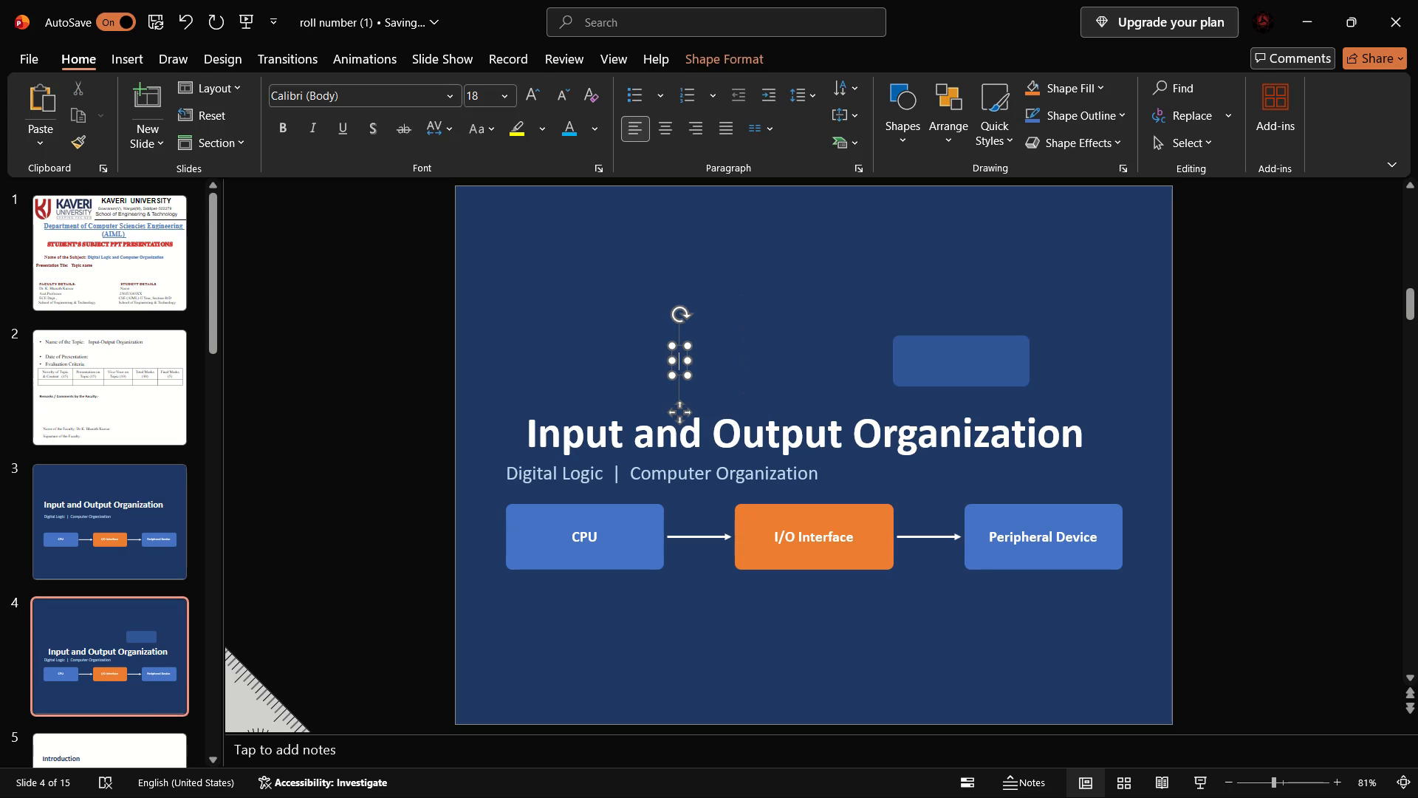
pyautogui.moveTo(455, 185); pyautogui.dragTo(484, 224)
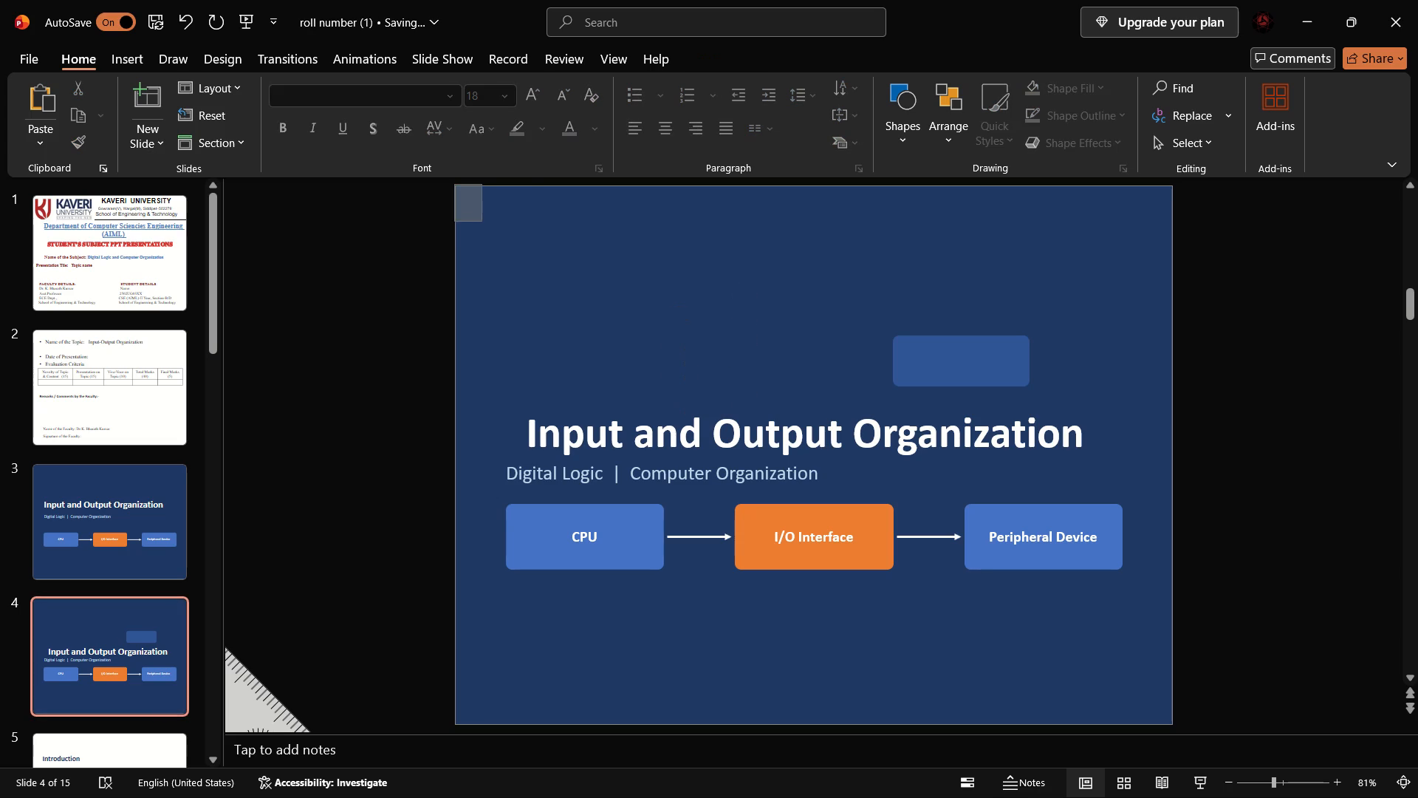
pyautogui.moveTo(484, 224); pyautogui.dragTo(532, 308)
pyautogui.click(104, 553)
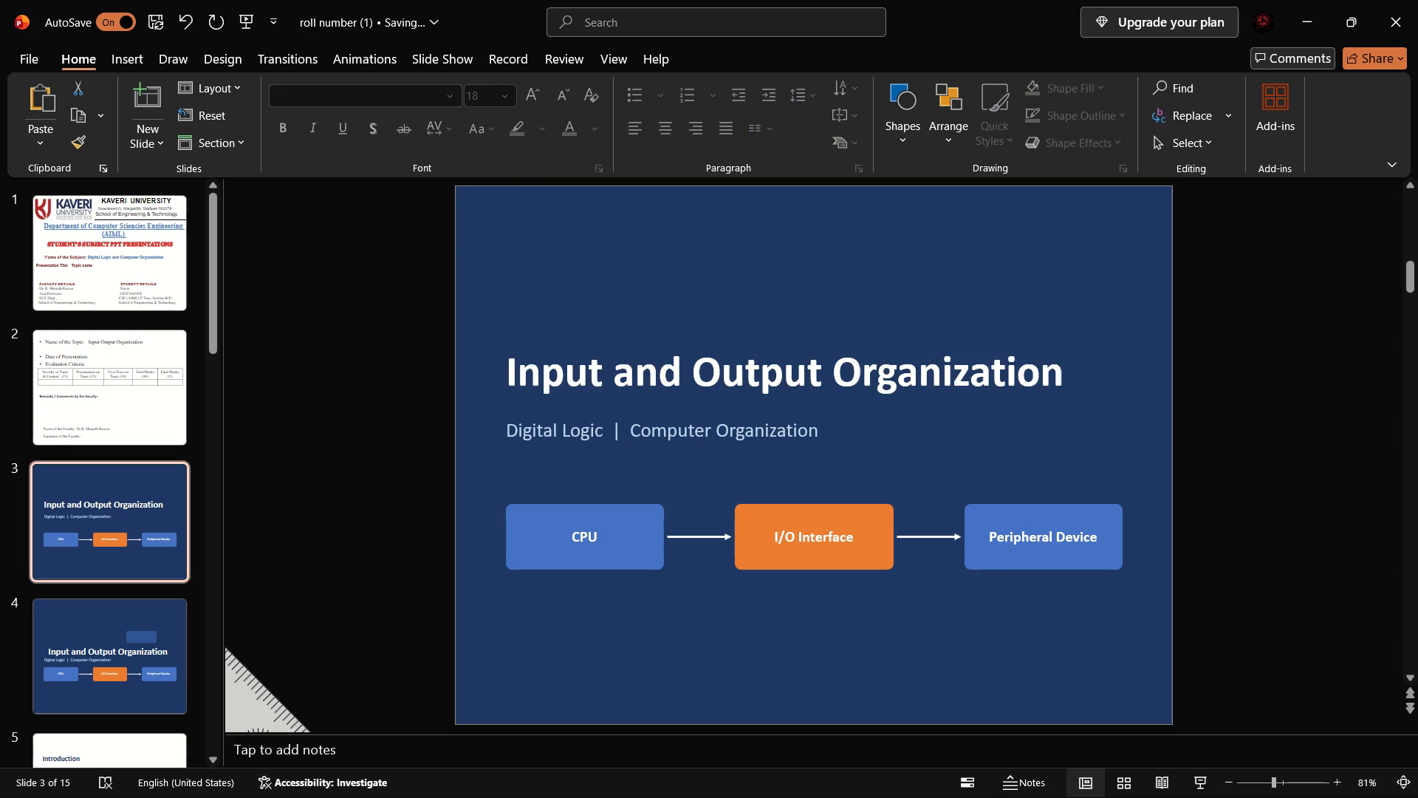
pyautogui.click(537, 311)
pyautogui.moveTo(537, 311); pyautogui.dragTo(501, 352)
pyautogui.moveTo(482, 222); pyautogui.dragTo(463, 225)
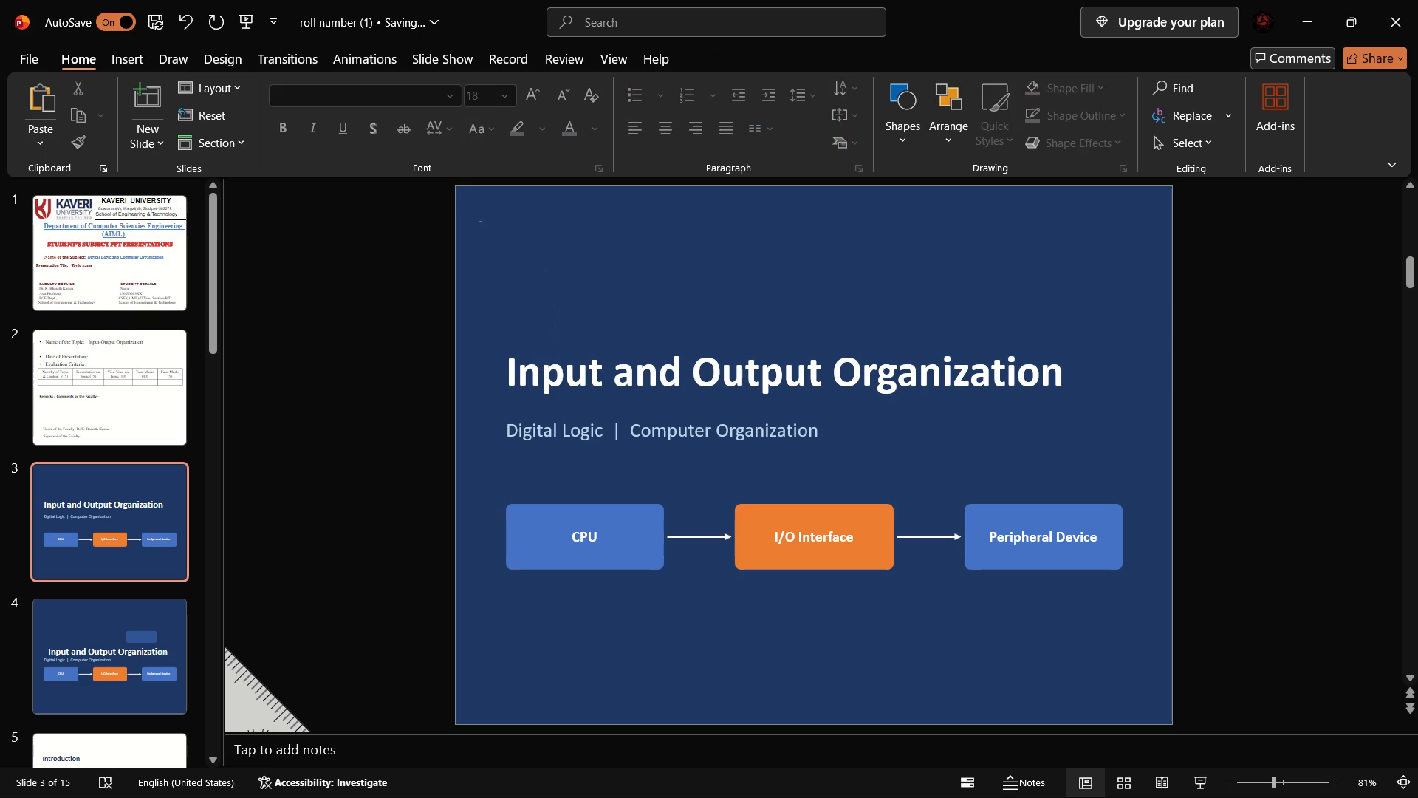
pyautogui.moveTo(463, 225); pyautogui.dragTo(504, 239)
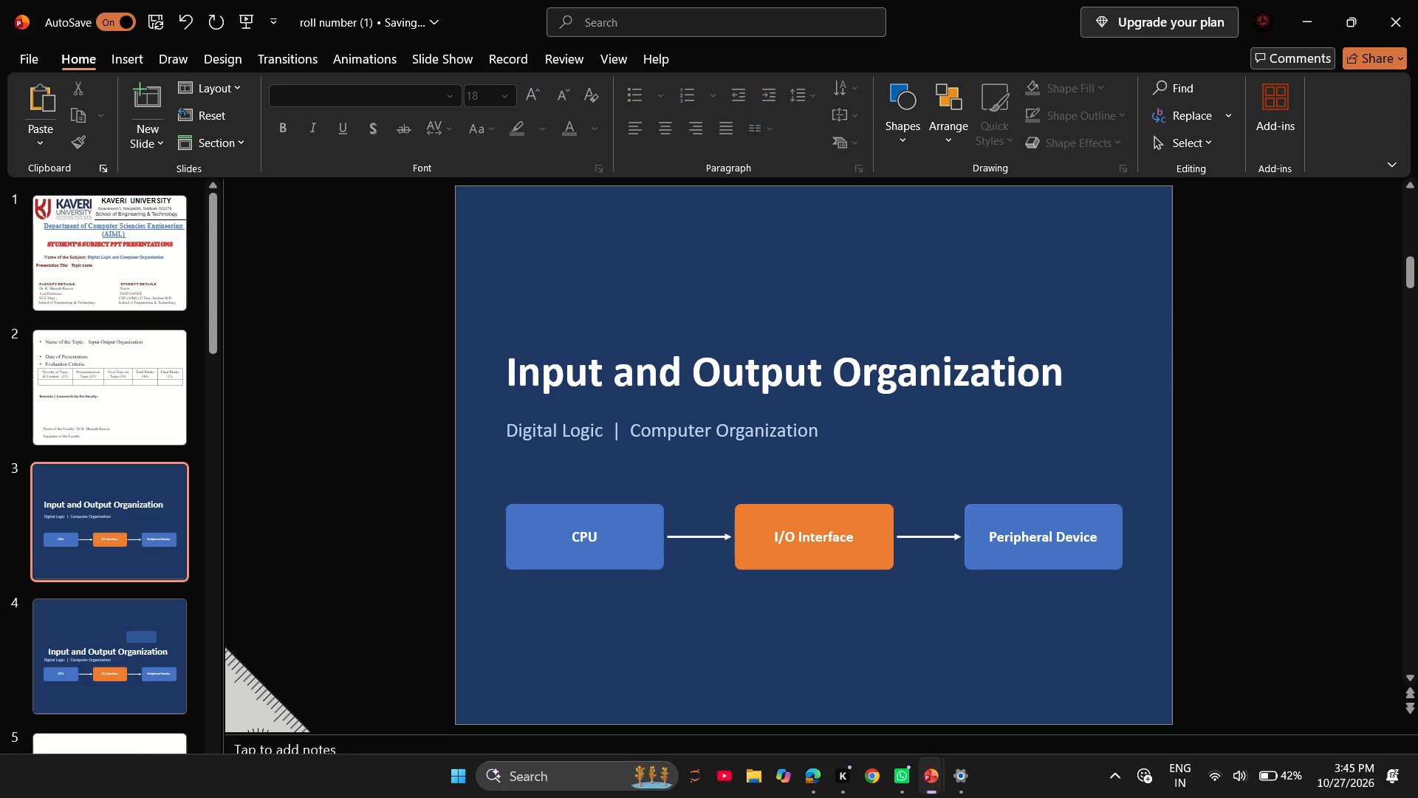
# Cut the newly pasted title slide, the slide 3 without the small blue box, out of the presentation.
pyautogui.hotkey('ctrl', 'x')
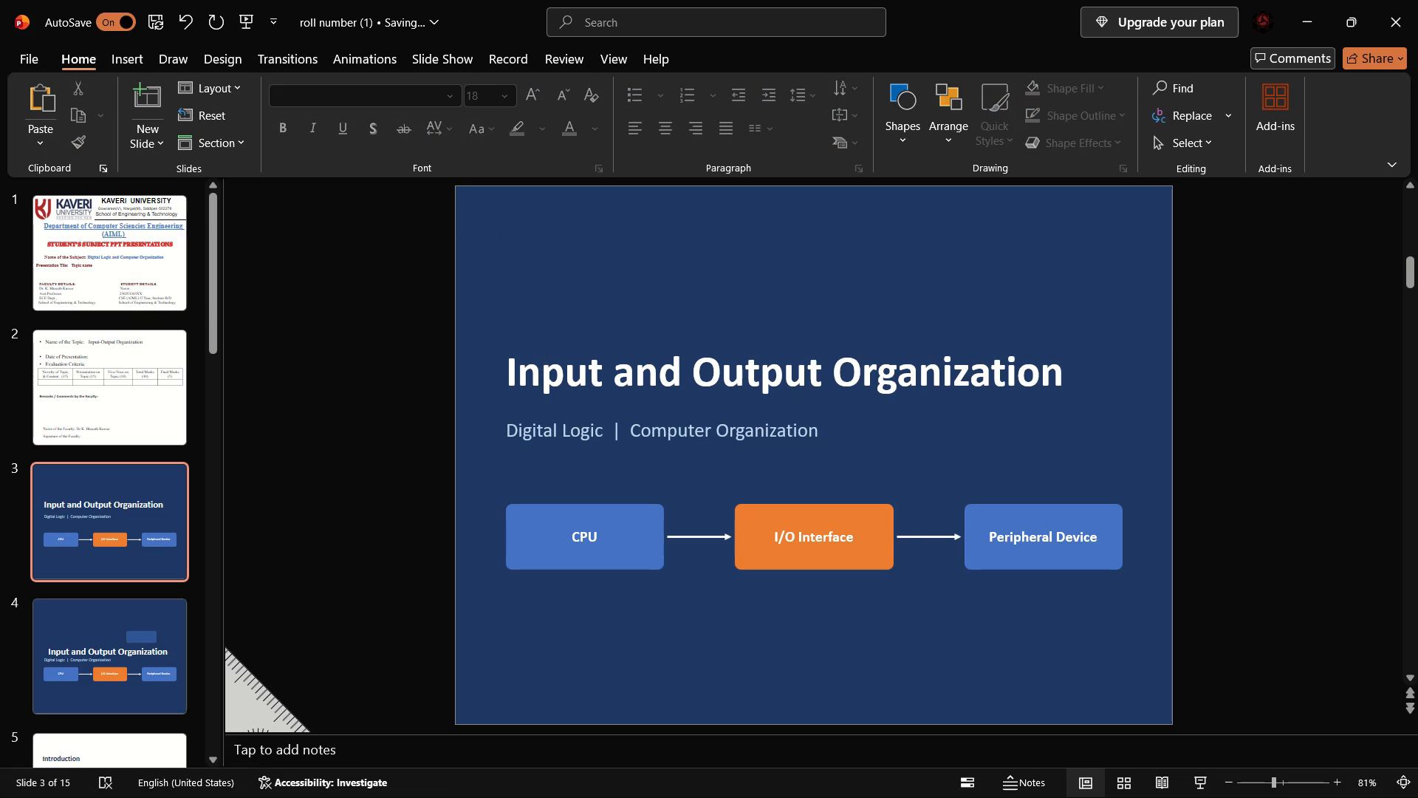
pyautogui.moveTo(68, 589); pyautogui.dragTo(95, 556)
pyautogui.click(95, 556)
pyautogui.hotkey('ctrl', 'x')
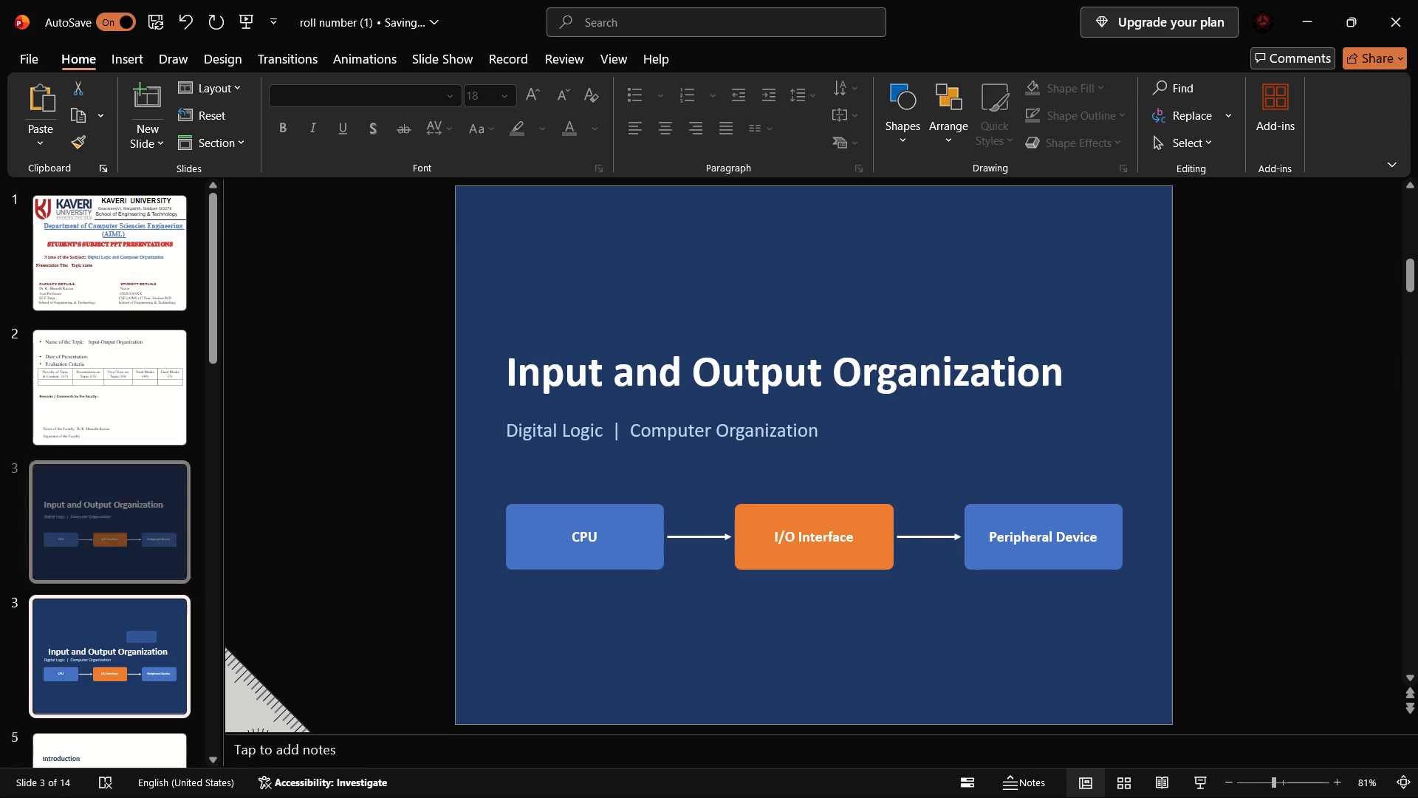
# Shift the Input and Output Organization title slightly to the left on slide 3.
pyautogui.click(612, 428)
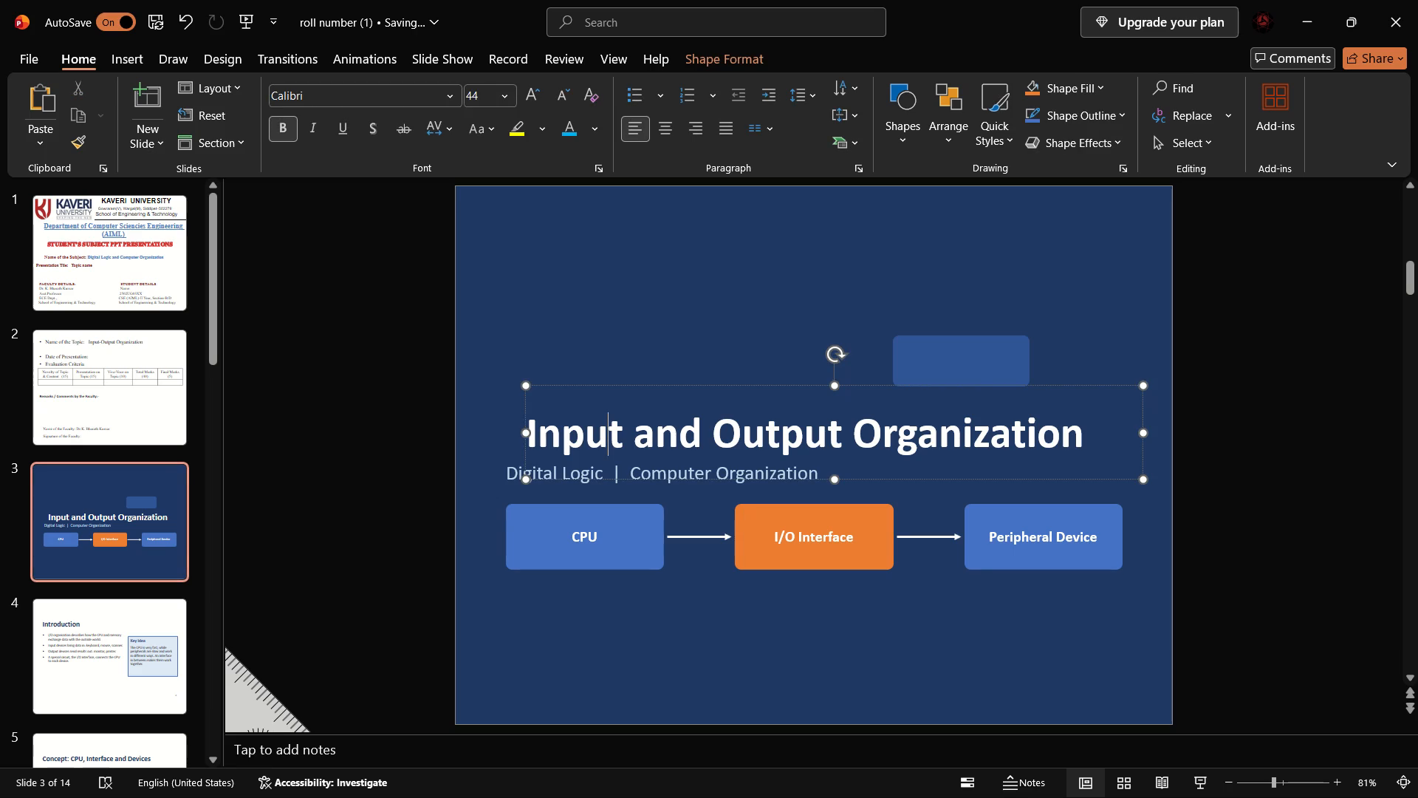
pyautogui.moveTo(1103, 440); pyautogui.dragTo(1097, 440)
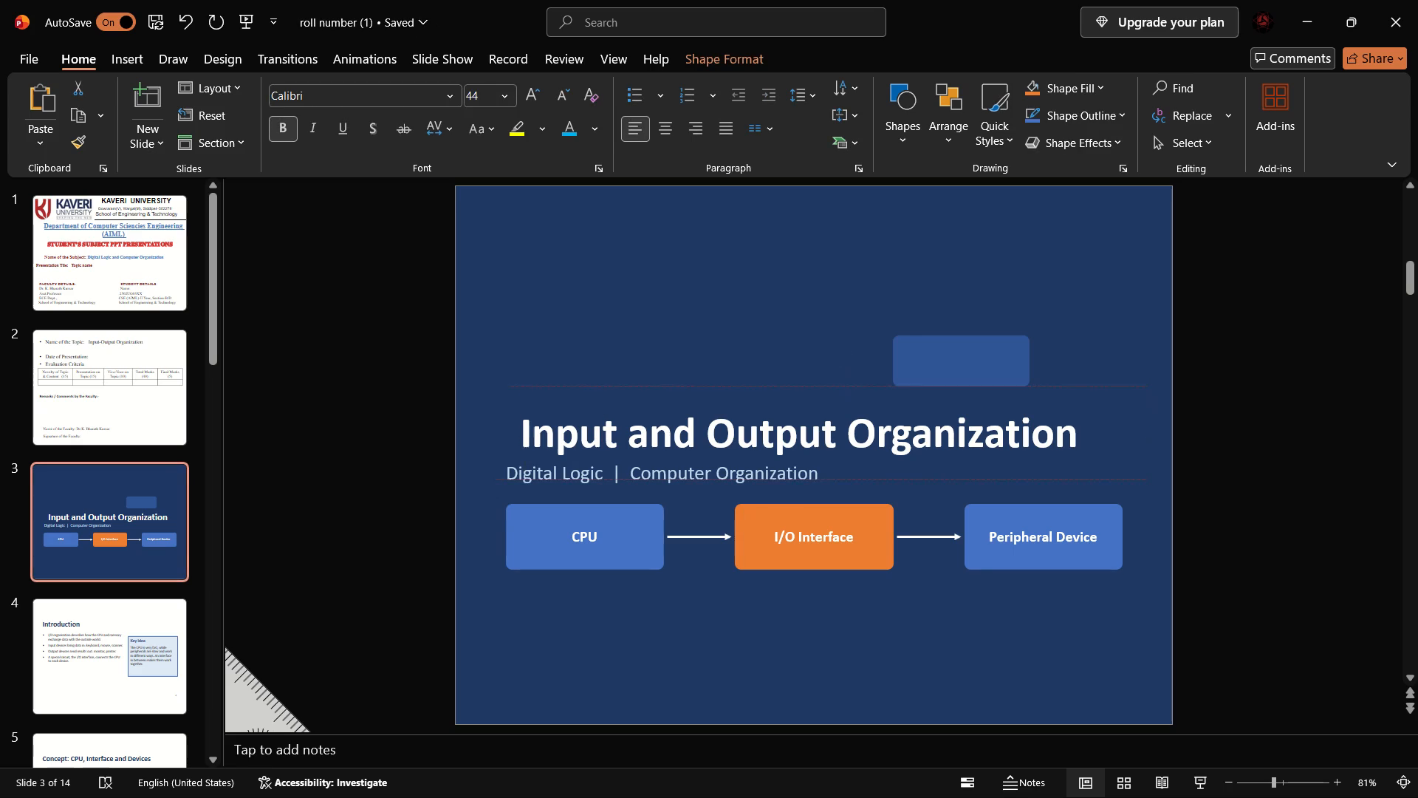
pyautogui.moveTo(1097, 440); pyautogui.dragTo(1096, 440)
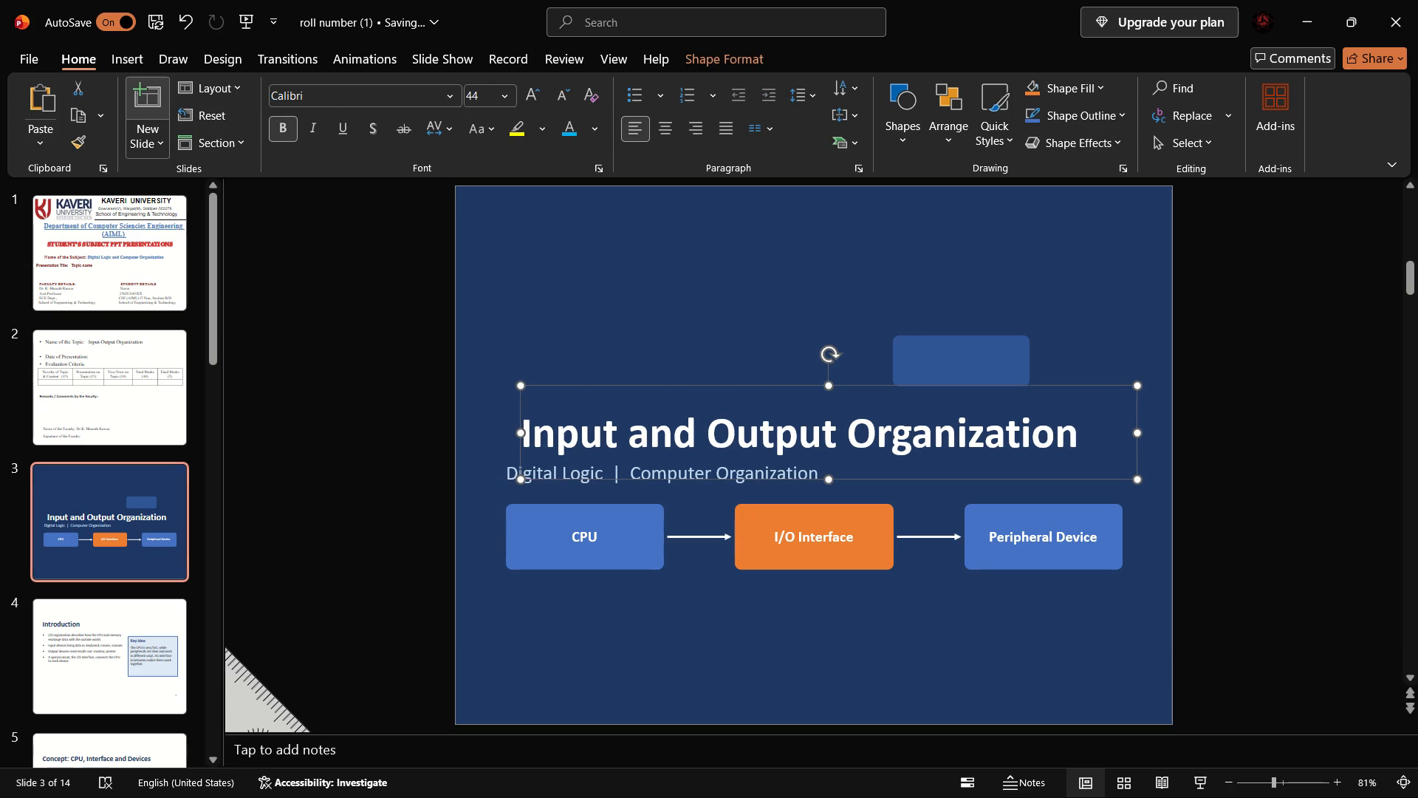
# Insert a new empty dark blue slide after slide 3.
pyautogui.click(158, 104)
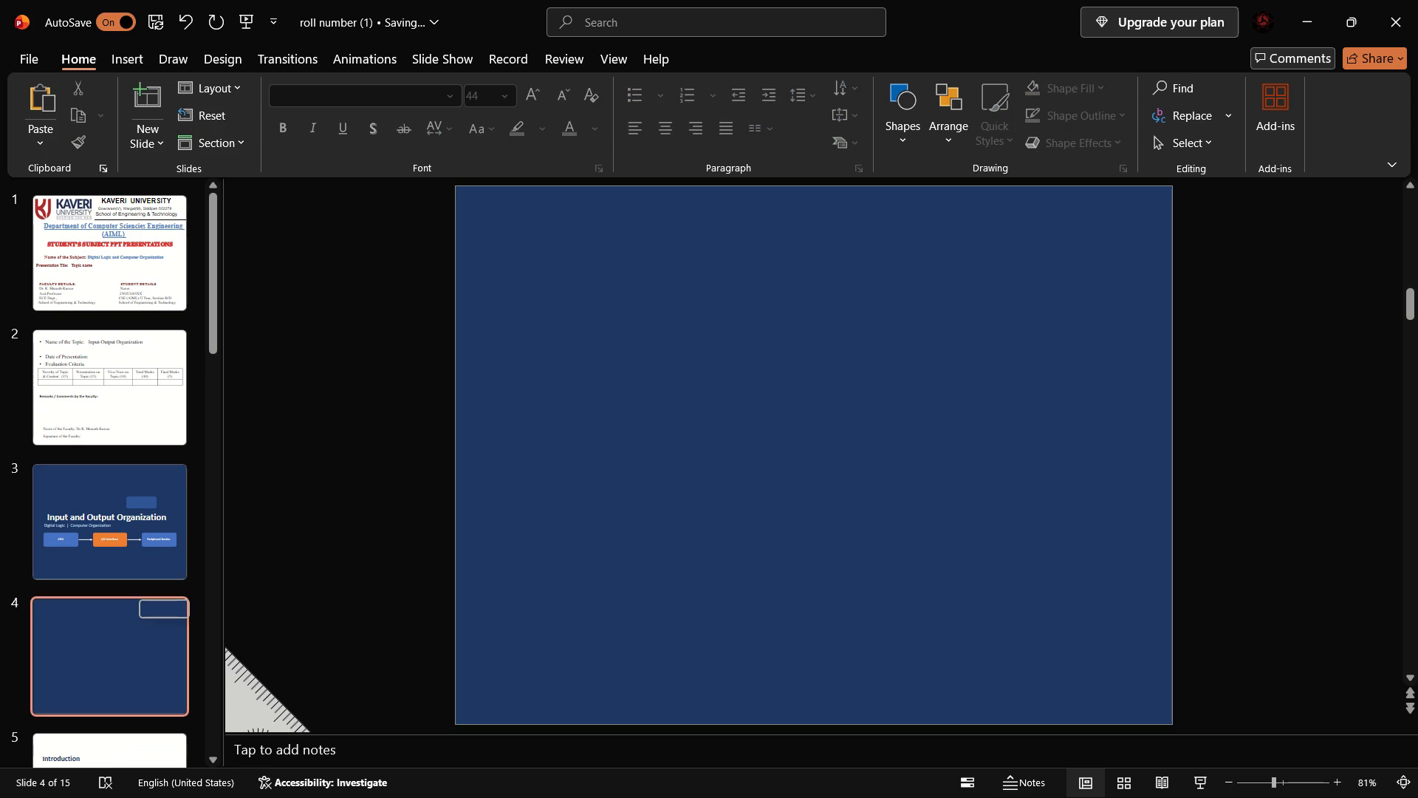
pyautogui.click(145, 660)
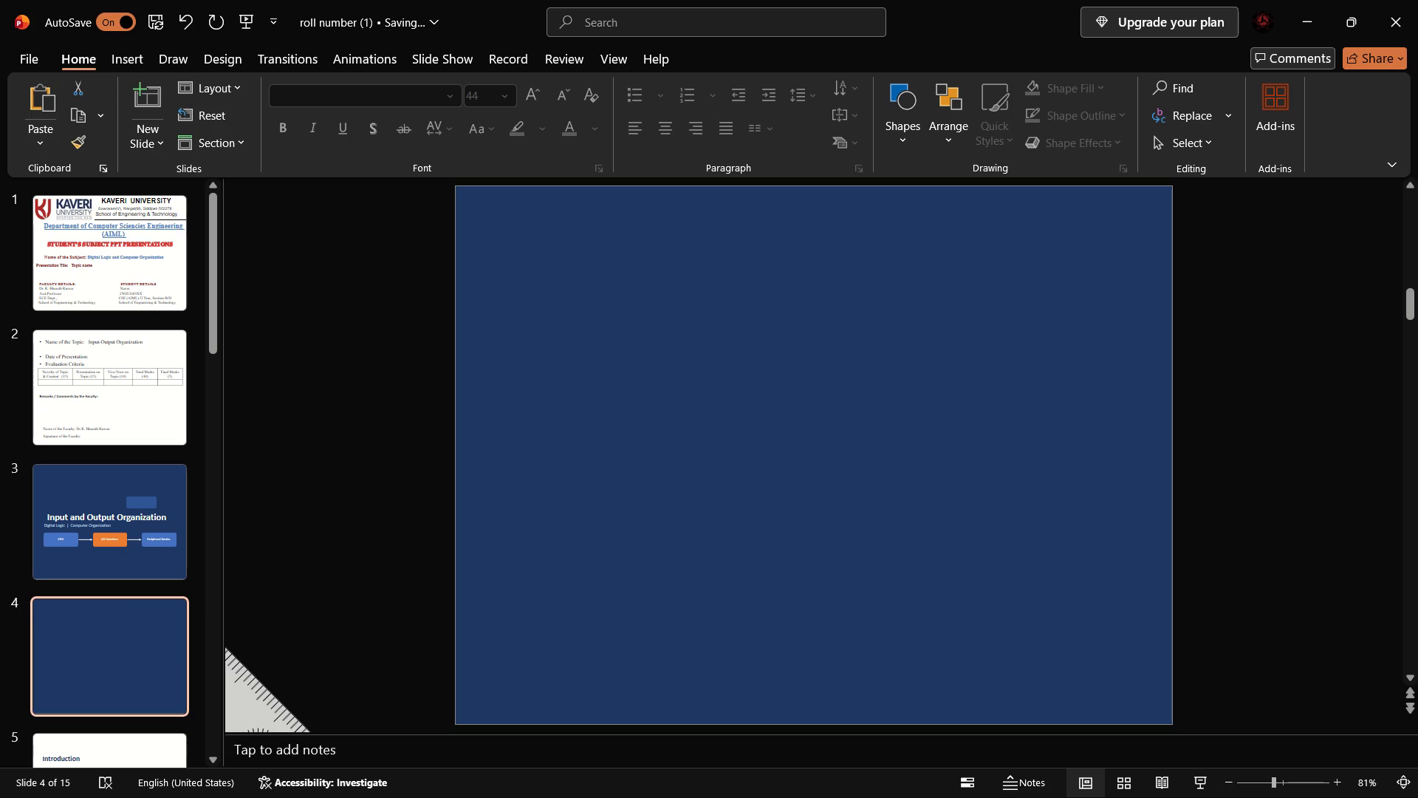
pyautogui.click(134, 61)
pyautogui.click(88, 54)
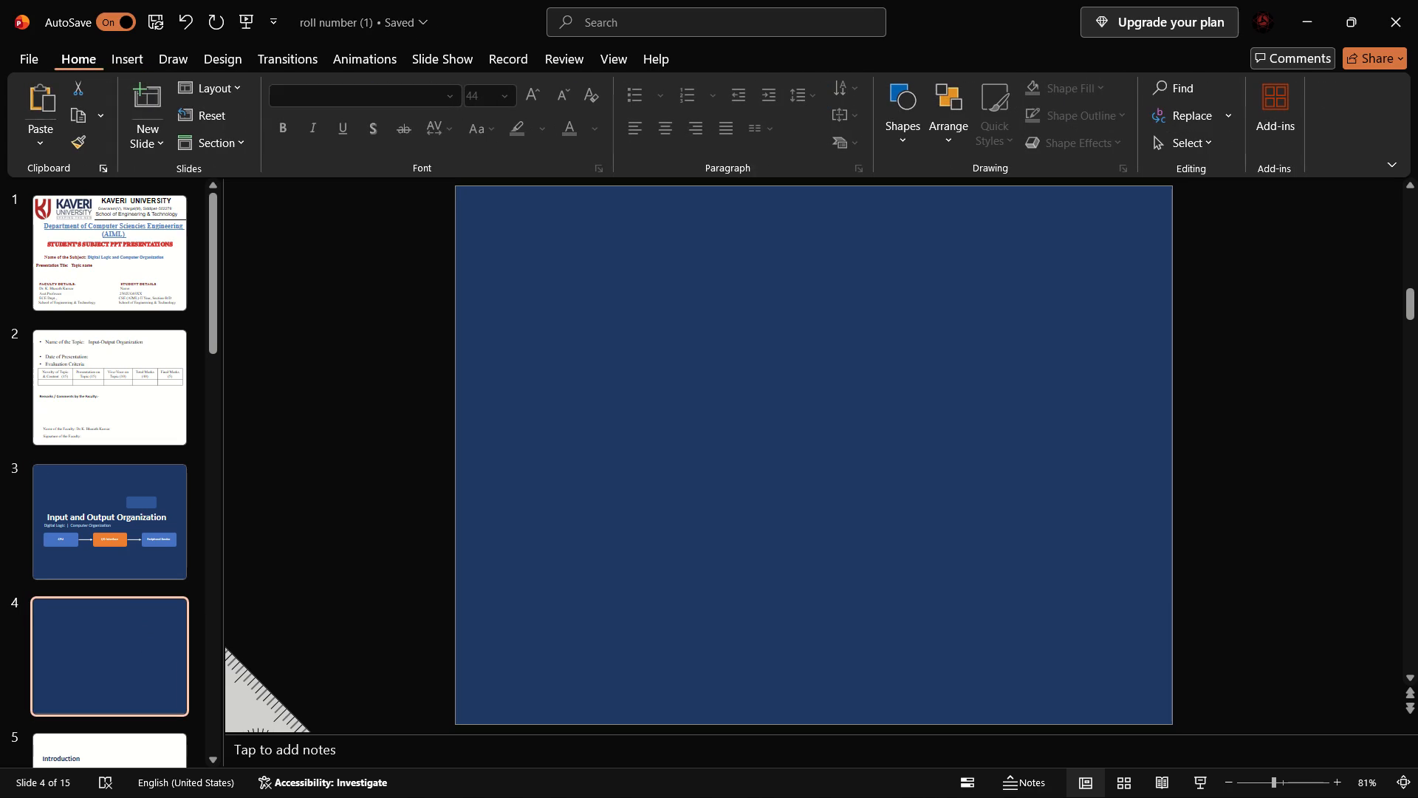
# Insert a new slide after slide 4 using the LIGHT layout of 1_Office Theme.
pyautogui.click(157, 144)
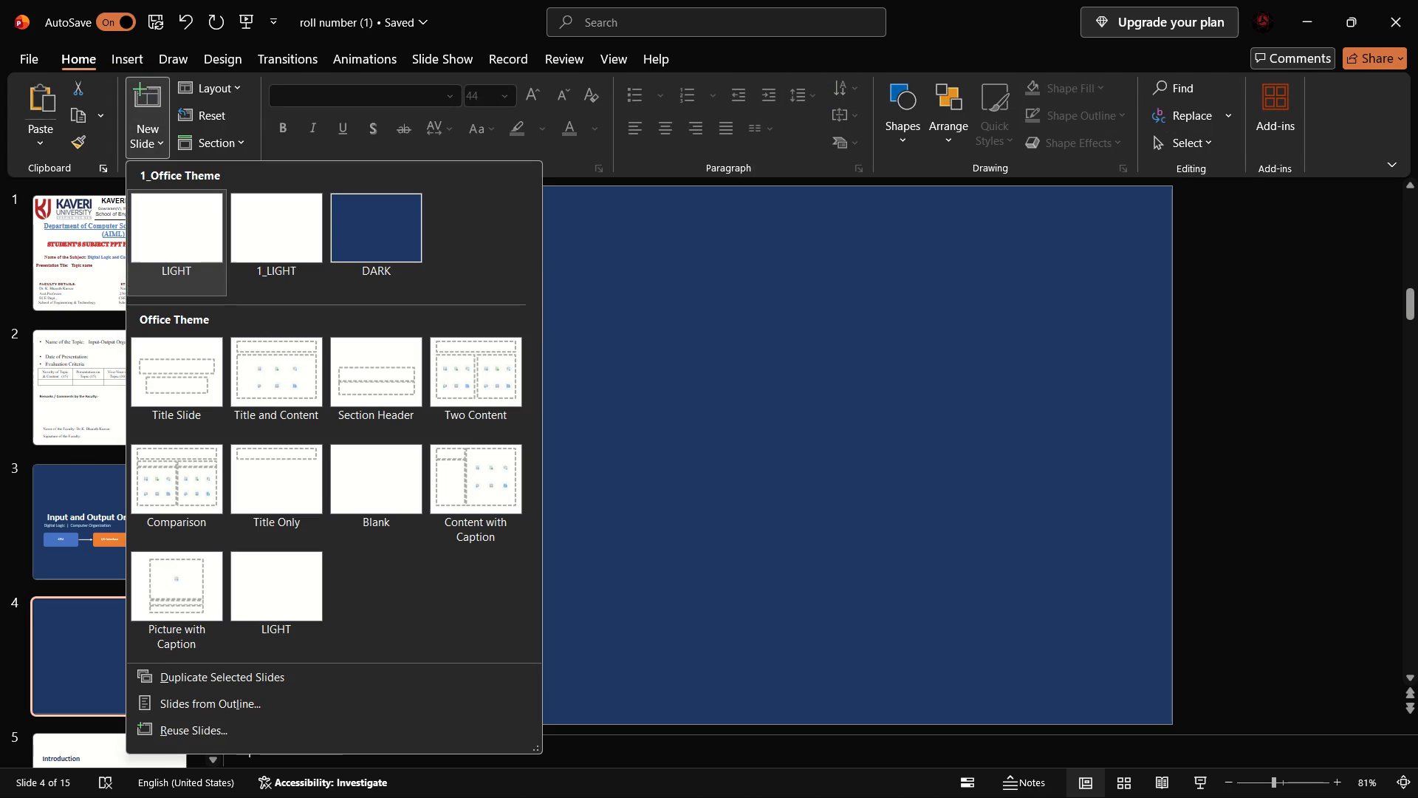
pyautogui.click(160, 238)
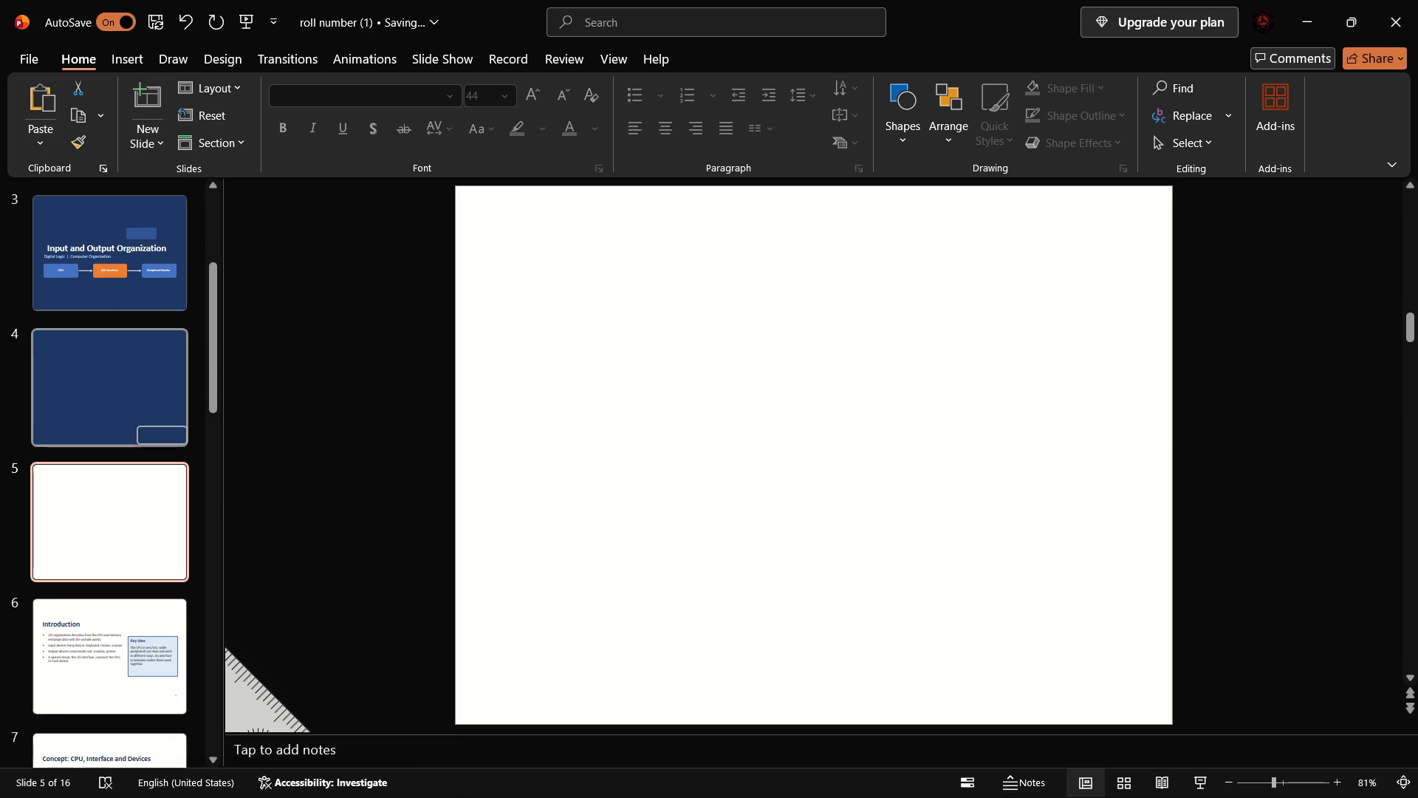
# Copy the "Input and Output Organization" title text from slide 3 and paste it repeatedly into a text box on white slide 5.
pyautogui.click(137, 412)
pyautogui.click(104, 286)
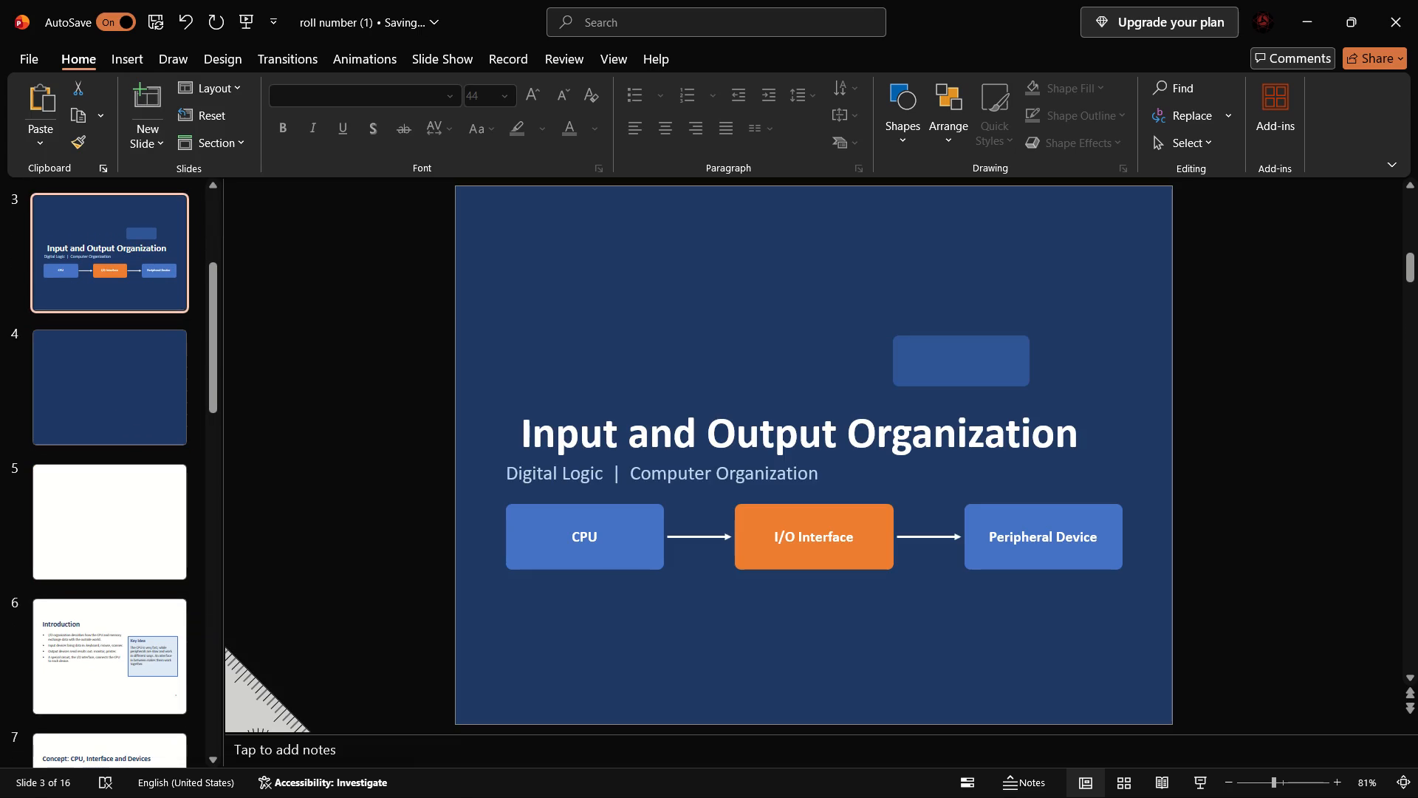
pyautogui.click(696, 443)
pyautogui.hotkey('ctrl', 'a')
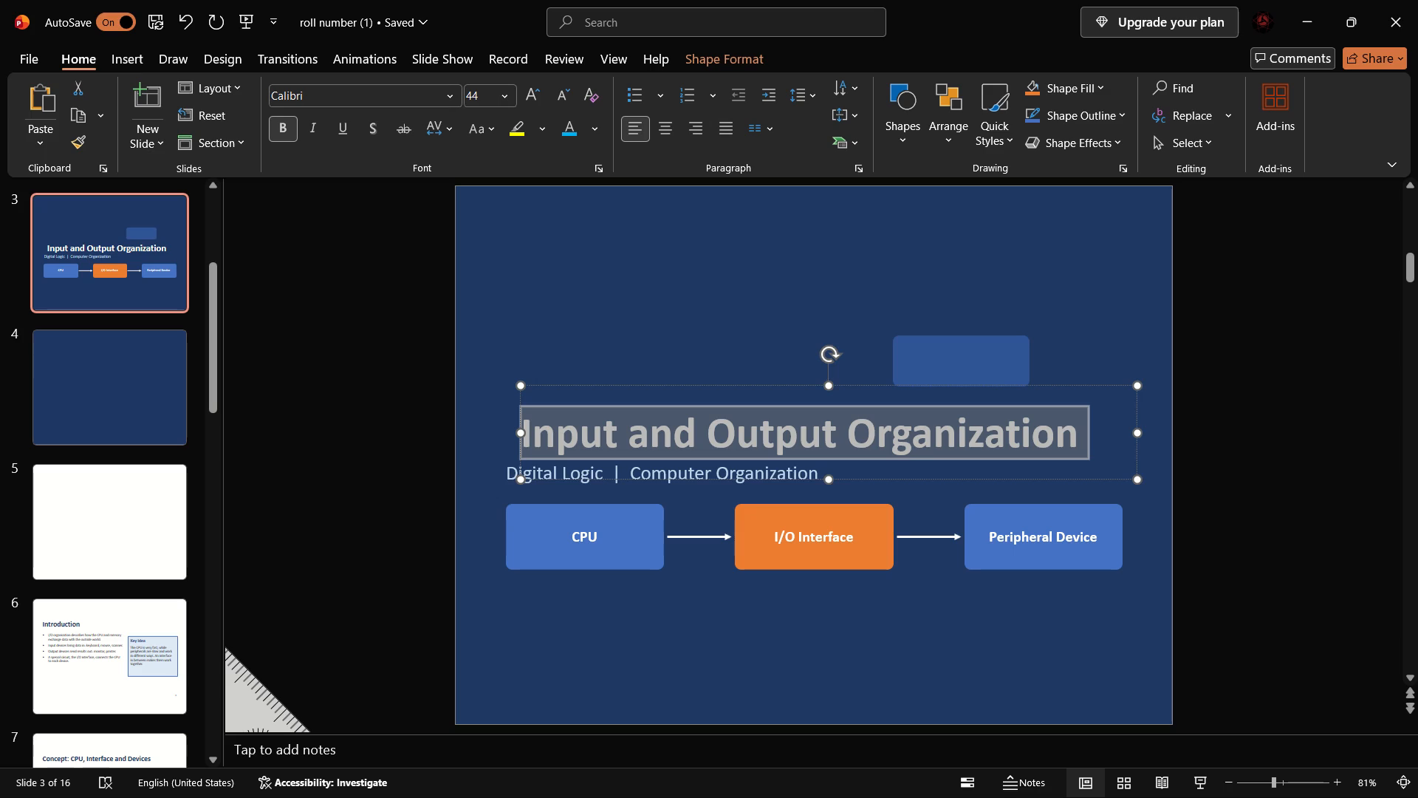
pyautogui.hotkey('ctrl', 'c')
pyautogui.click(146, 512)
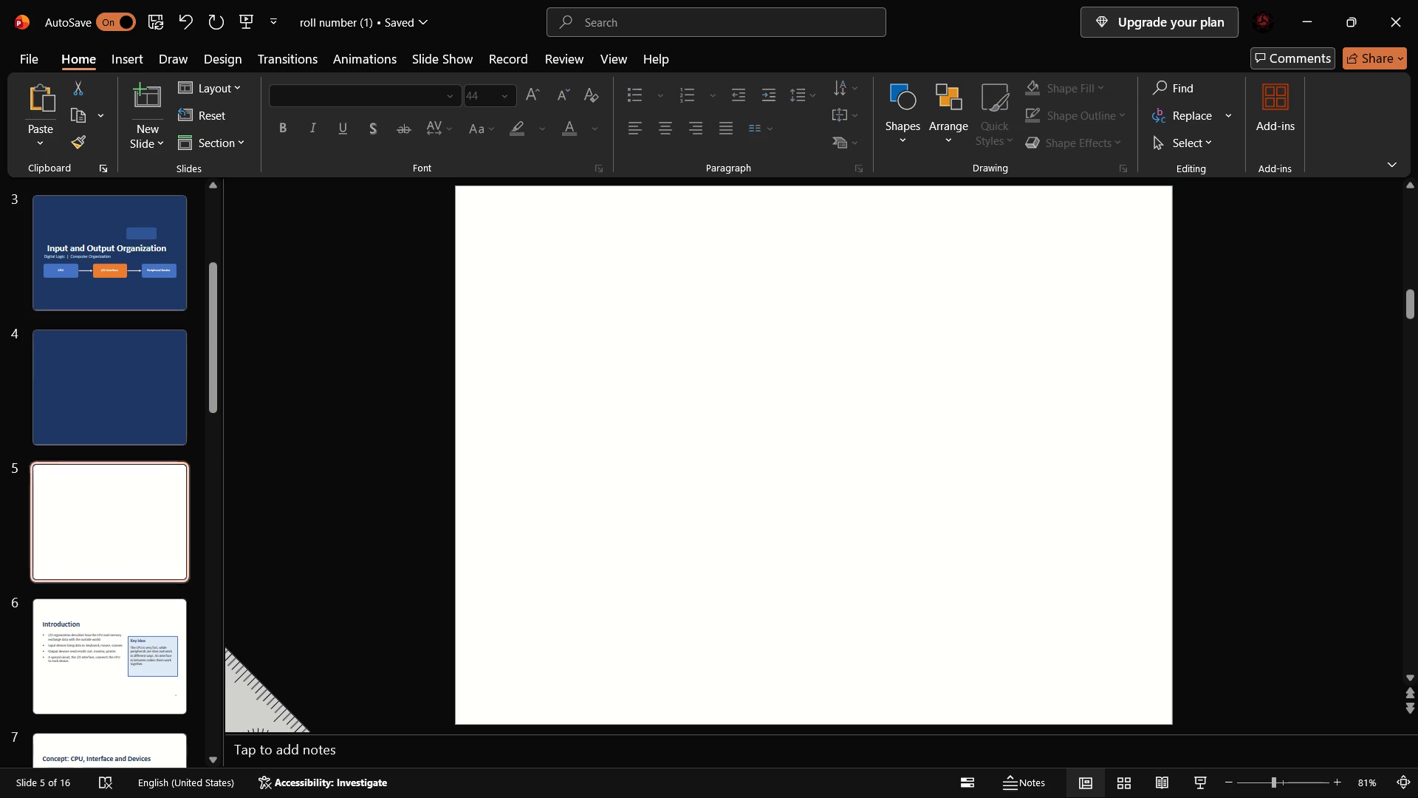
pyautogui.hotkey('ctrl', 'v')
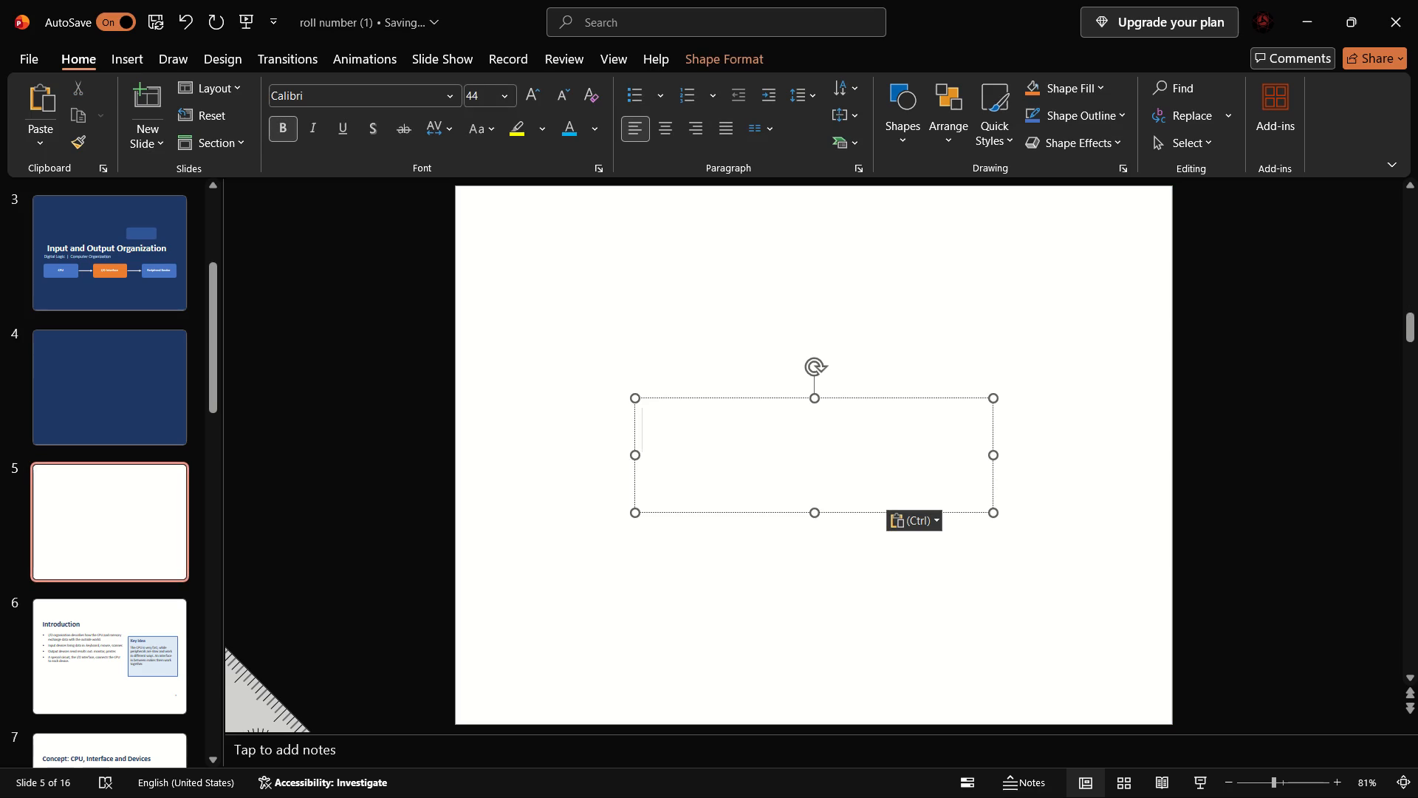
pyautogui.hotkey('ctrl', 'v')
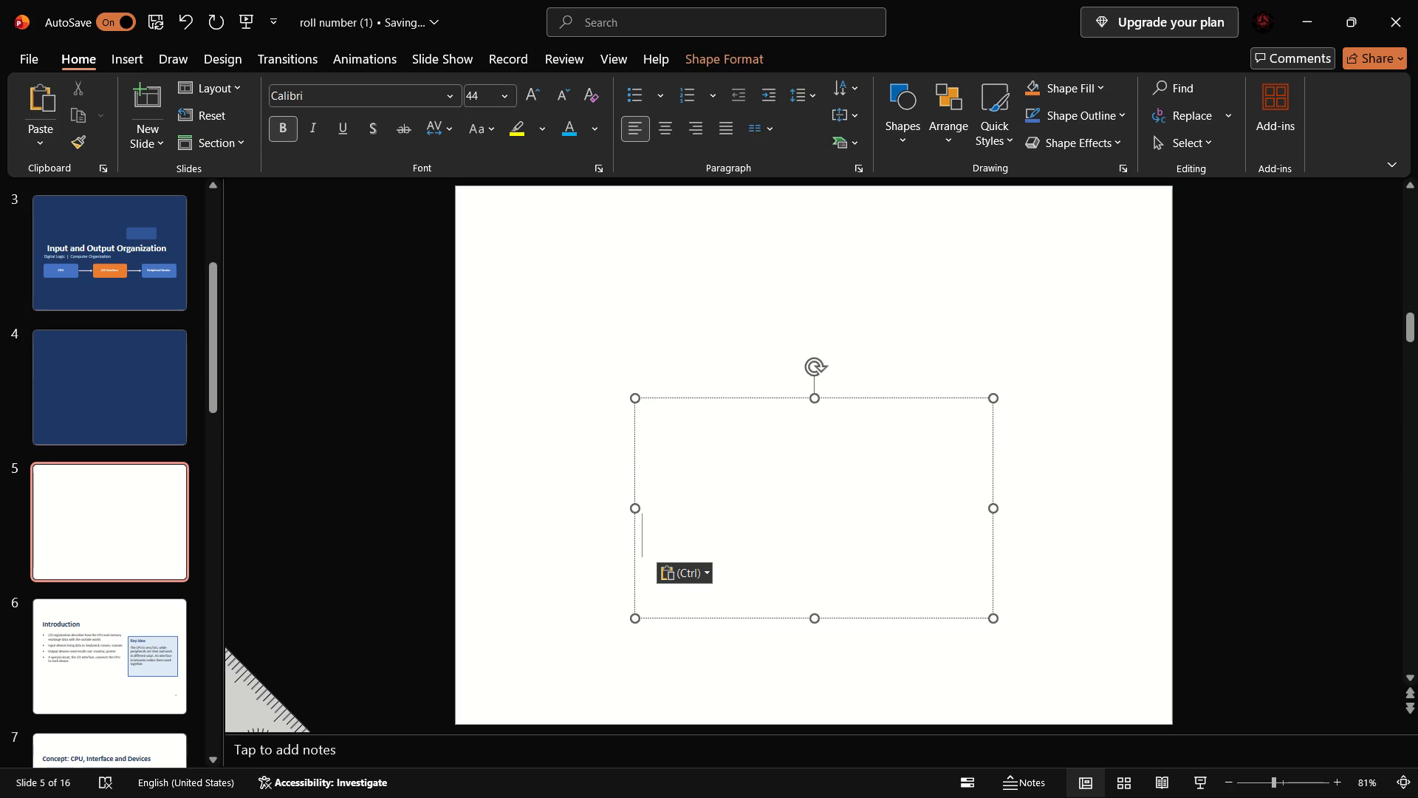
pyautogui.press('super+v')
pyautogui.click(774, 309)
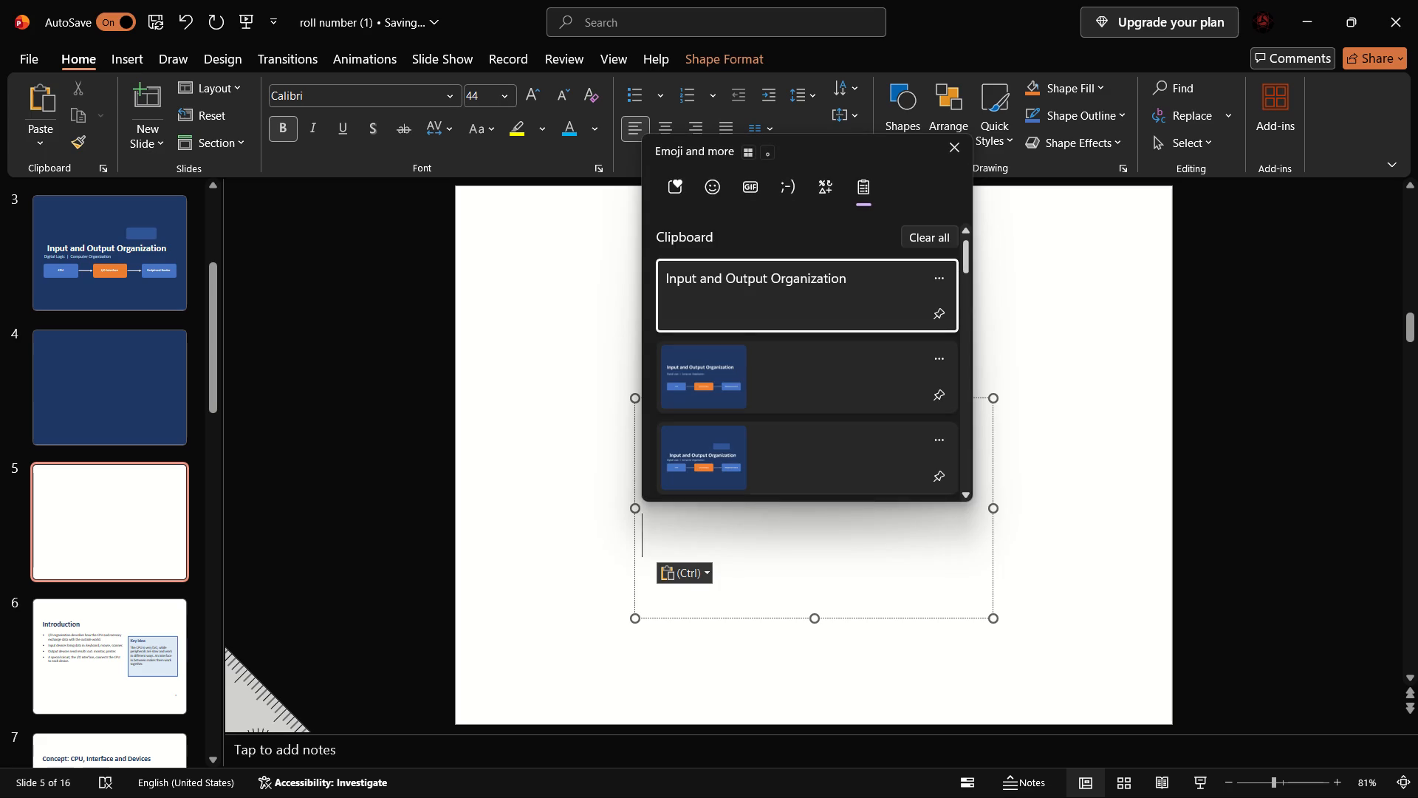
pyautogui.hotkey('ctrl', 'v')
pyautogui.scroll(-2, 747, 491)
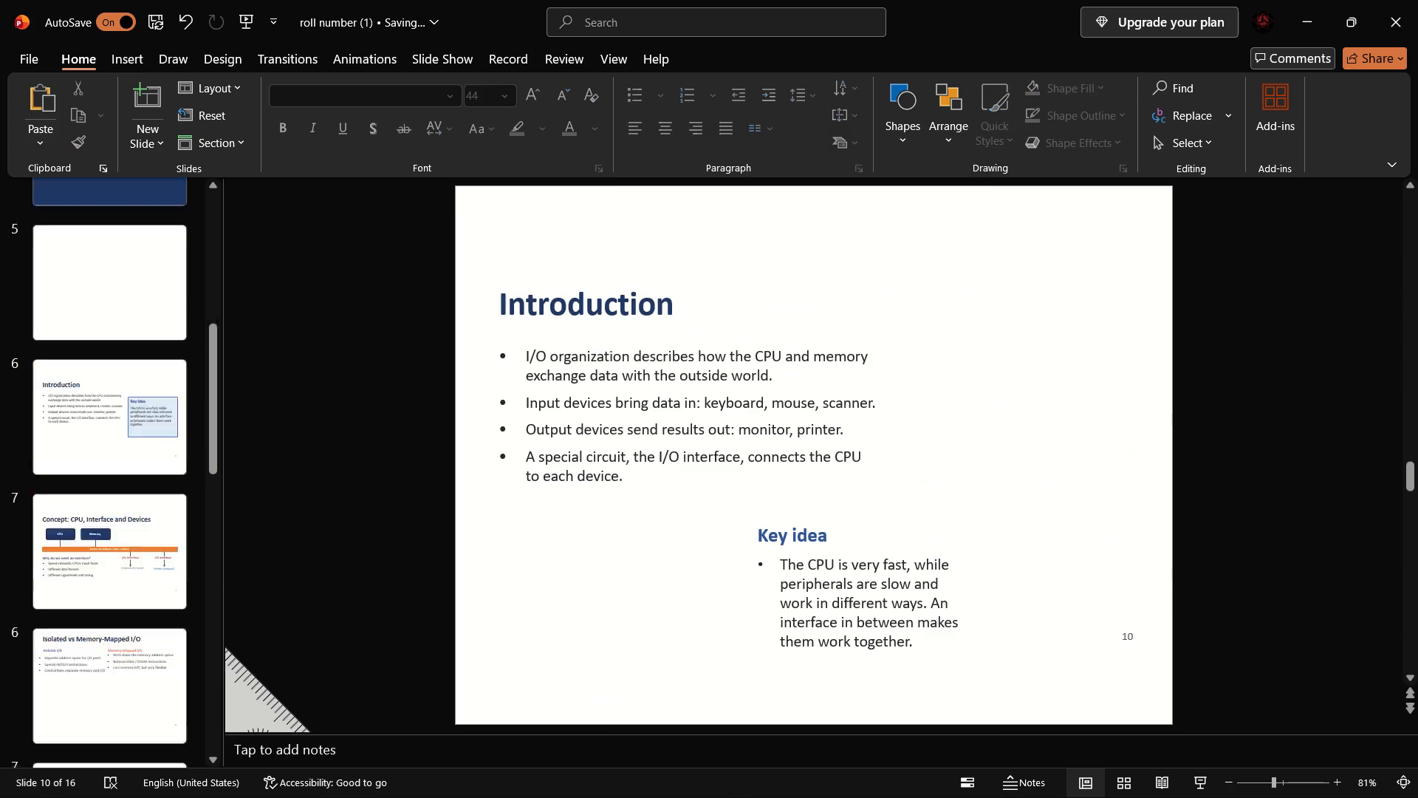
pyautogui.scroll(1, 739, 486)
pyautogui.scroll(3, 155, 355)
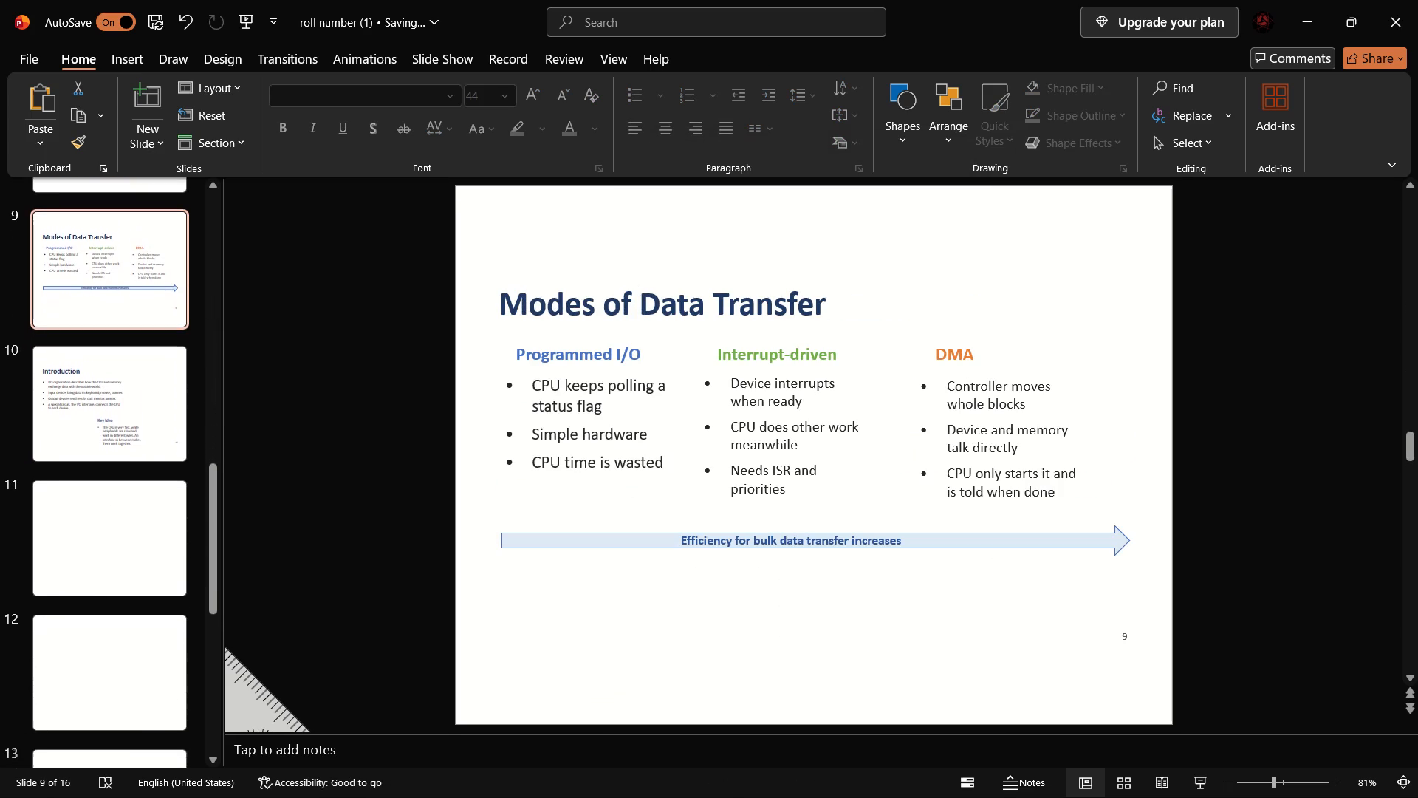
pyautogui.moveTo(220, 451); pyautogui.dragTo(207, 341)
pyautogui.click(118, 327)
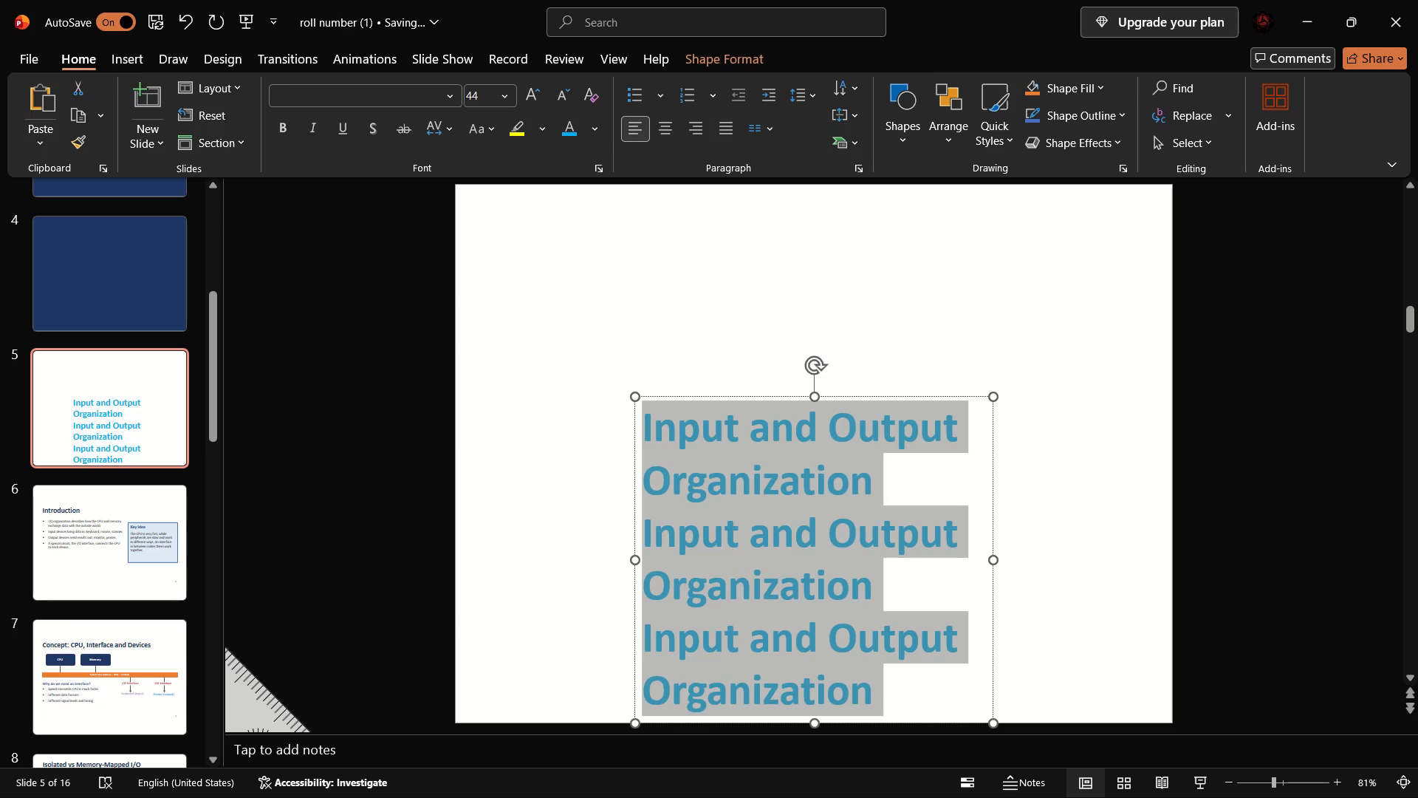
# Remove the two duplicate "Input and Output Organization" lines from slide 5, keeping only the first one.
pyautogui.click(886, 701)
pyautogui.moveTo(886, 701); pyautogui.dragTo(661, 554)
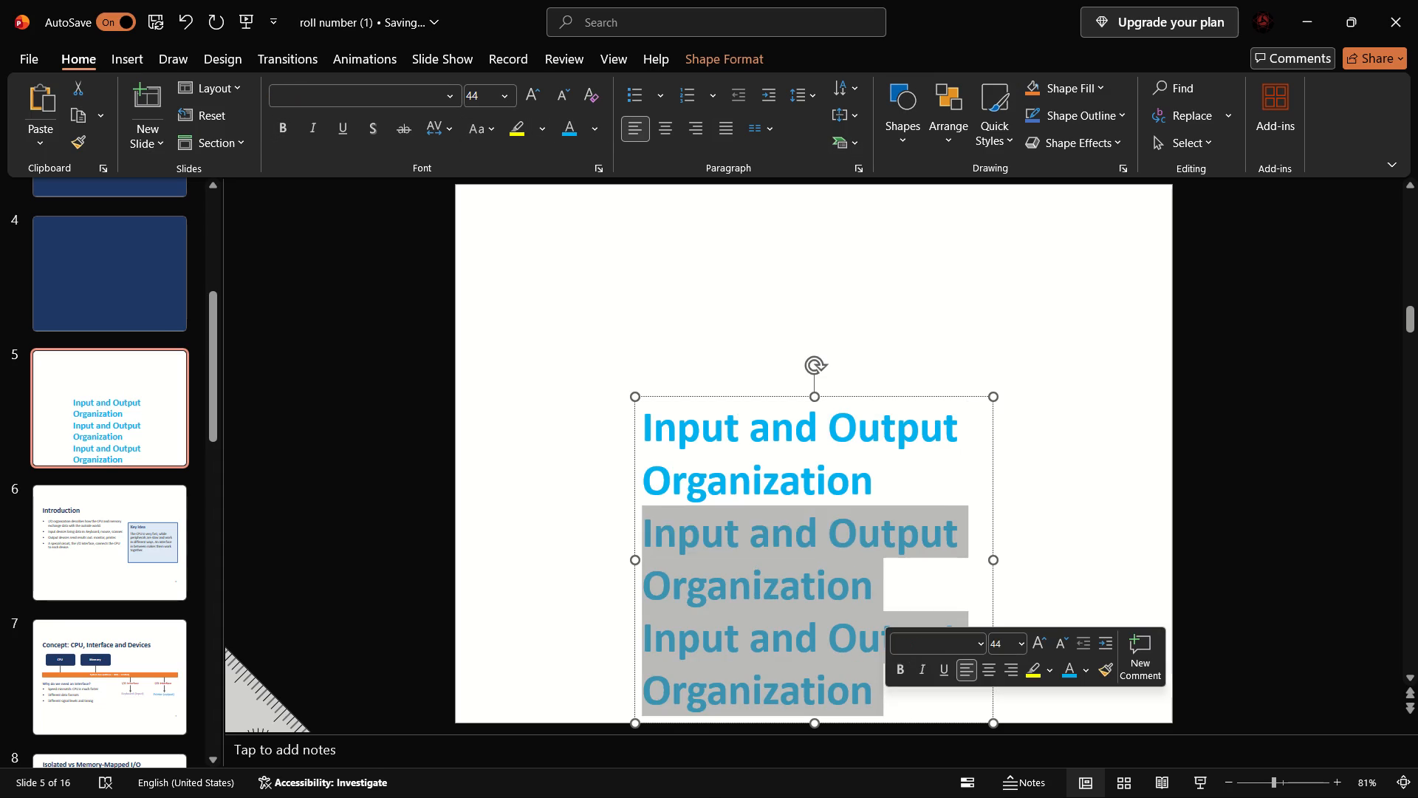
pyautogui.moveTo(661, 554); pyautogui.dragTo(661, 555)
pyautogui.press('space')
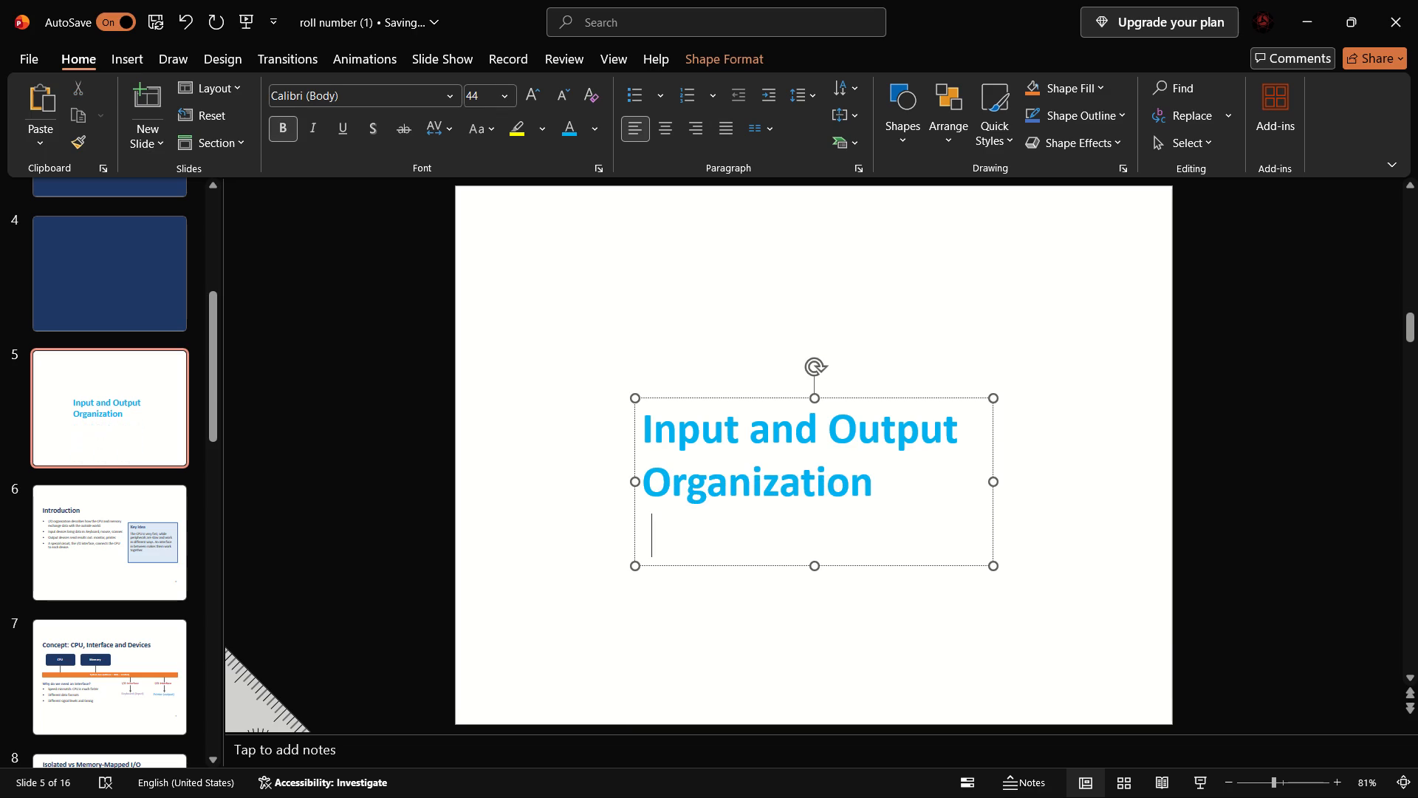
# Move the title up on slide 5 and widen its text box so the title fits on one line.
pyautogui.moveTo(787, 395); pyautogui.dragTo(688, 290)
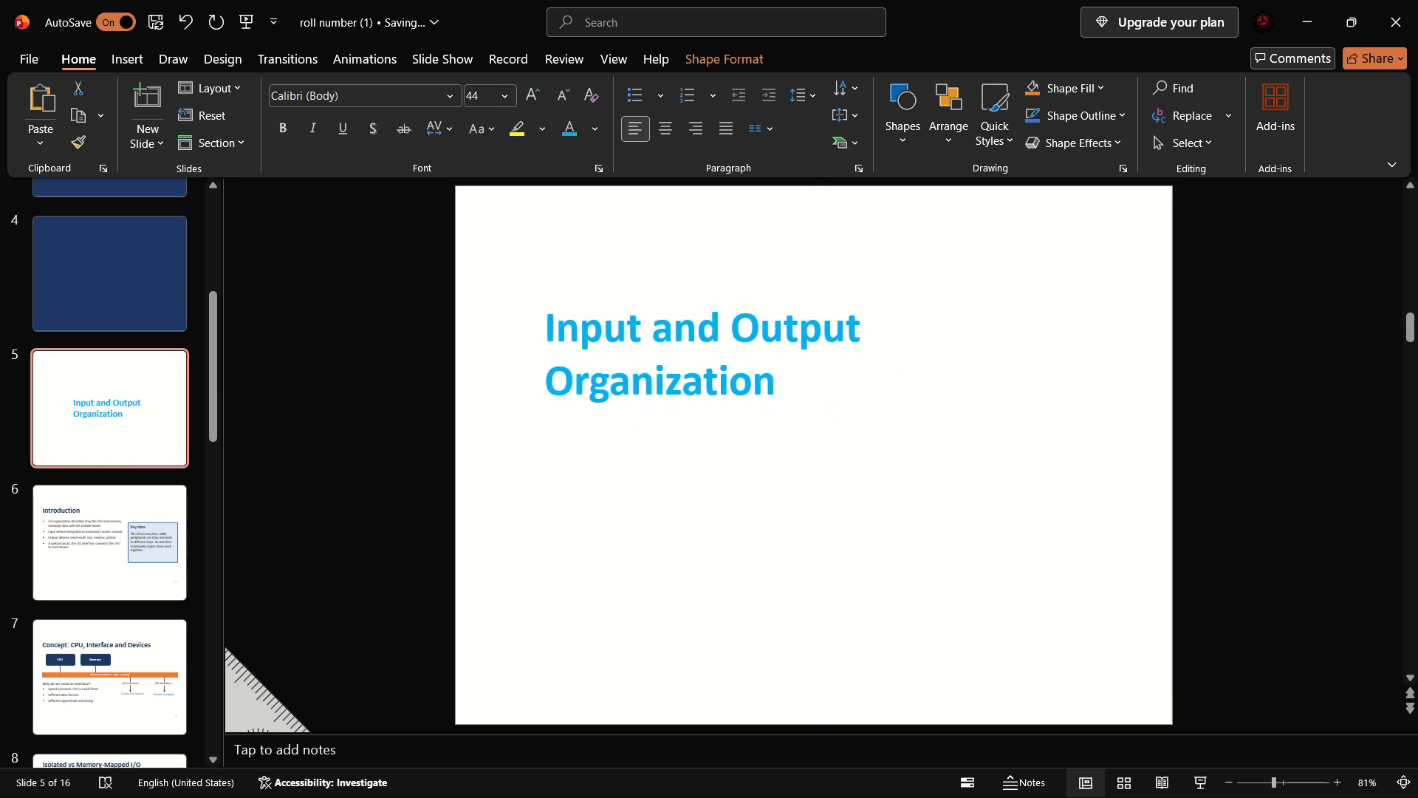
pyautogui.moveTo(688, 290); pyautogui.dragTo(685, 260)
pyautogui.click(771, 352)
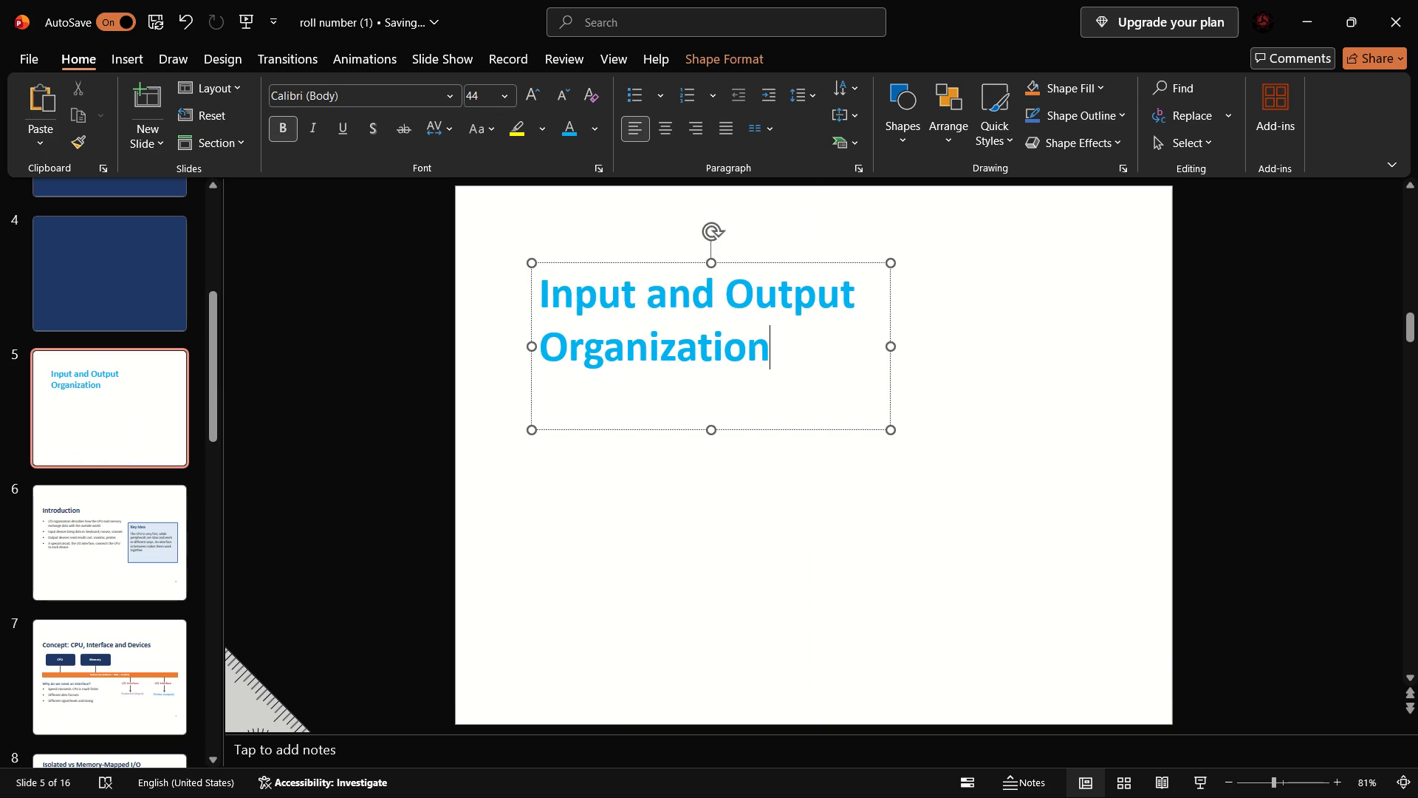
pyautogui.moveTo(891, 351); pyautogui.dragTo(1137, 317)
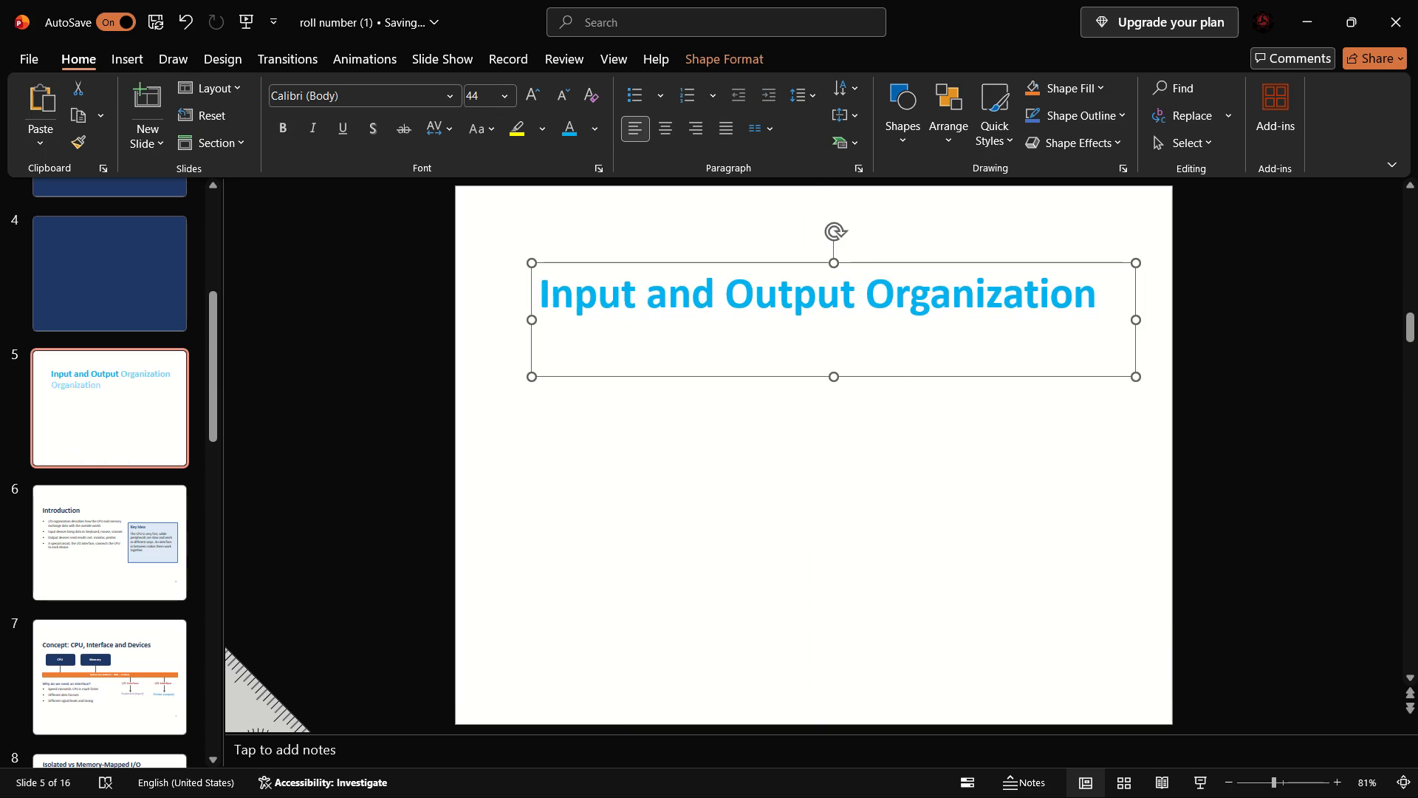
pyautogui.moveTo(838, 373); pyautogui.dragTo(838, 339)
# Change the font color of the slide 5 title to the darker green theme color.
pyautogui.moveTo(823, 298); pyautogui.dragTo(769, 297)
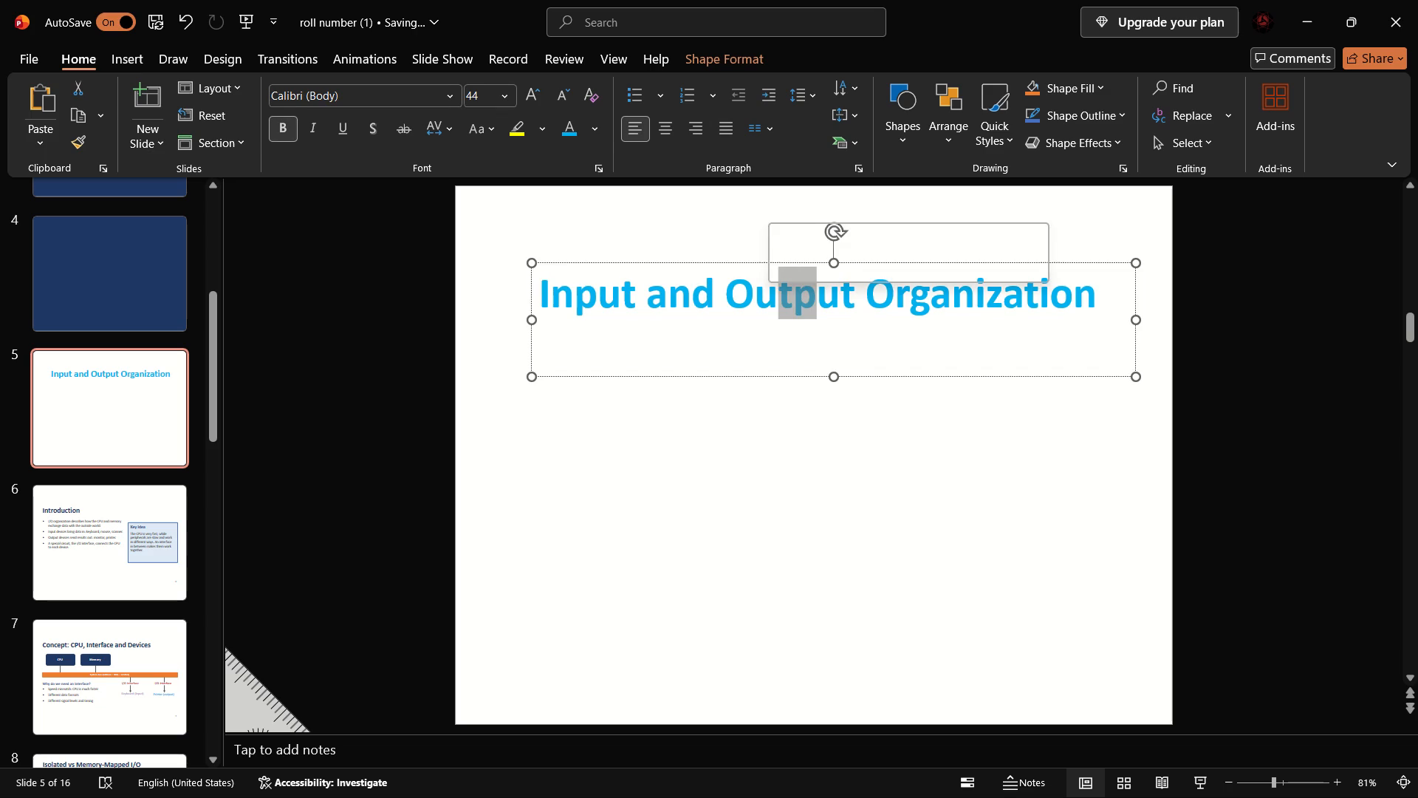
pyautogui.hotkey('ctrl', 'a')
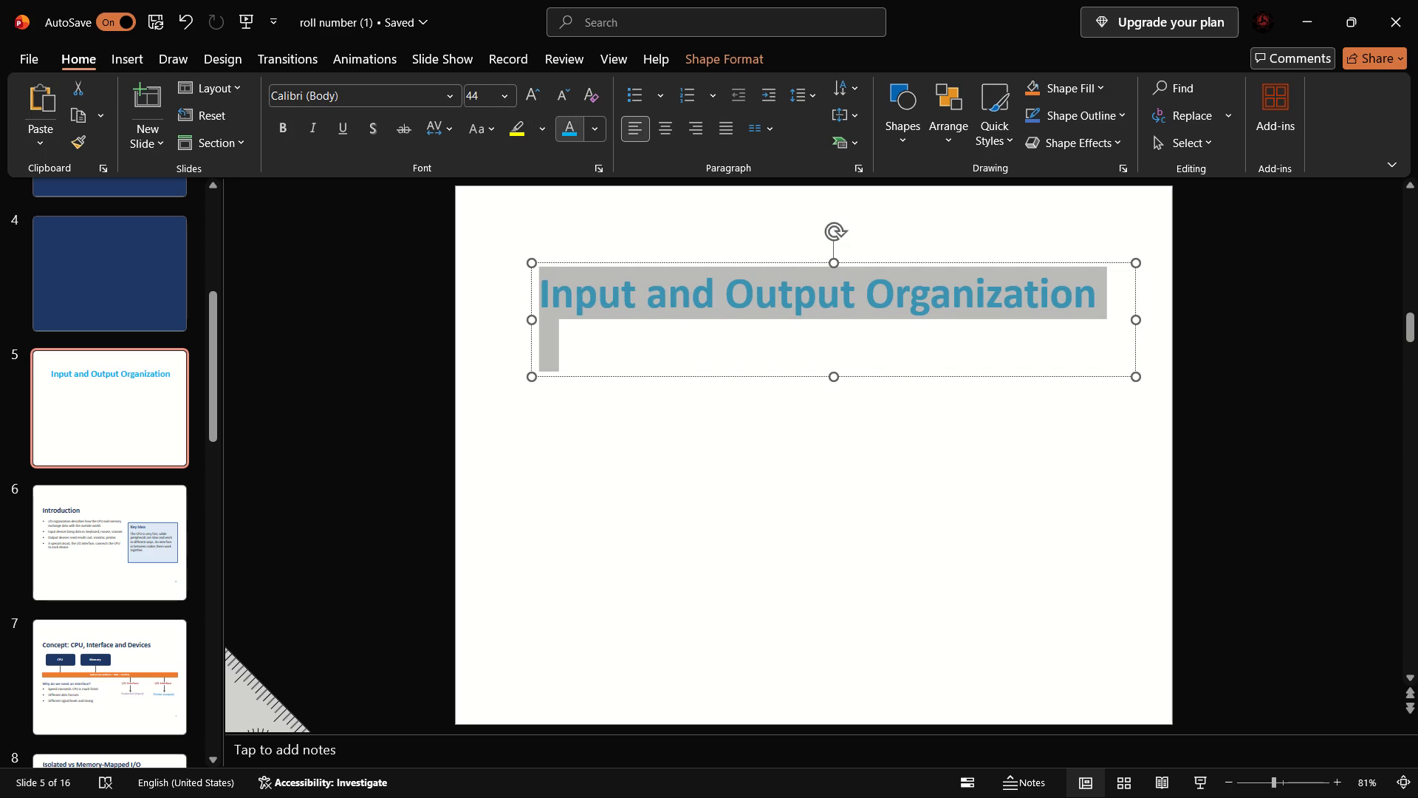
pyautogui.click(590, 136)
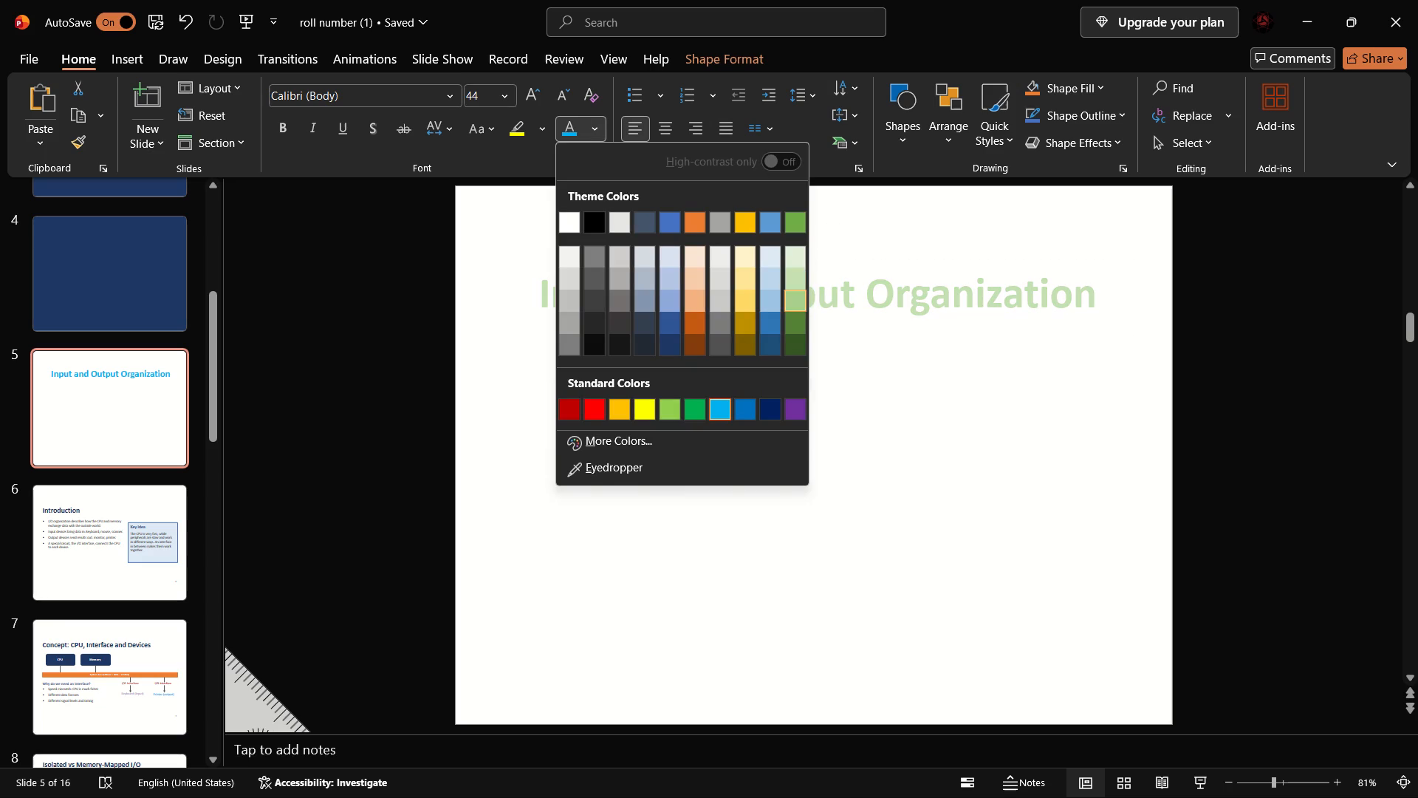
pyautogui.click(795, 323)
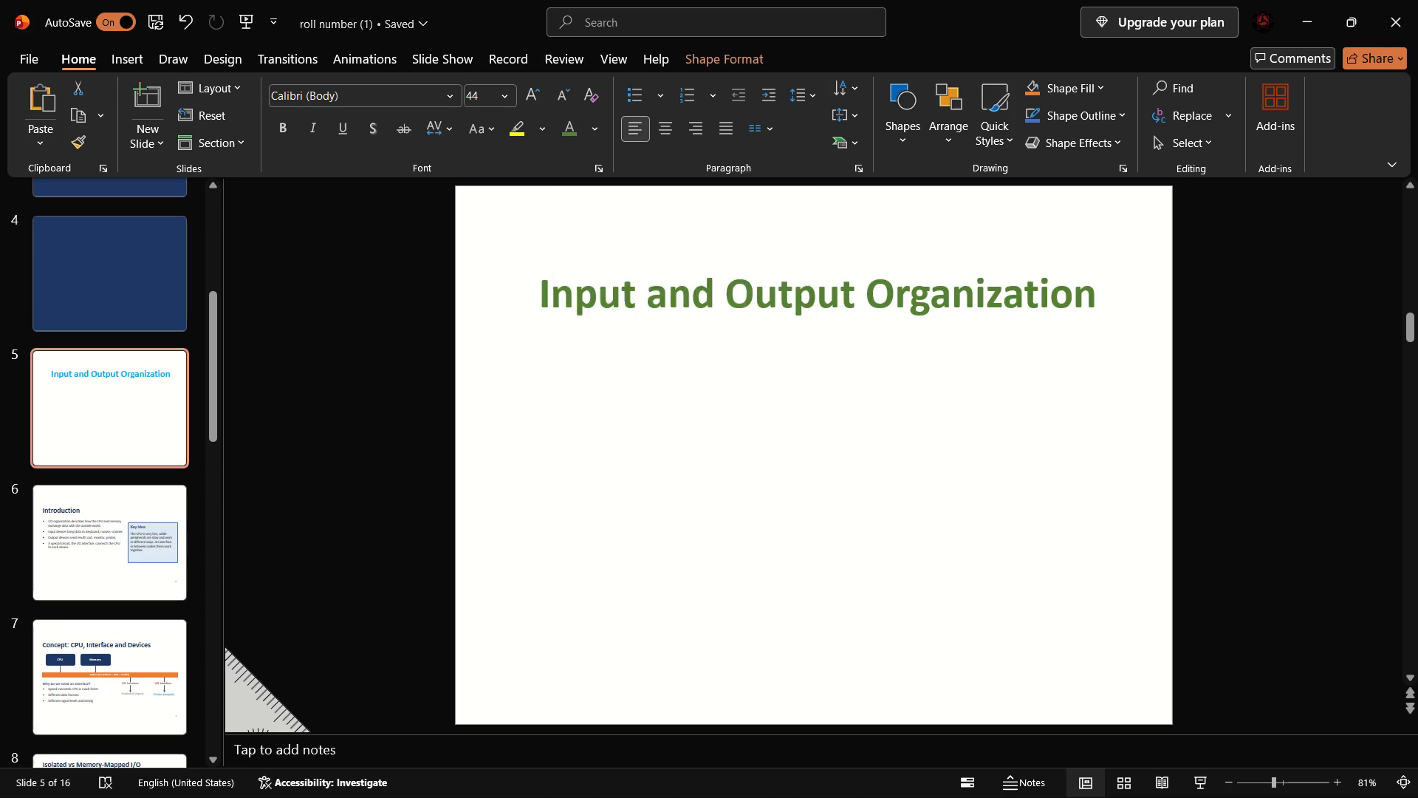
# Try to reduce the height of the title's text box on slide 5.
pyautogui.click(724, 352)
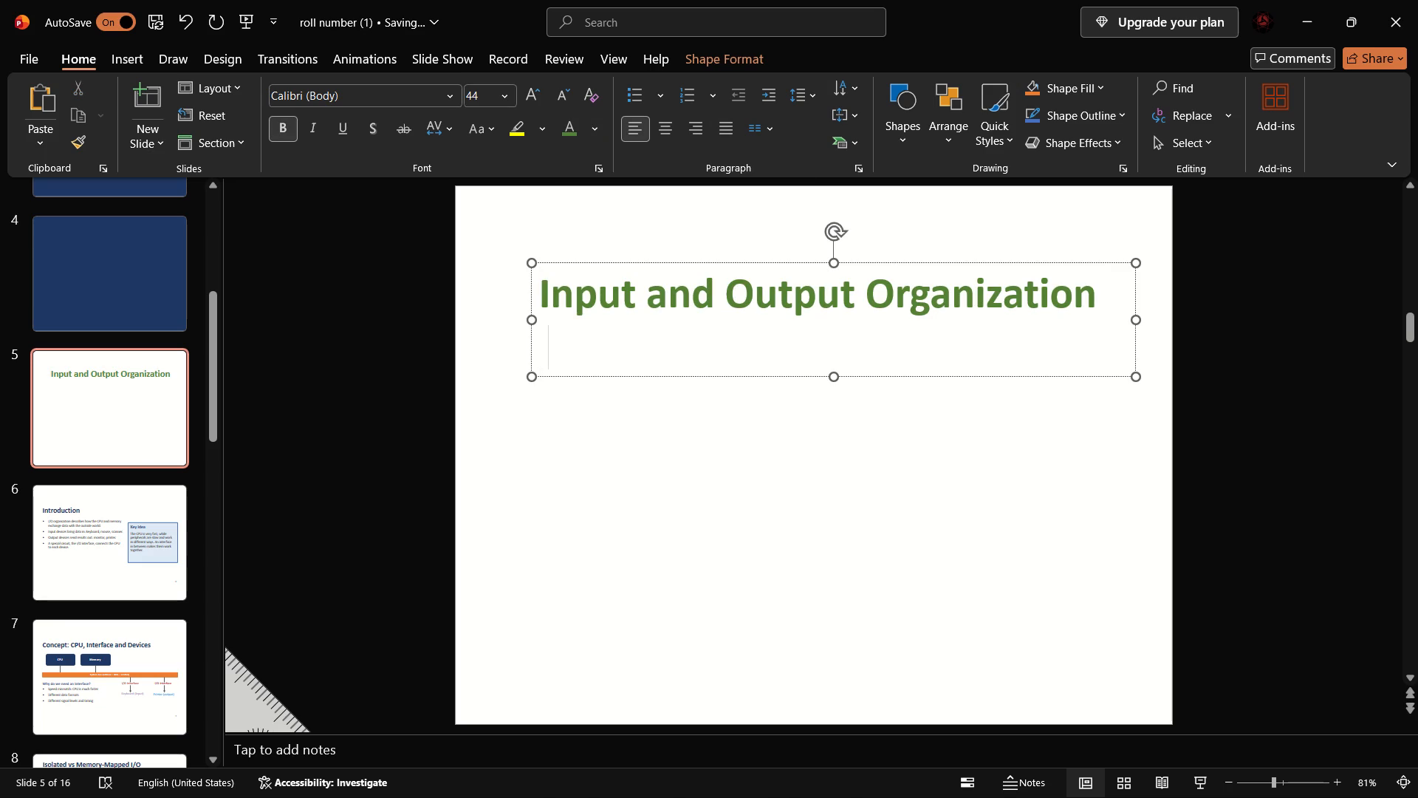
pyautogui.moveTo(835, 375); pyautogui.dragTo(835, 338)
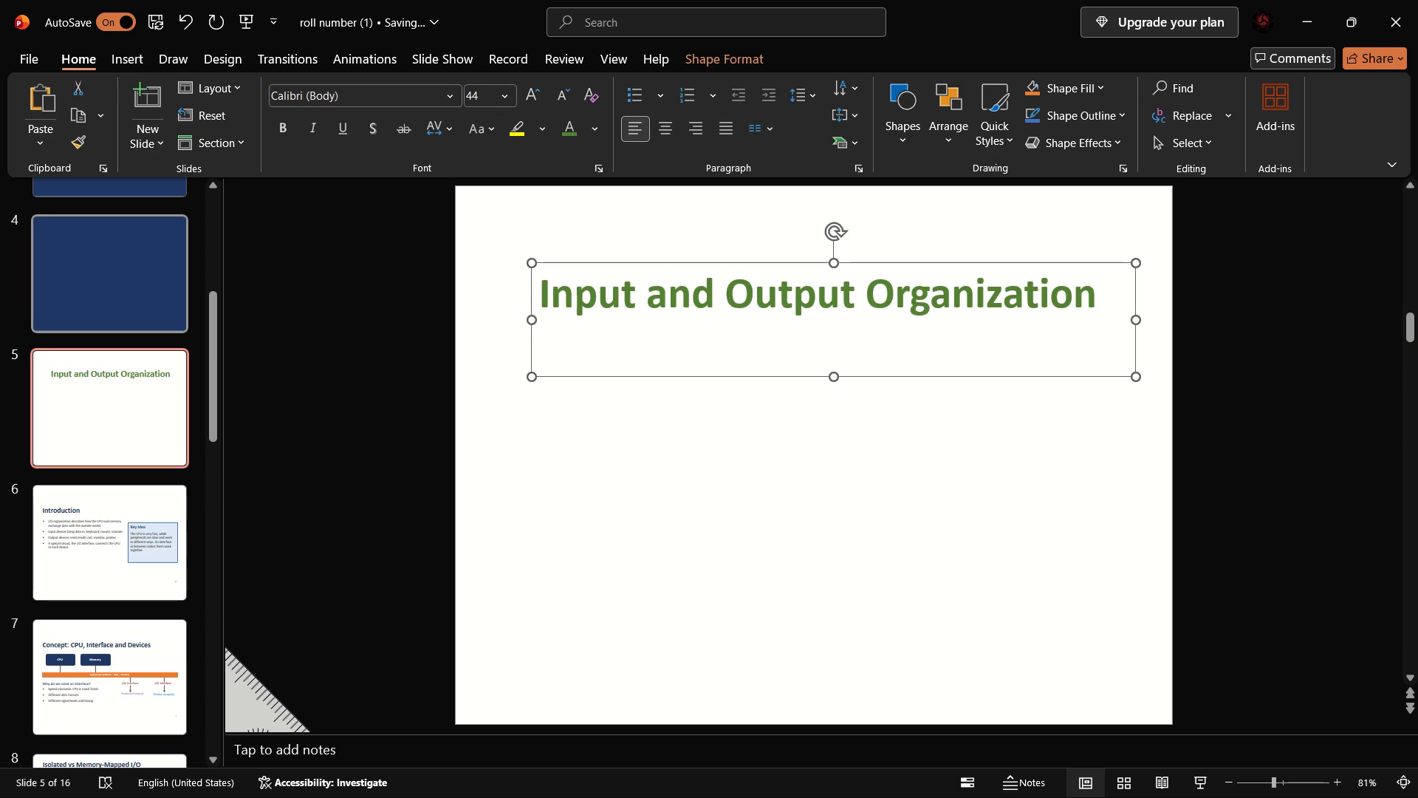
# Cut the empty dark blue slide 4 out of the presentation.
pyautogui.scroll(1, 134, 302)
pyautogui.click(134, 302)
pyautogui.hotkey('ctrl', 'x')
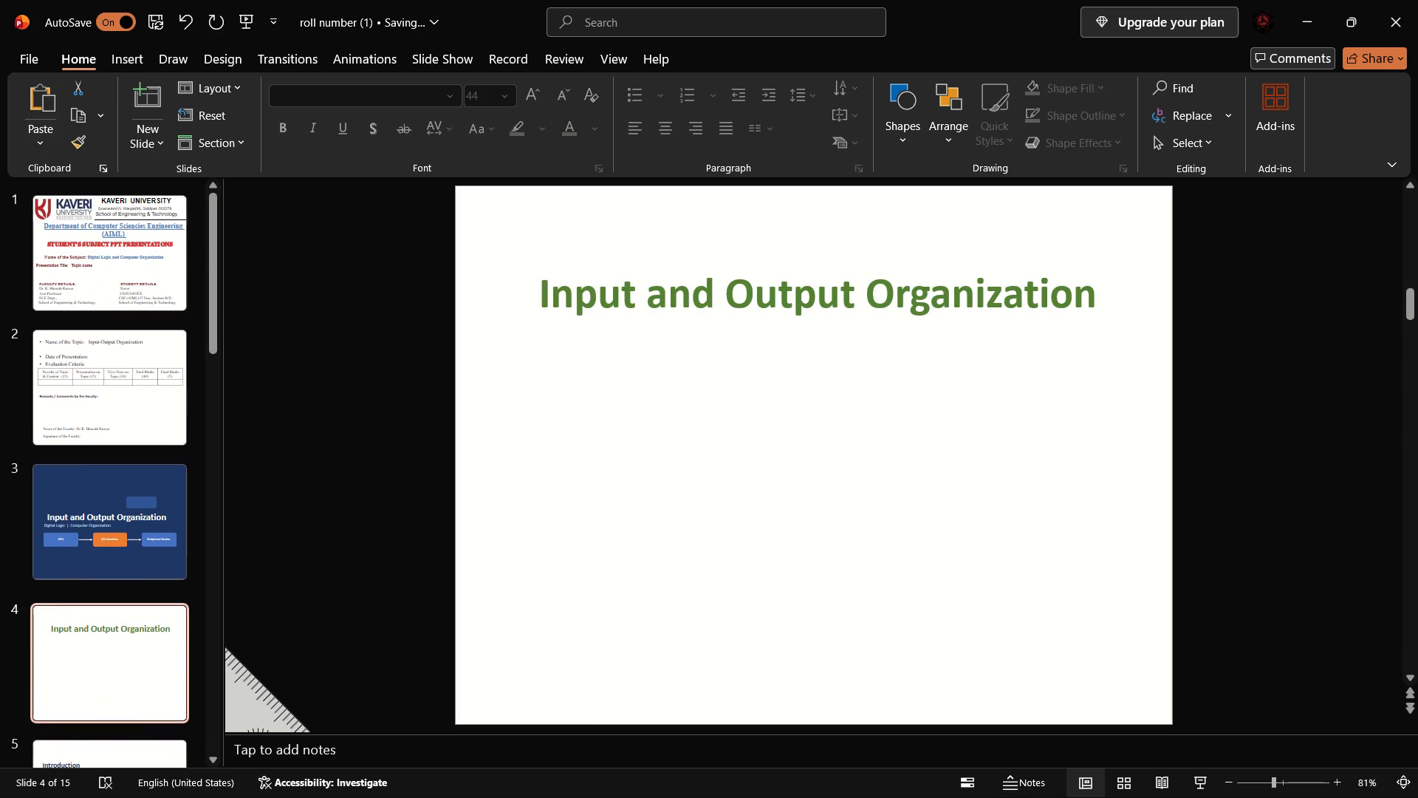
# Shift the "Digital Logic | Computer Organization" subtitle slightly to the right on slide 3 and slightly narrow its text box.
pyautogui.click(141, 511)
pyautogui.click(714, 465)
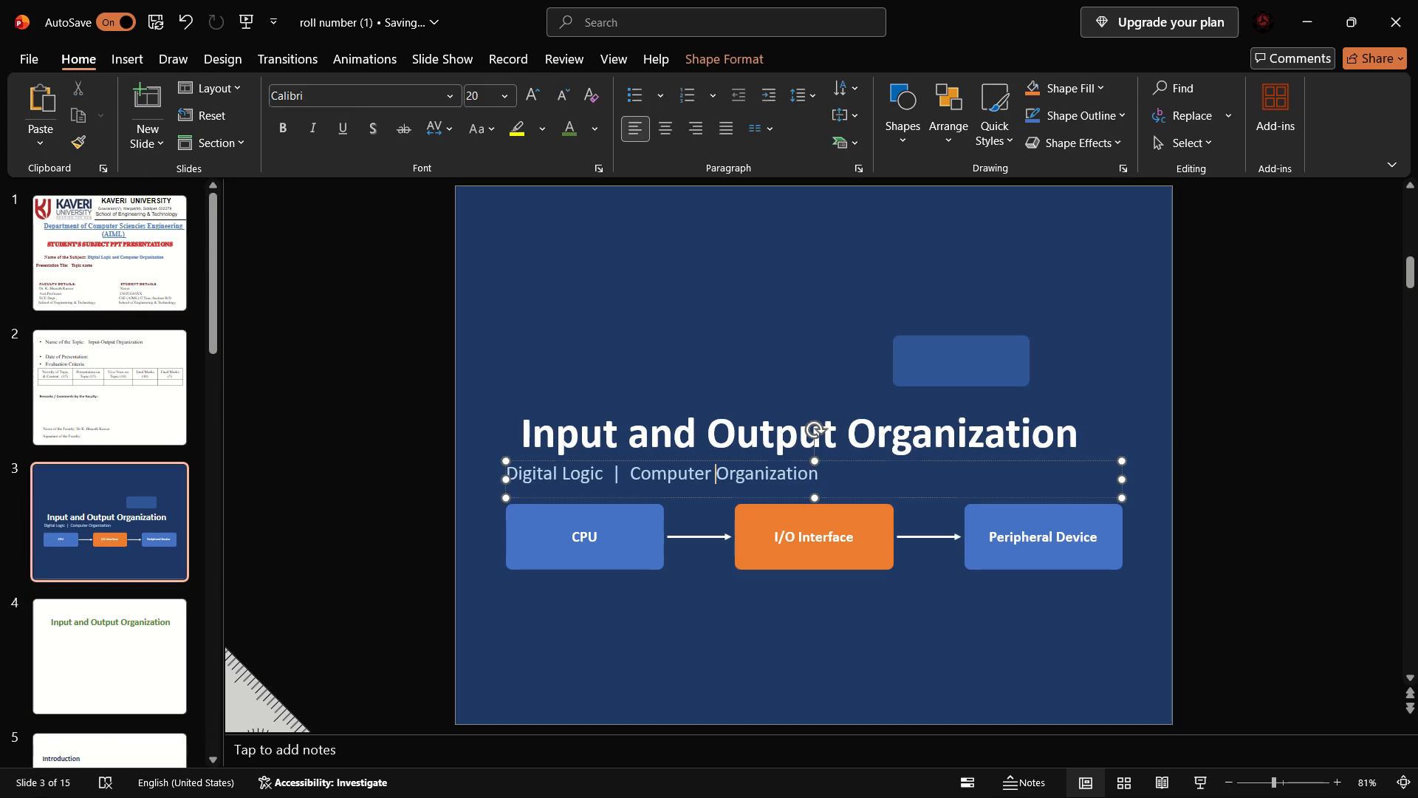
pyautogui.moveTo(890, 470); pyautogui.dragTo(317, 667)
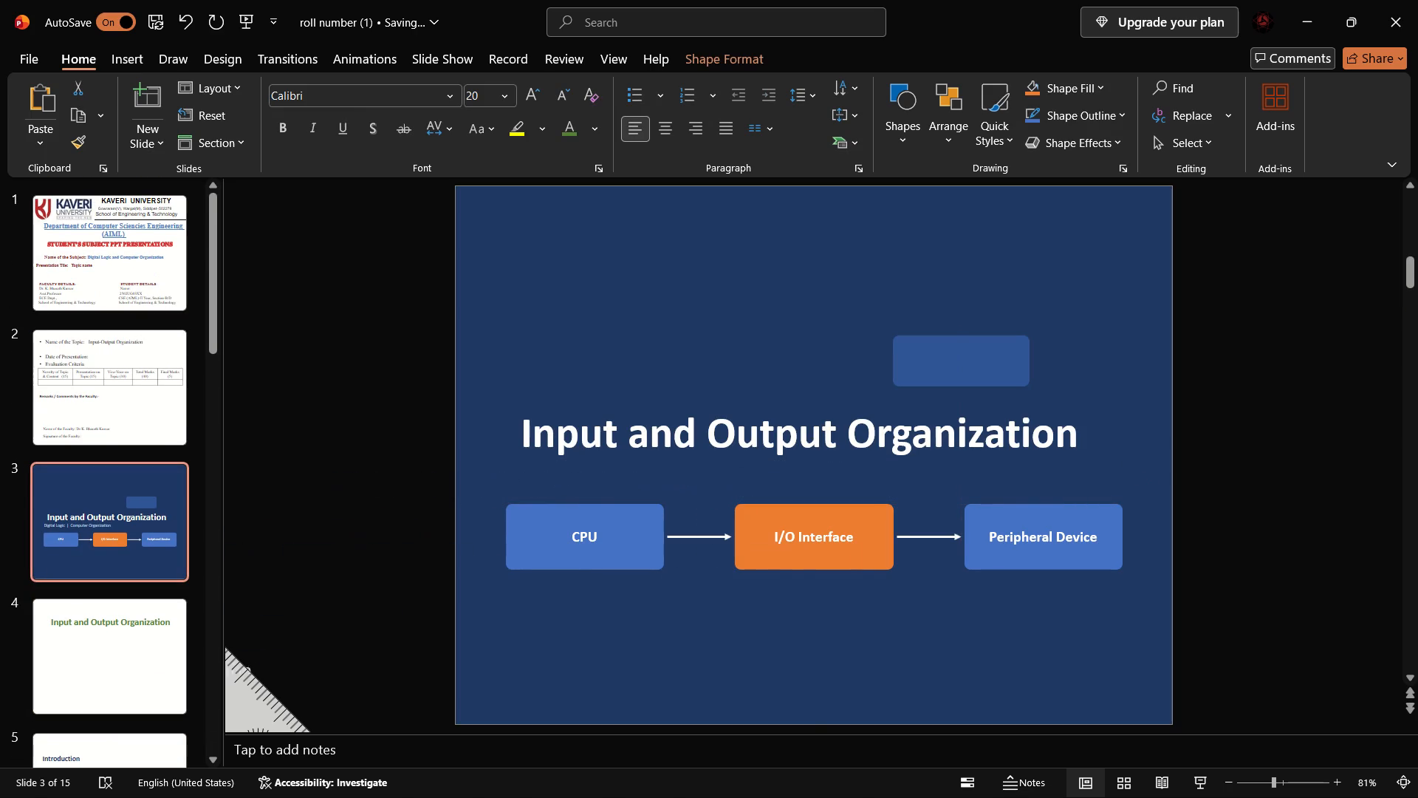
pyautogui.moveTo(317, 667); pyautogui.dragTo(921, 478)
pyautogui.doubleClick(877, 490)
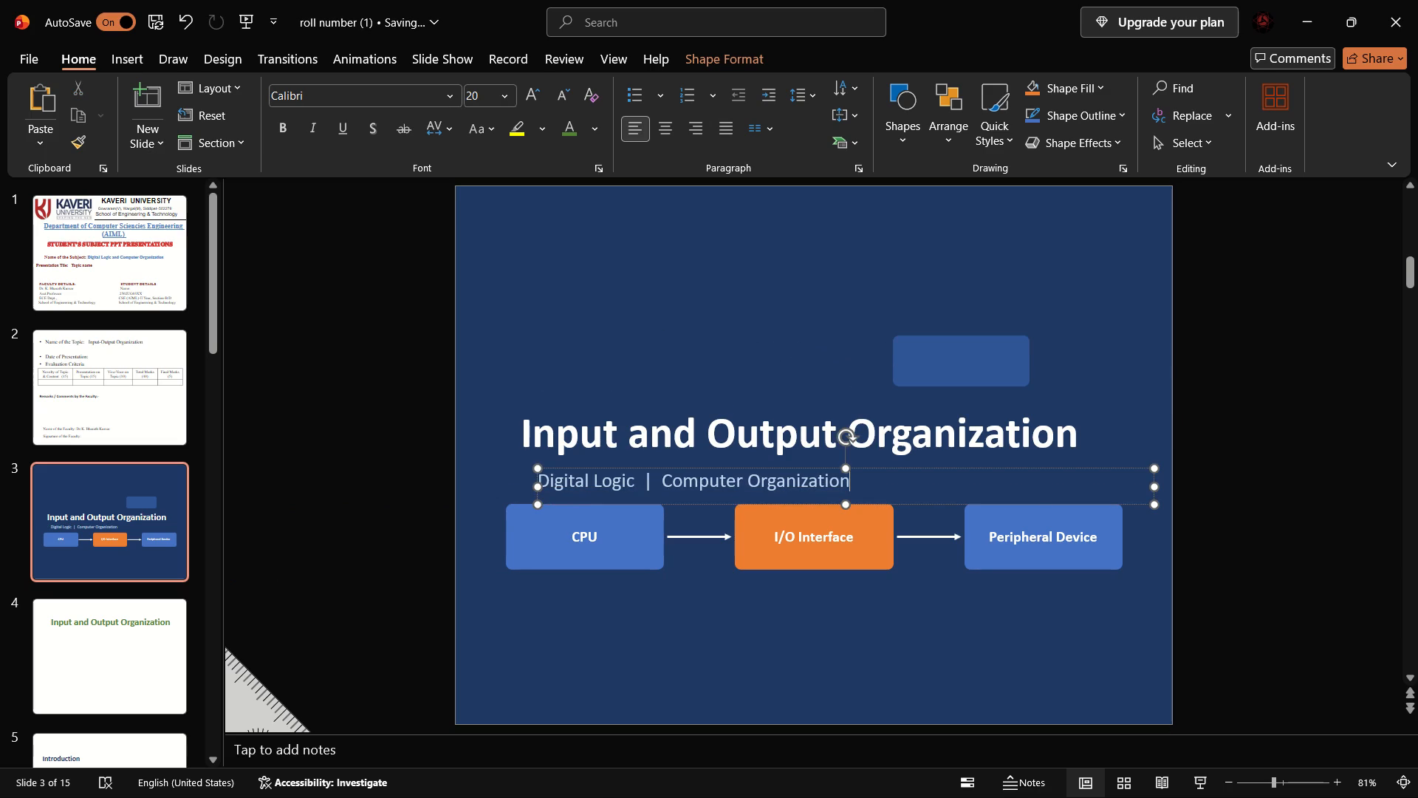
pyautogui.rightClick(547, 486)
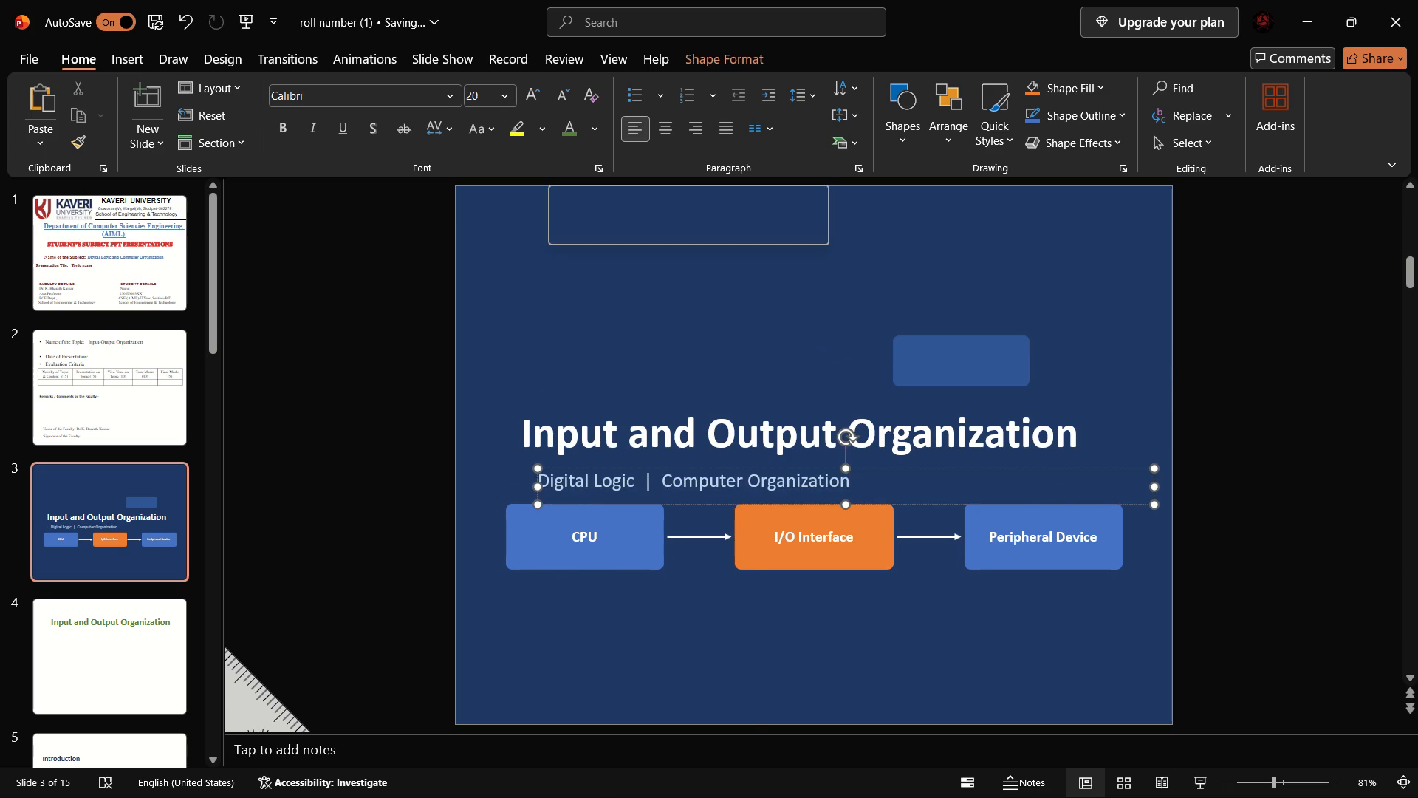
pyautogui.moveTo(501, 551); pyautogui.dragTo(545, 487)
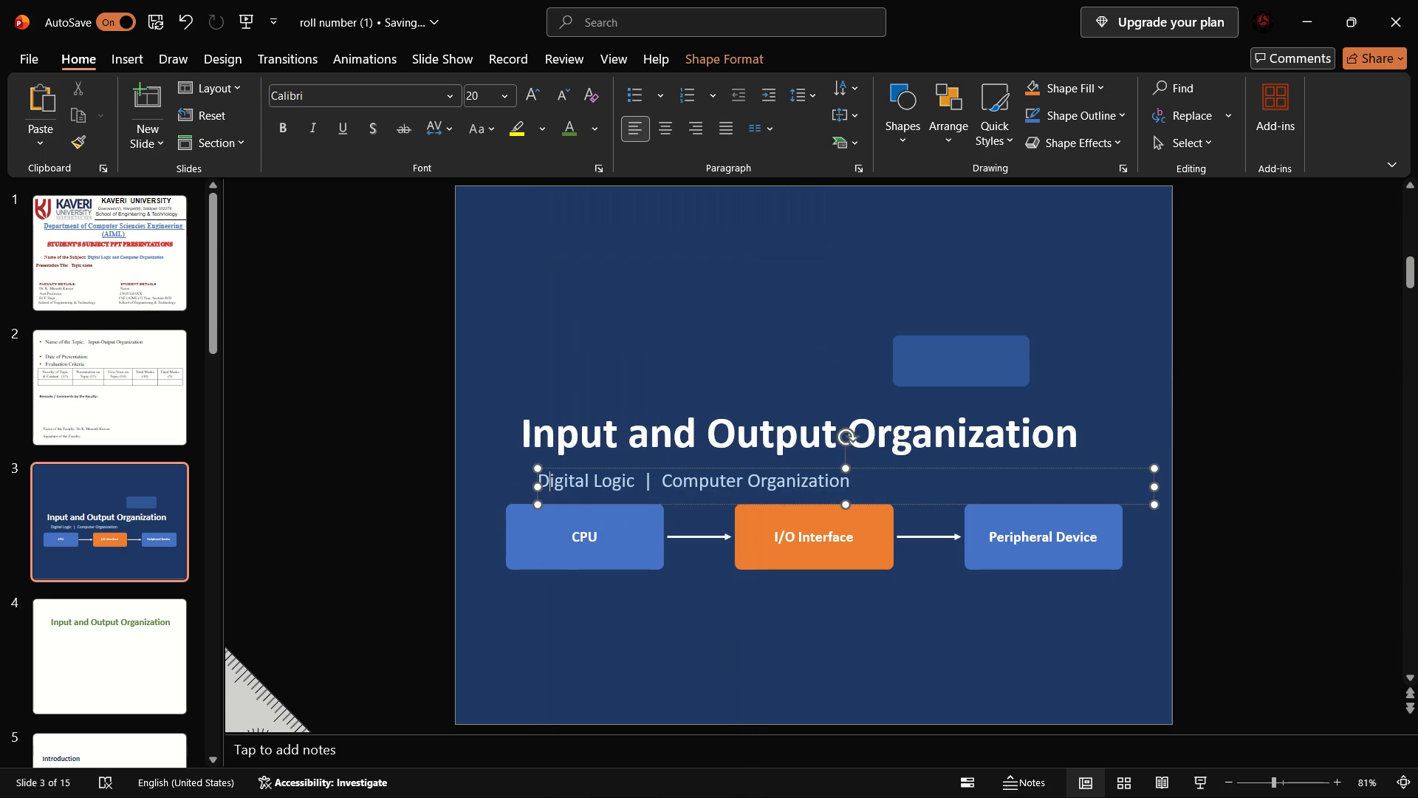
pyautogui.moveTo(545, 487); pyautogui.dragTo(541, 483)
pyautogui.moveTo(541, 483); pyautogui.dragTo(561, 493)
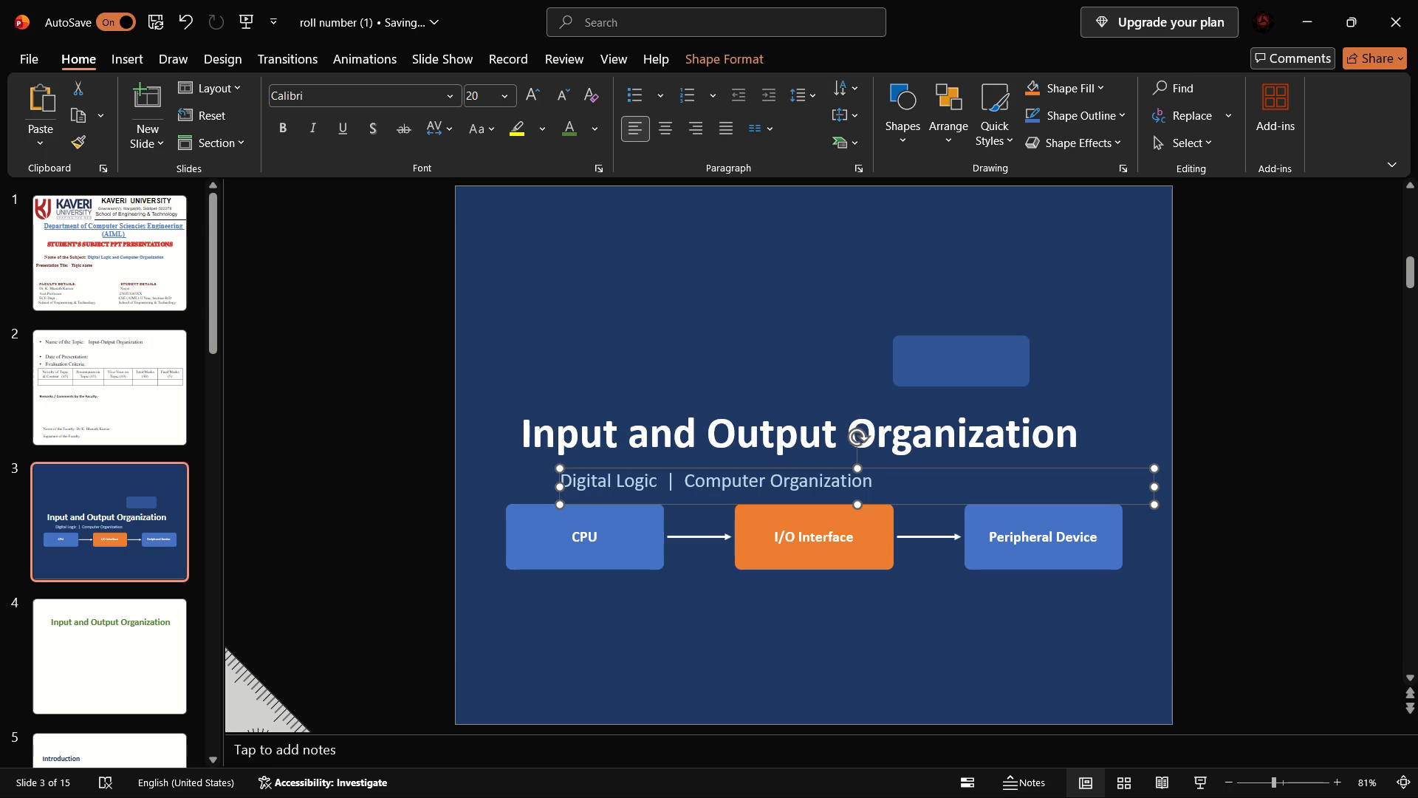
pyautogui.moveTo(910, 480); pyautogui.dragTo(897, 472)
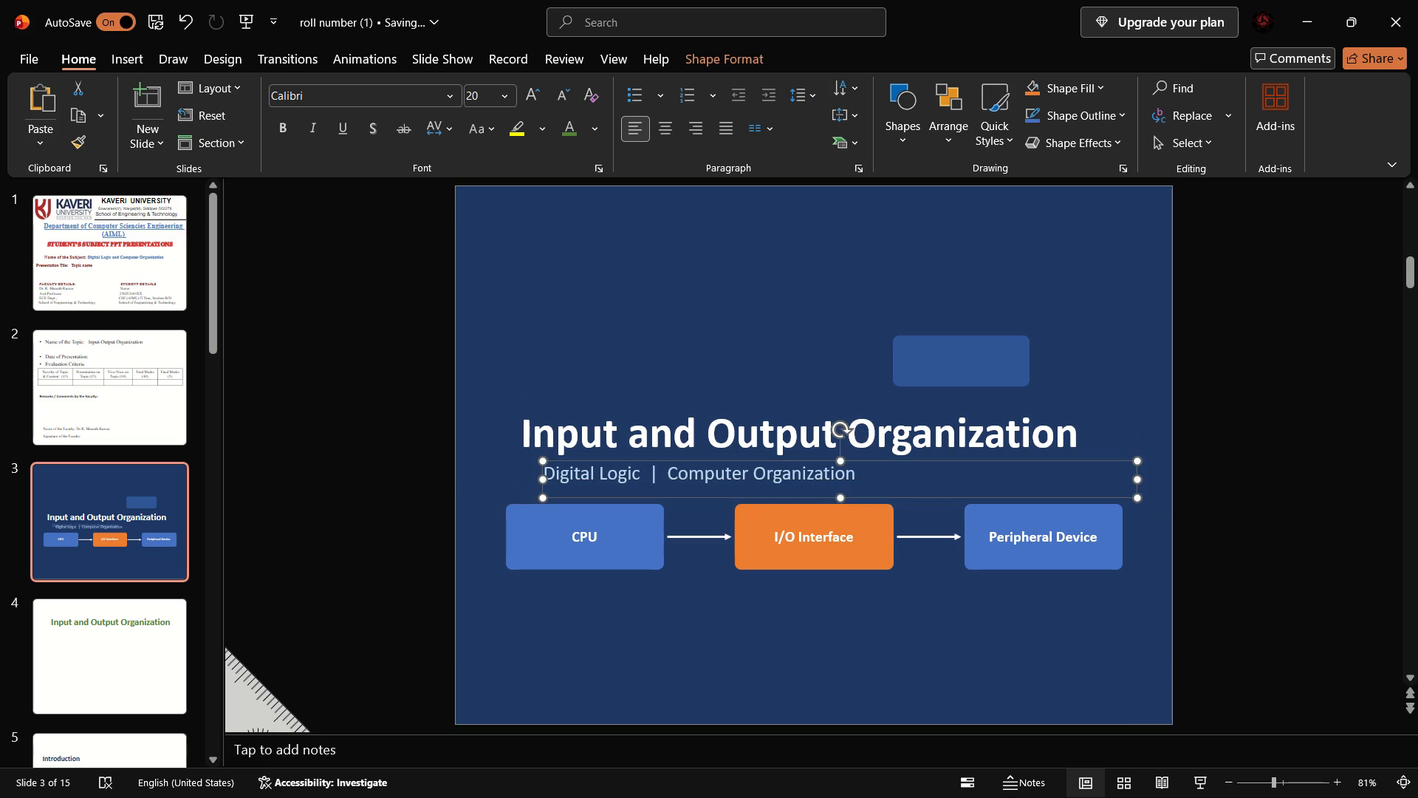
pyautogui.click(860, 471)
# Copy the "Digital Logic | Computer Organization" subtitle text from slide 3 and paste it onto white slide 4.
pyautogui.moveTo(549, 470); pyautogui.dragTo(822, 475)
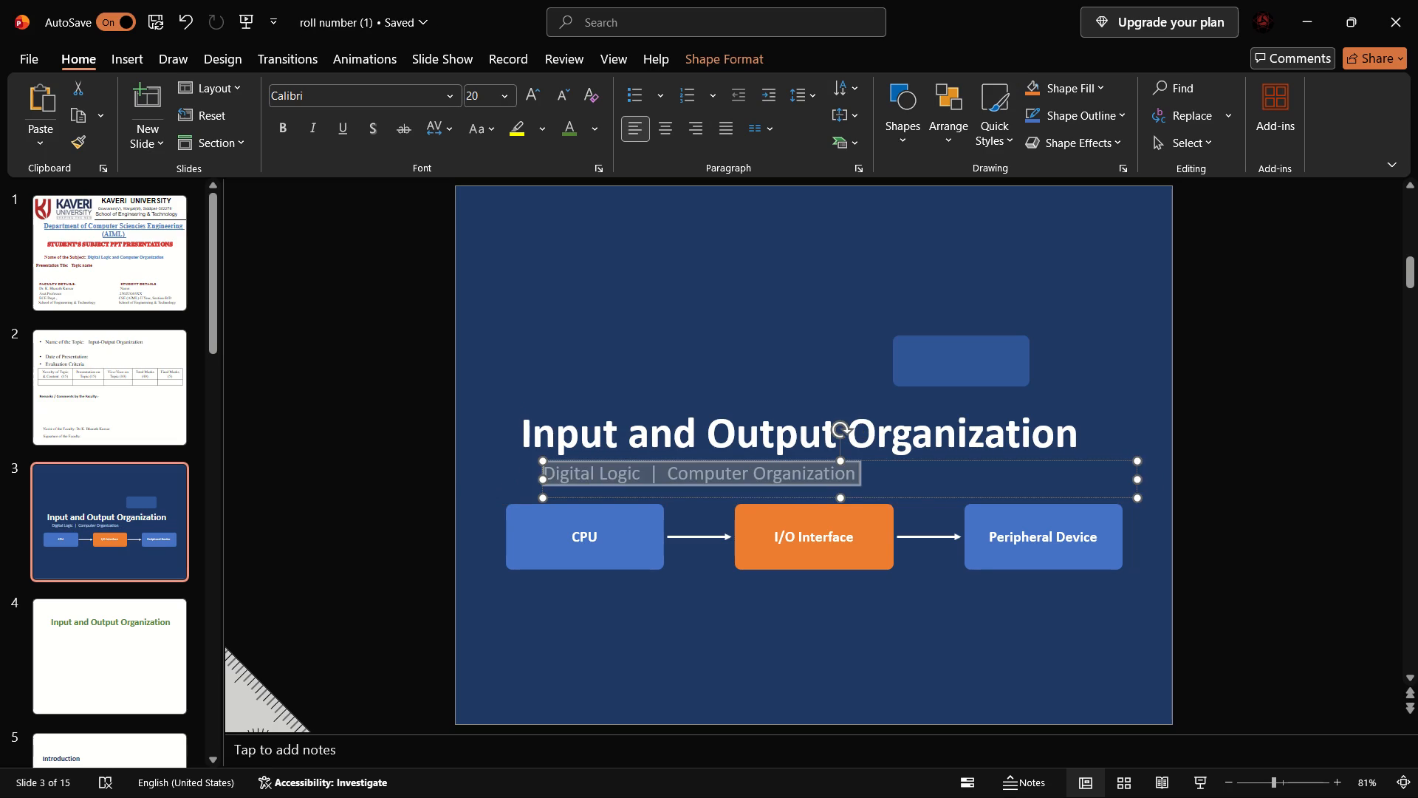
pyautogui.moveTo(822, 475); pyautogui.dragTo(851, 472)
pyautogui.hotkey('ctrl', 'c')
pyautogui.click(122, 677)
pyautogui.doubleClick(614, 457)
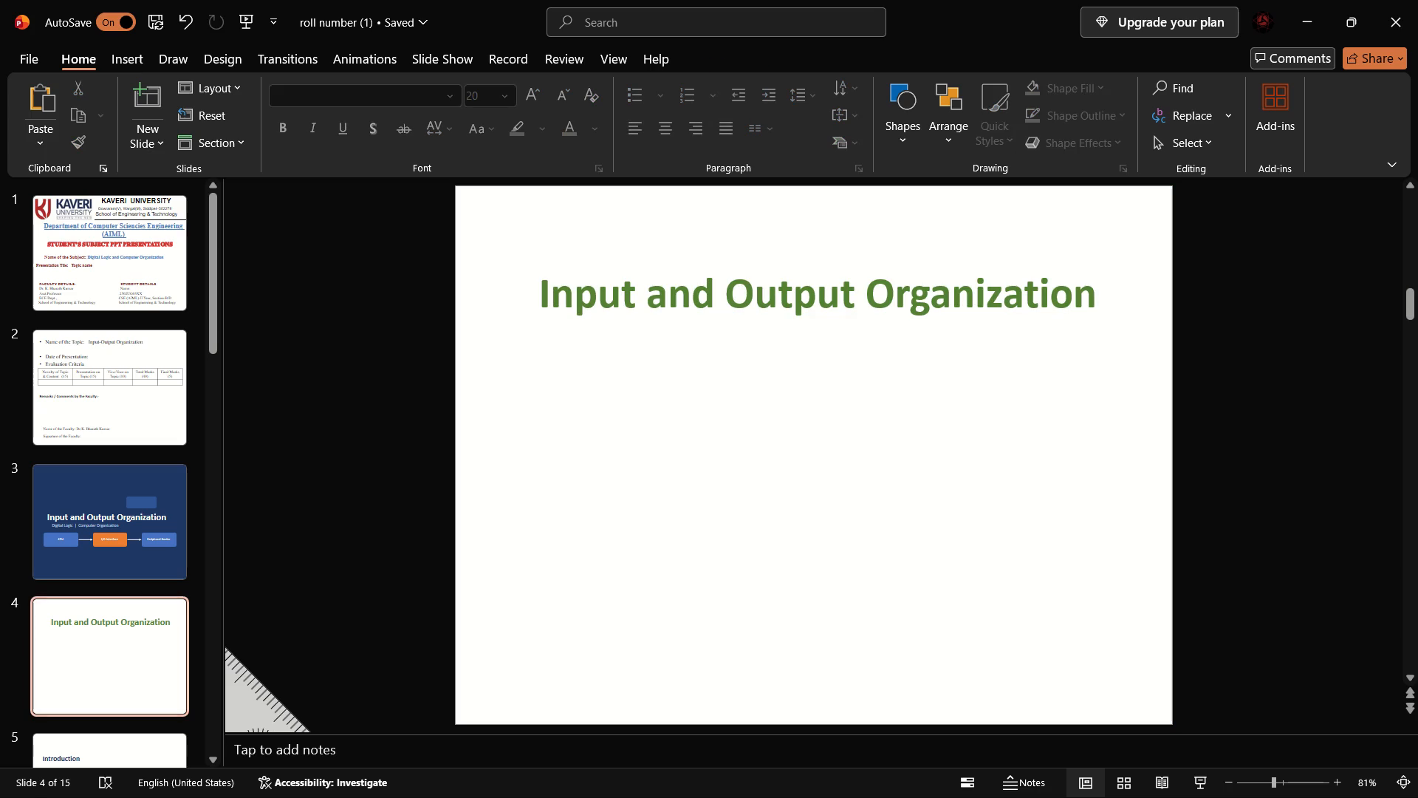
pyautogui.hotkey('ctrl', 'v')
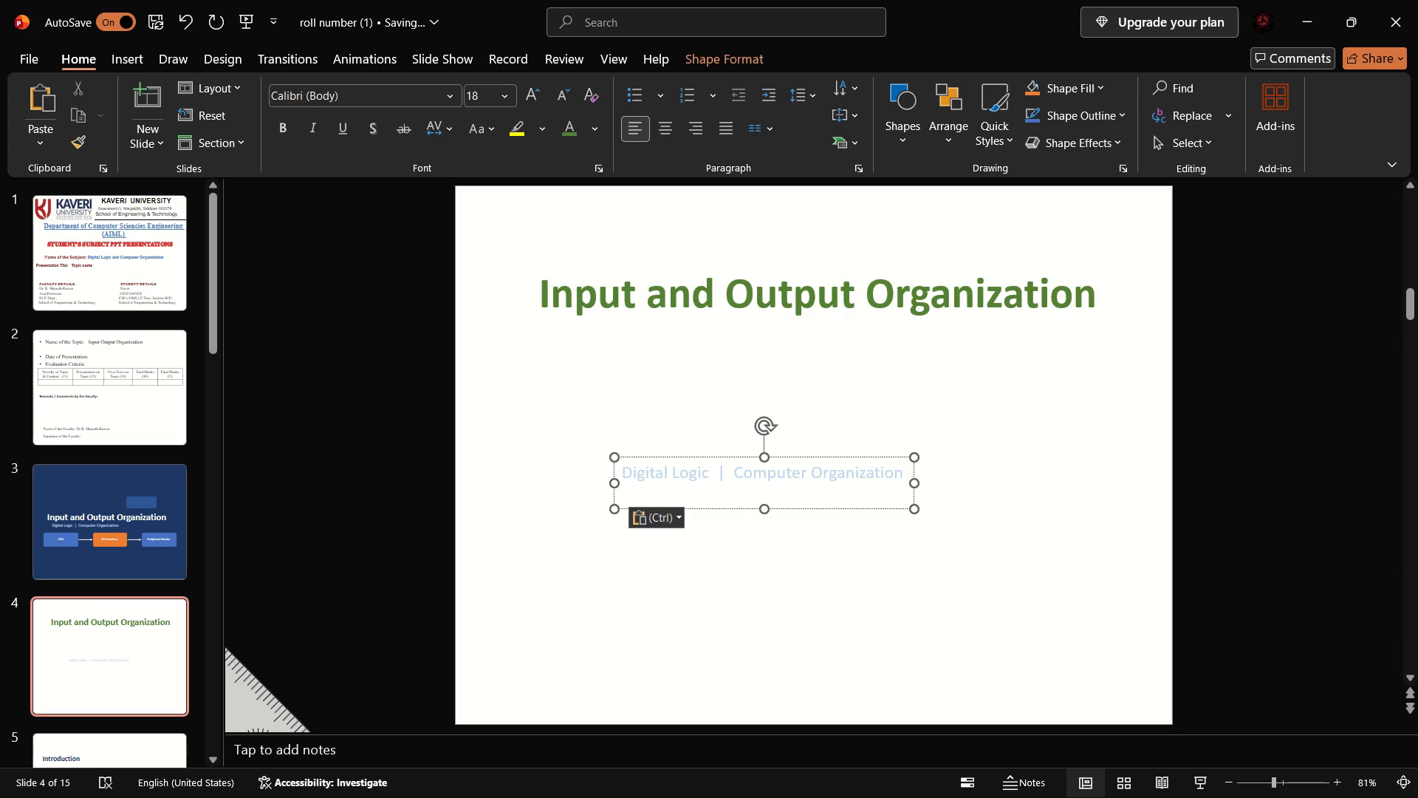
# Move the pasted subtitle up to just below the title on slide 4.
pyautogui.moveTo(787, 457); pyautogui.dragTo(770, 358)
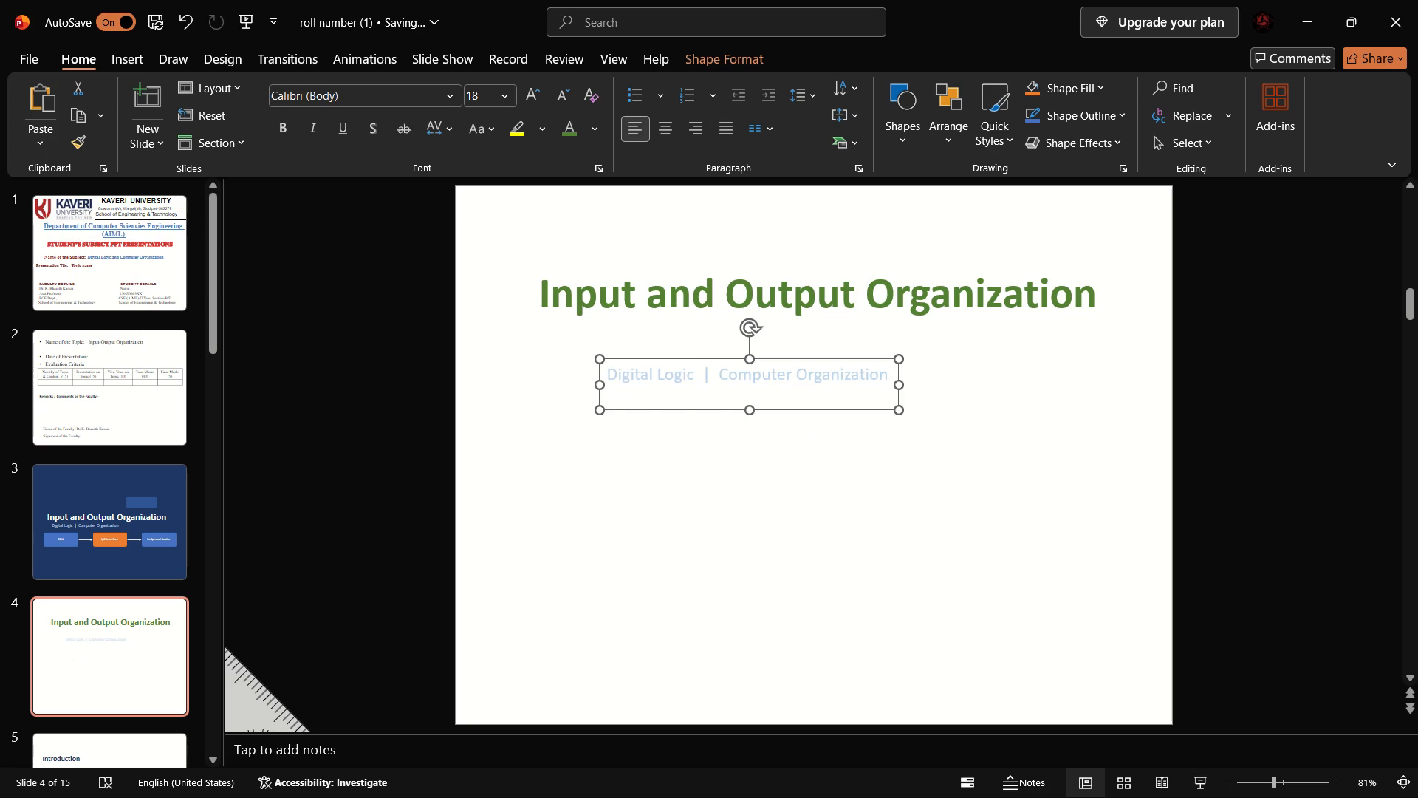
pyautogui.moveTo(761, 366); pyautogui.dragTo(767, 350)
# Move the "Input and Output Organization" title down and slightly to the left on slide 4.
pyautogui.click(629, 279)
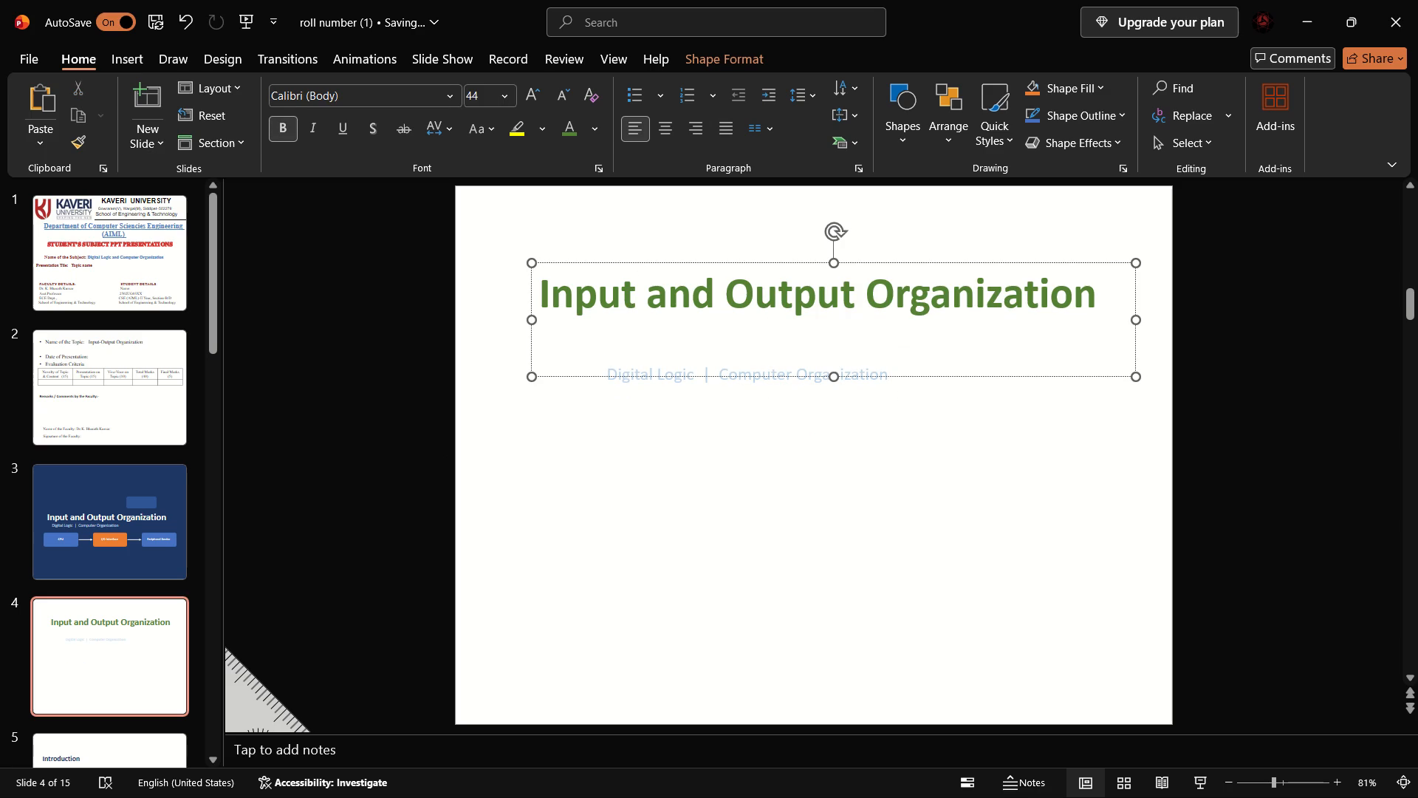
pyautogui.moveTo(873, 262); pyautogui.dragTo(838, 335)
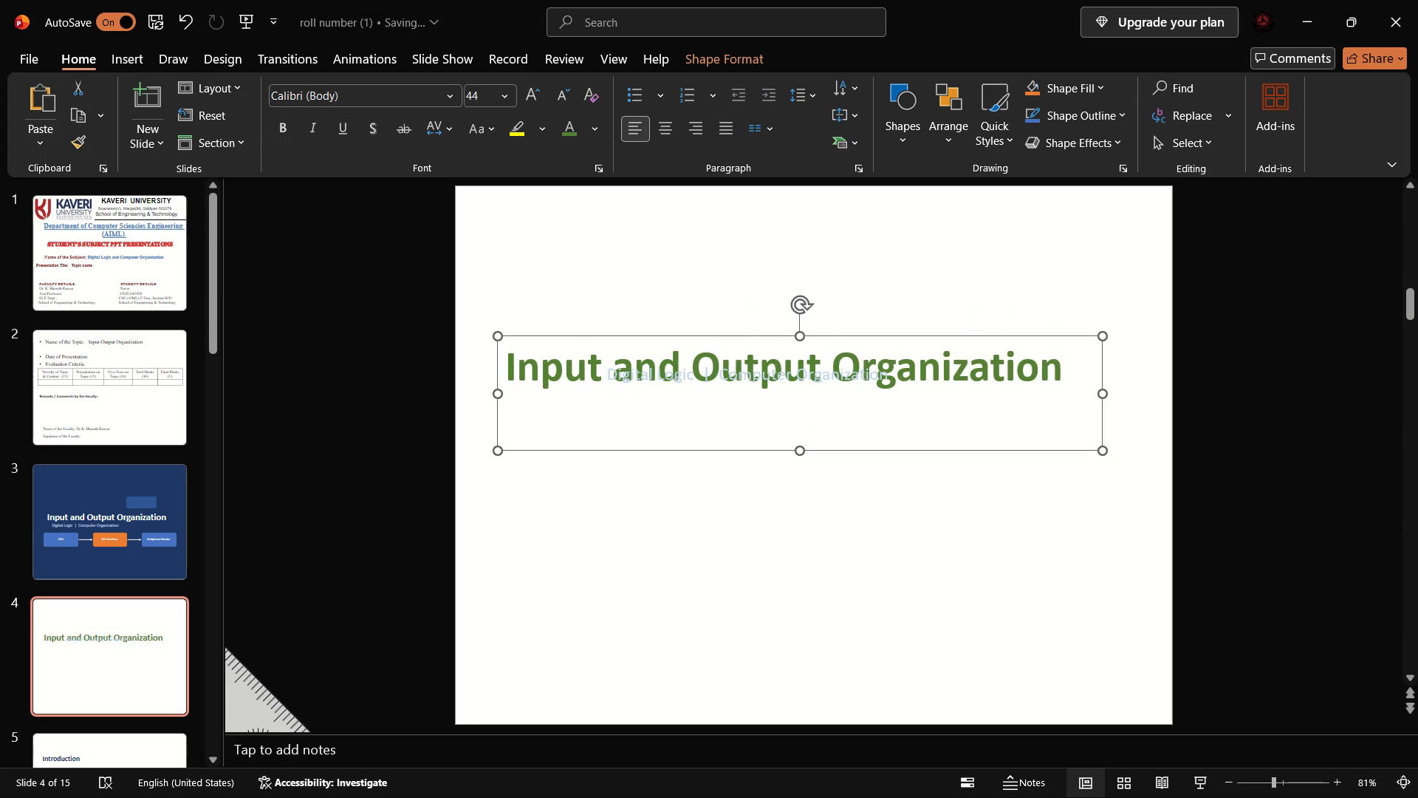
# Move the "Digital Logic | Computer Organization" subtitle down on slide 4 until it sits just below the title.
pyautogui.click(788, 371)
pyautogui.moveTo(796, 354); pyautogui.dragTo(795, 355)
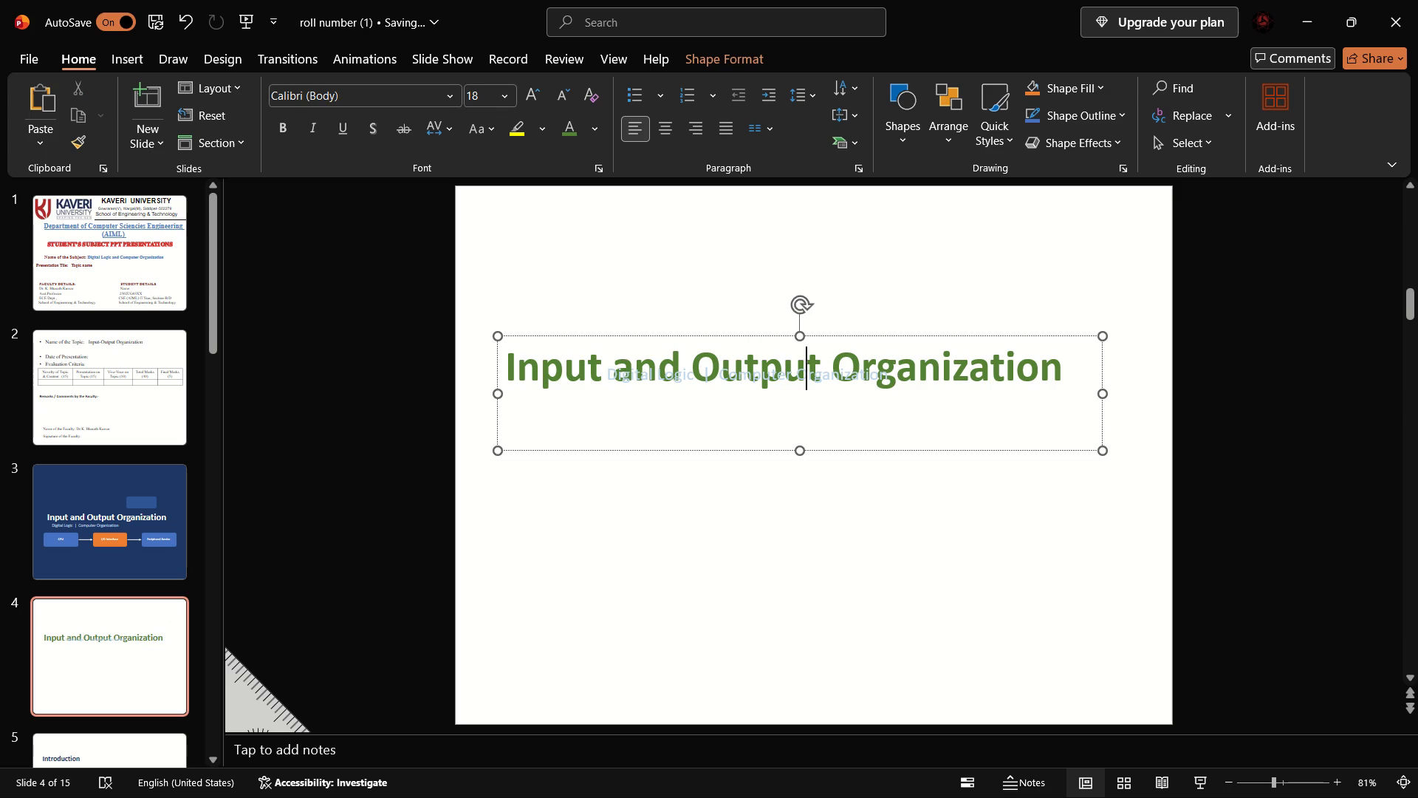
pyautogui.moveTo(795, 355); pyautogui.dragTo(801, 382)
pyautogui.click(801, 382)
pyautogui.moveTo(832, 359); pyautogui.dragTo(829, 397)
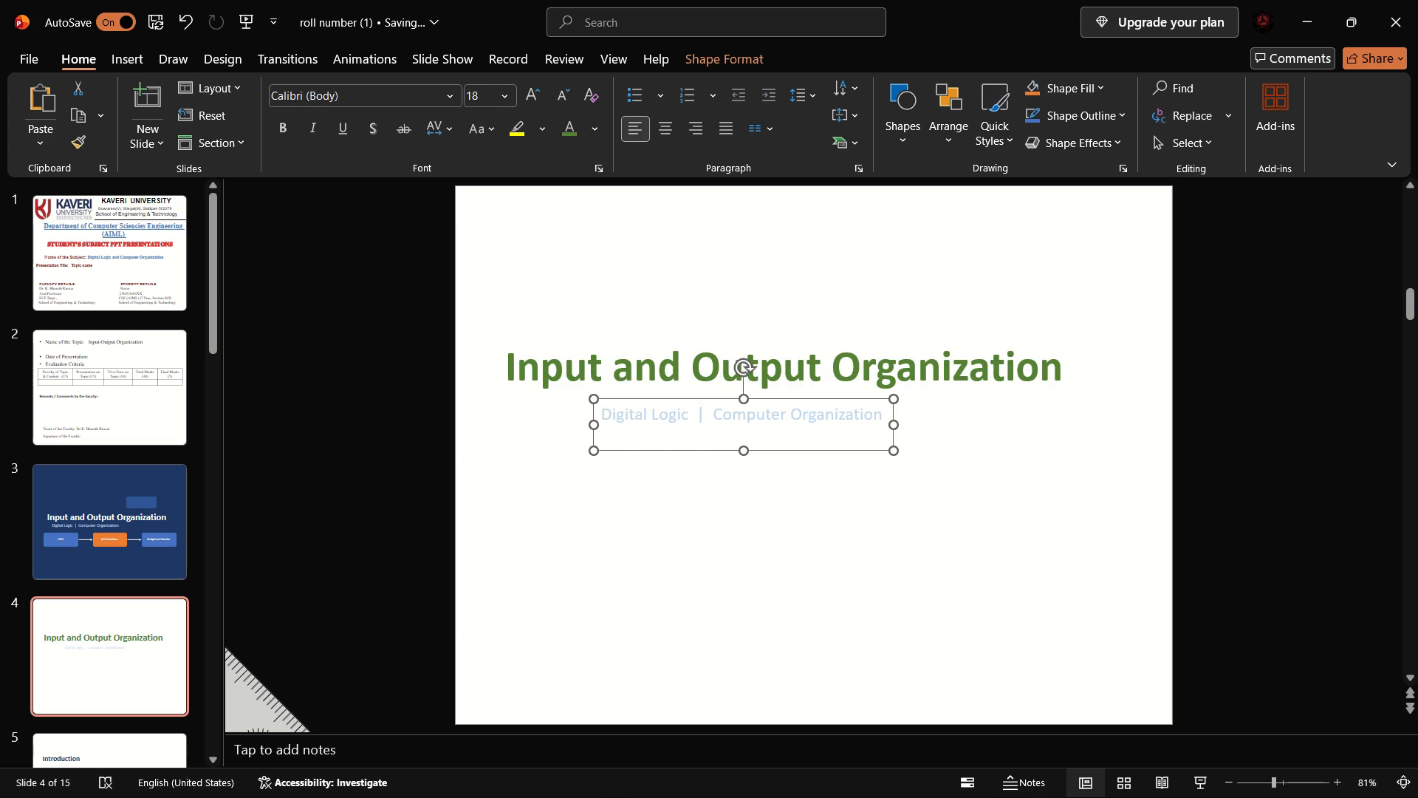
# Change the font color of all the subtitle text on slide 4 to the standard Dark Blue.
pyautogui.doubleClick(794, 440)
pyautogui.hotkey('ctrl', 'a')
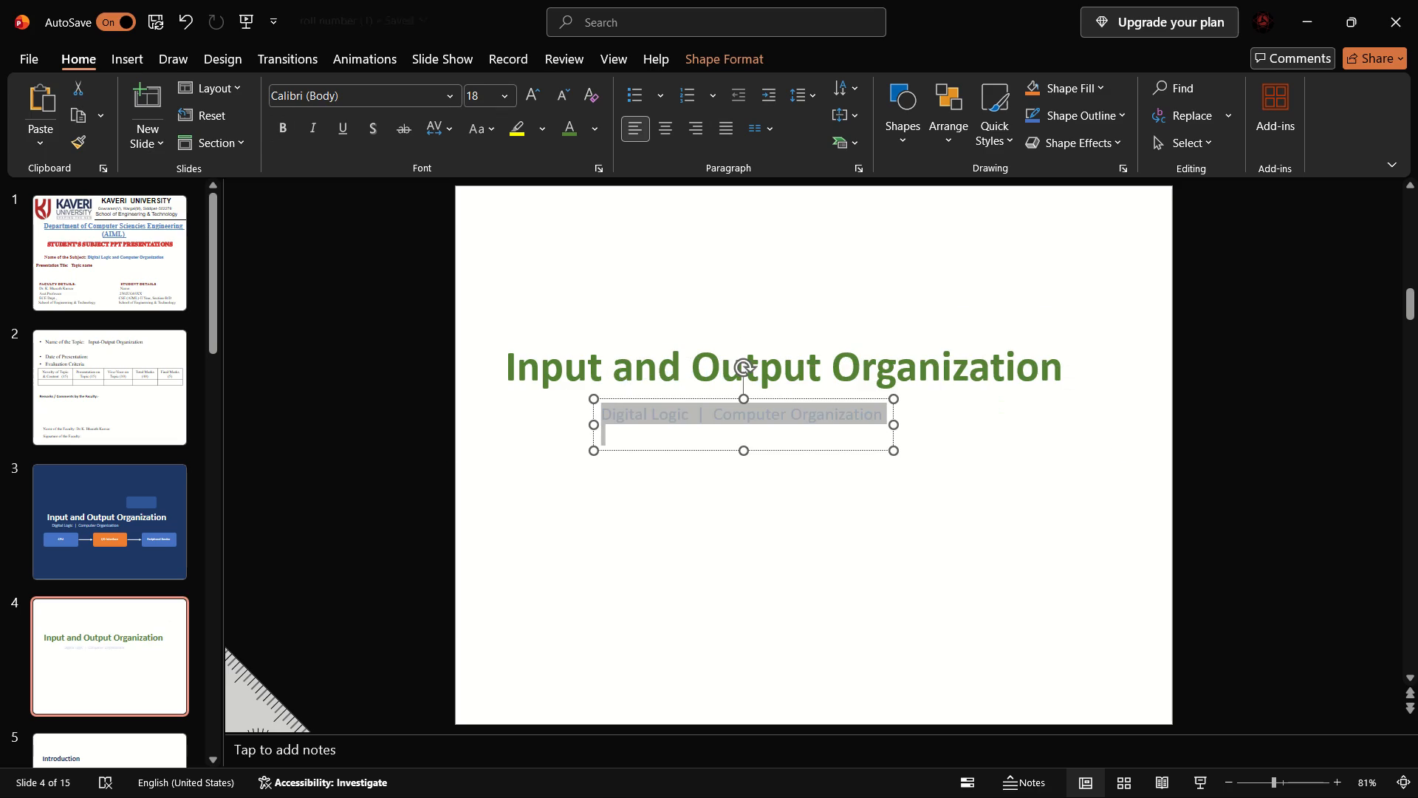
pyautogui.click(597, 133)
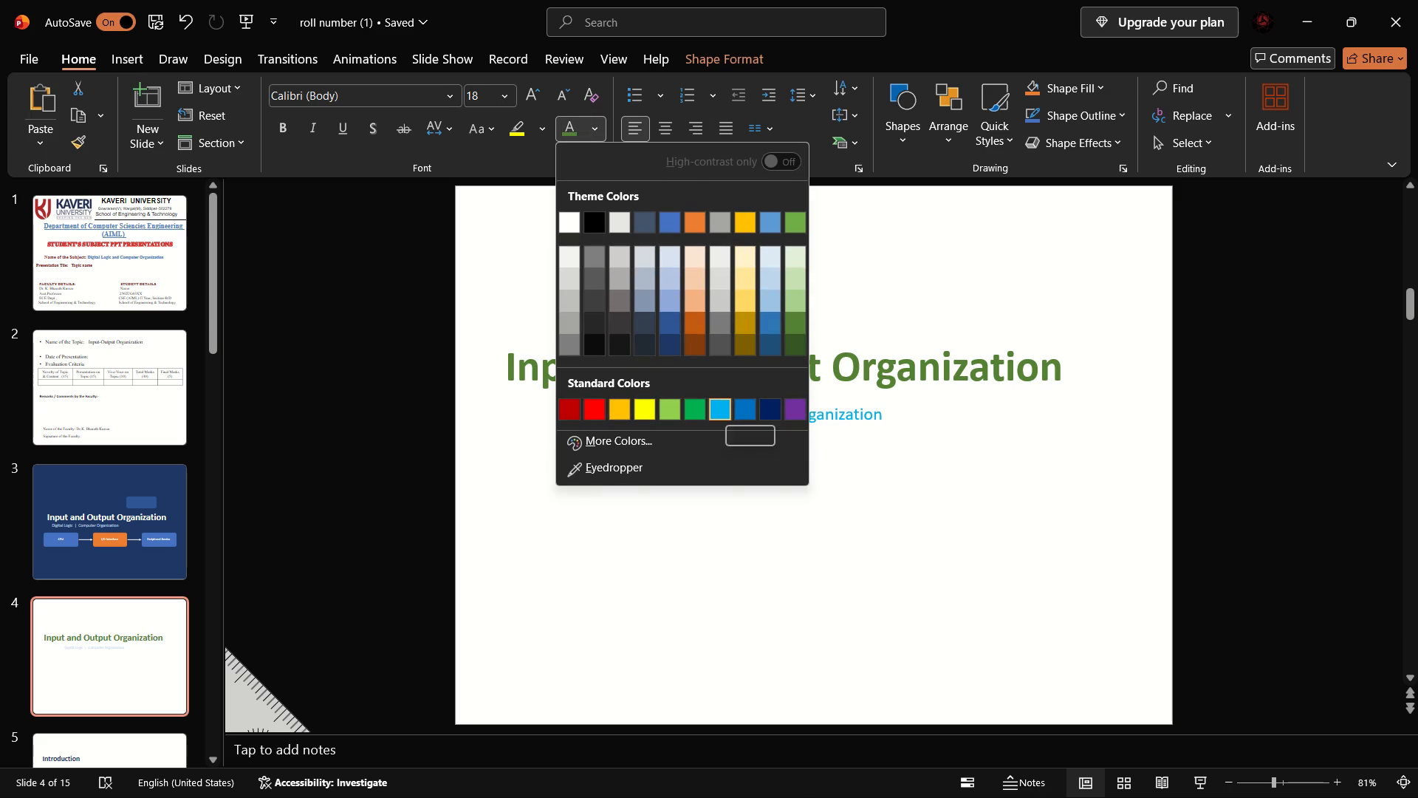
pyautogui.click(763, 405)
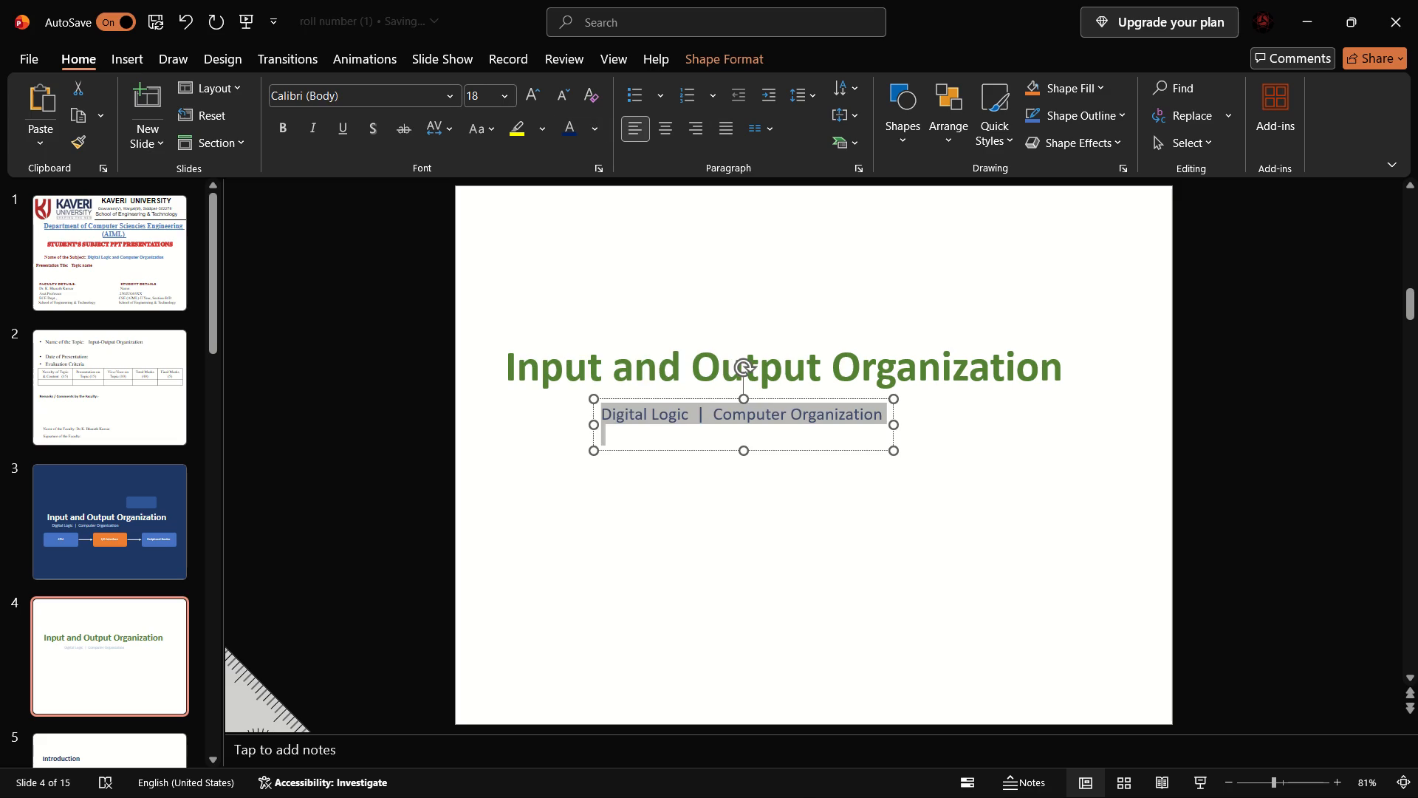
# Nudge the subtitle text box on slide 4 slightly left and up, closer to the title.
pyautogui.click(886, 429)
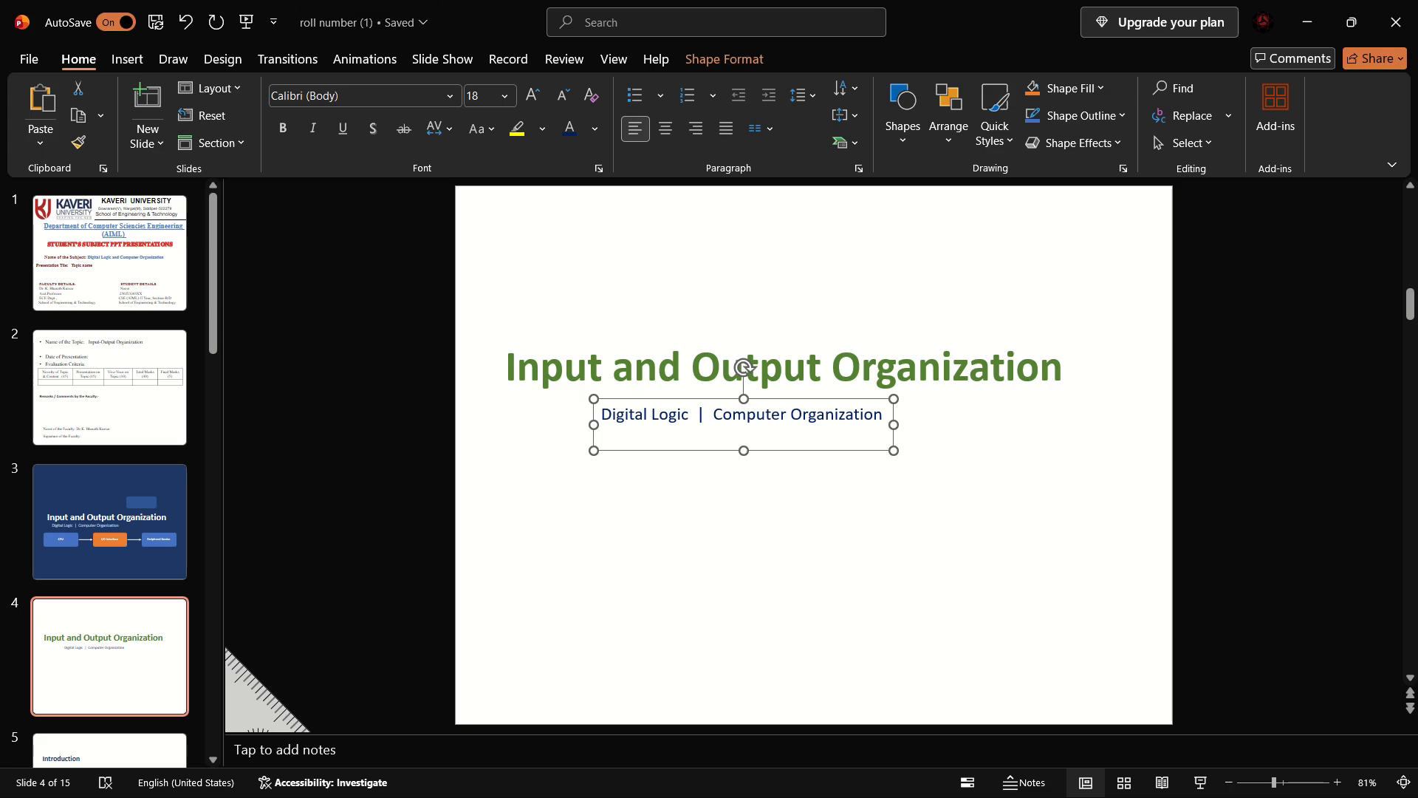
pyautogui.moveTo(801, 399); pyautogui.dragTo(776, 390)
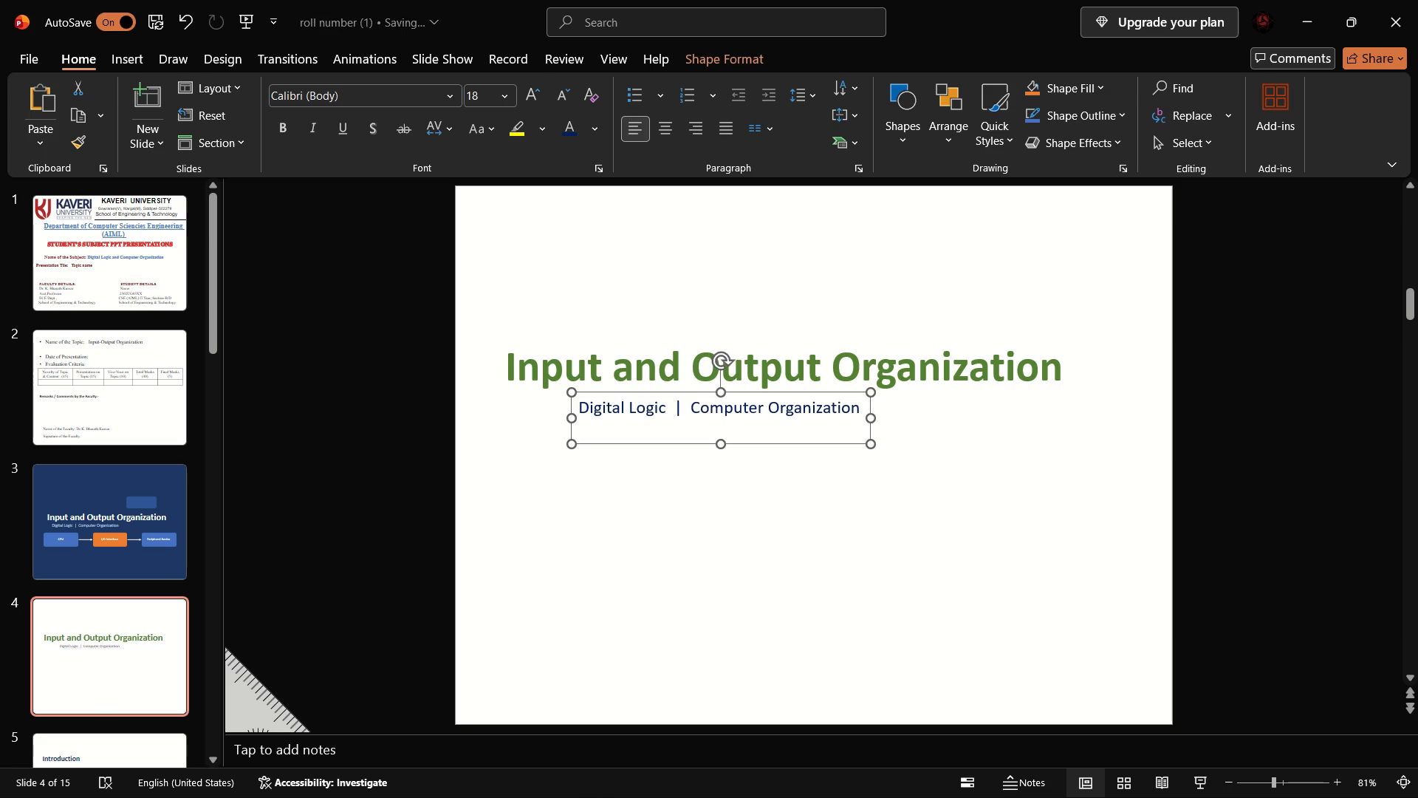
# Move the CPU label on slide 3 off its blue box to a spot just below the box.
pyautogui.click(99, 506)
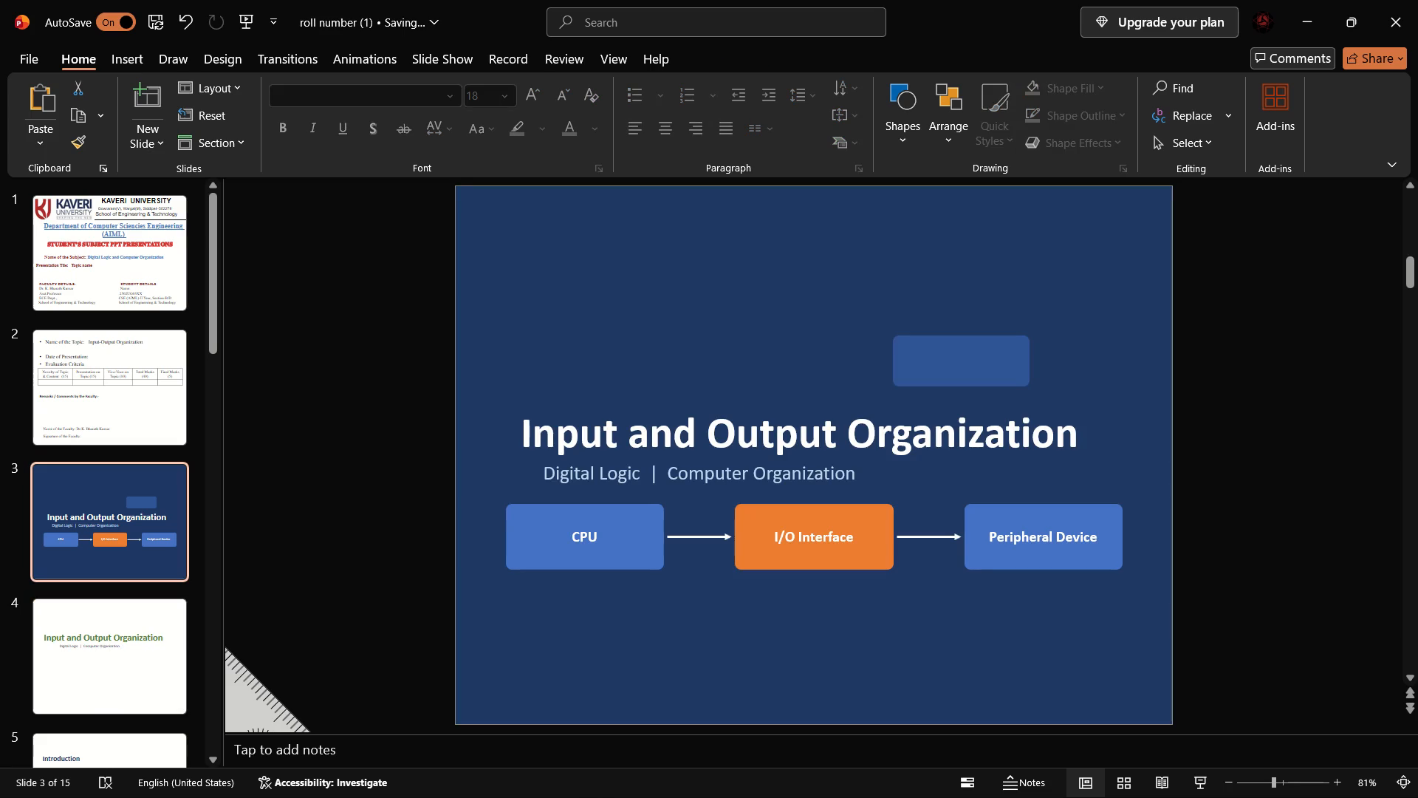
pyautogui.click(590, 537)
pyautogui.click(612, 533)
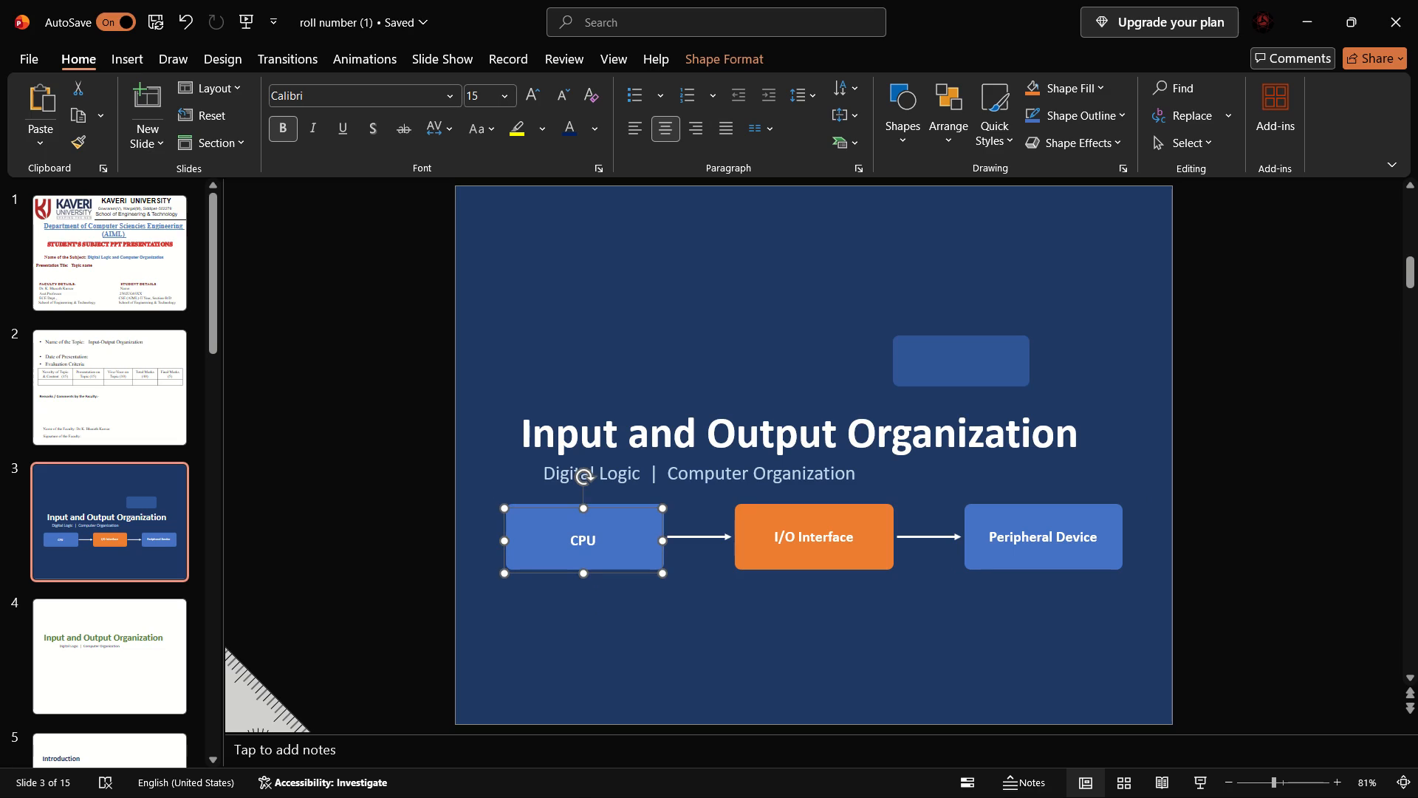
pyautogui.moveTo(636, 538); pyautogui.dragTo(618, 581)
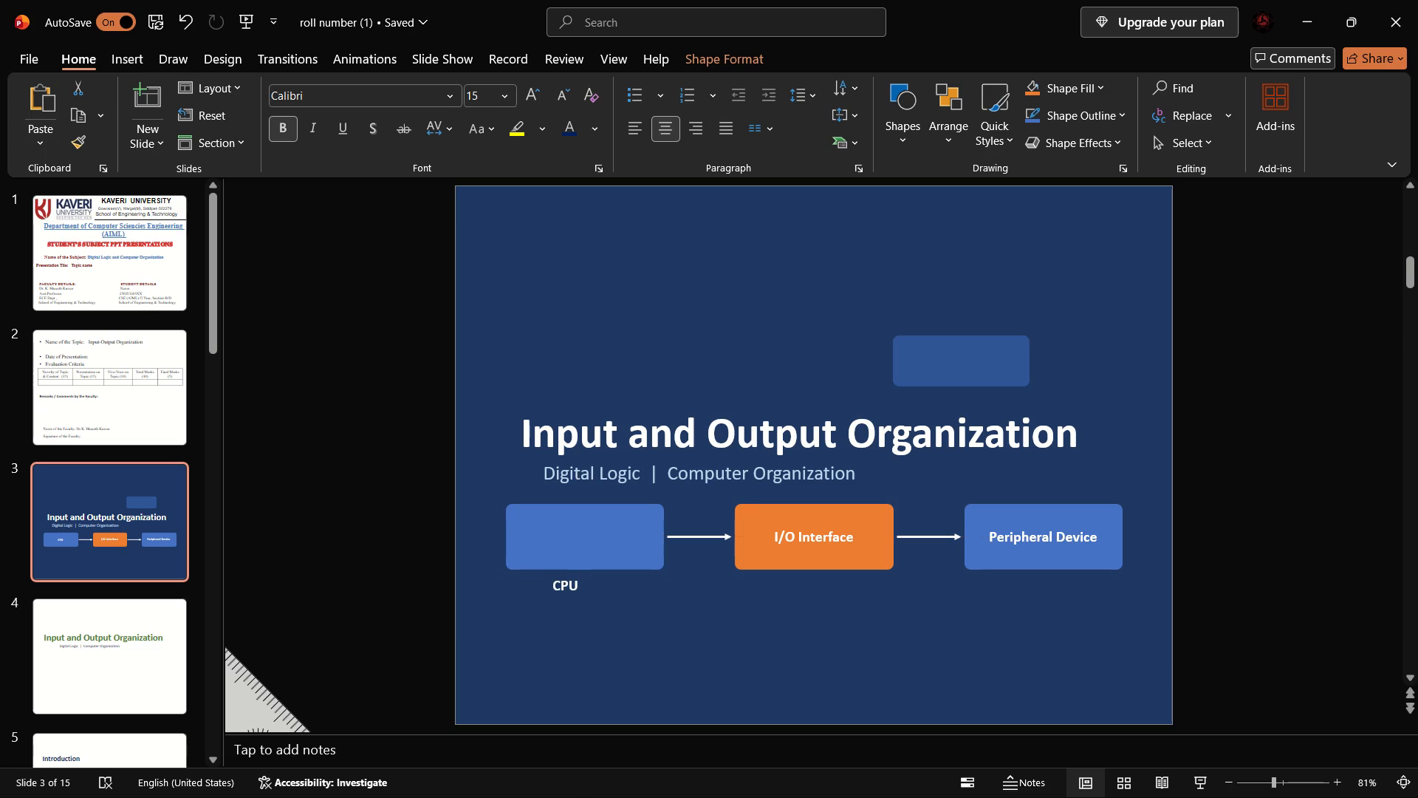
pyautogui.moveTo(618, 581); pyautogui.dragTo(607, 583)
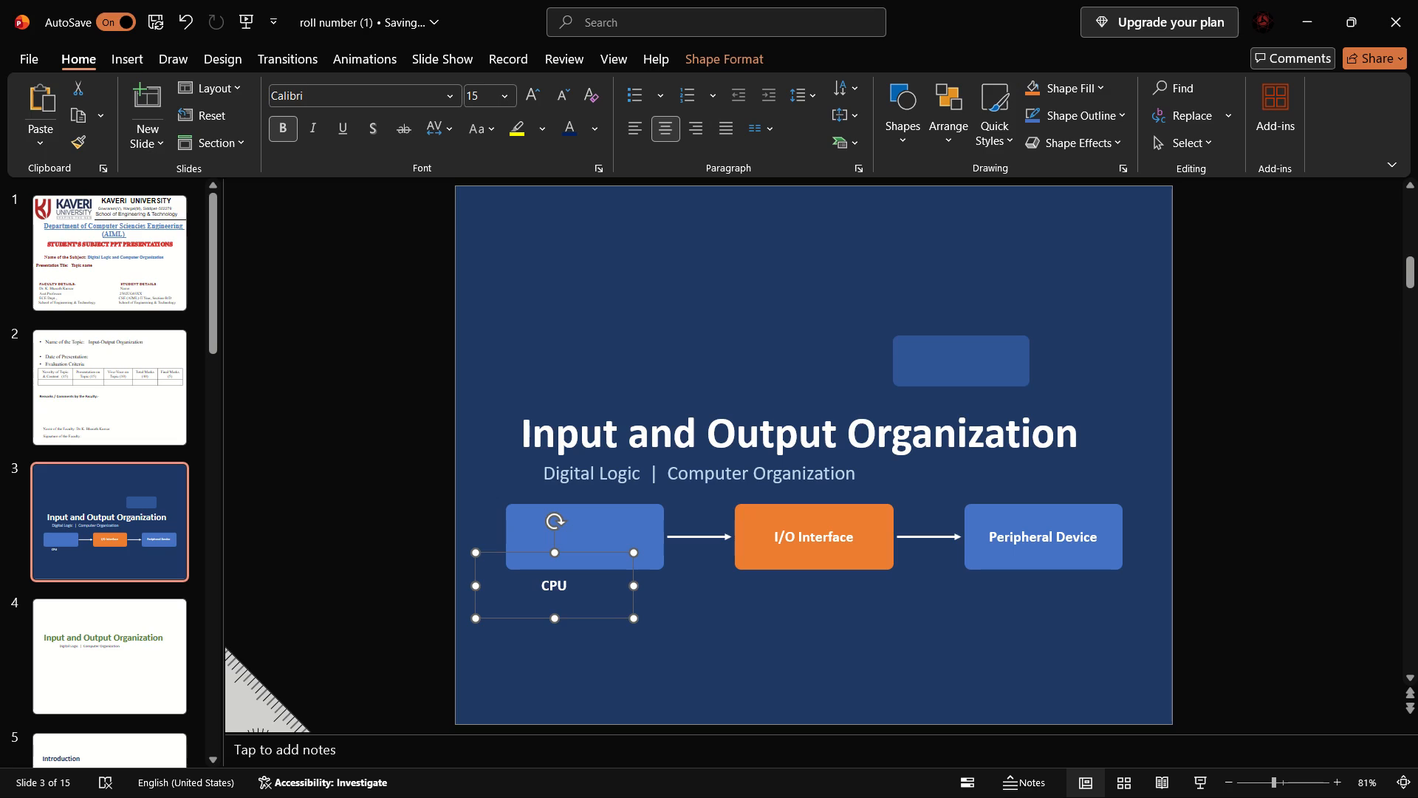
# Open the available commands for the CPU label text on slide 3.
pyautogui.click(572, 601)
pyautogui.rightClick(564, 592)
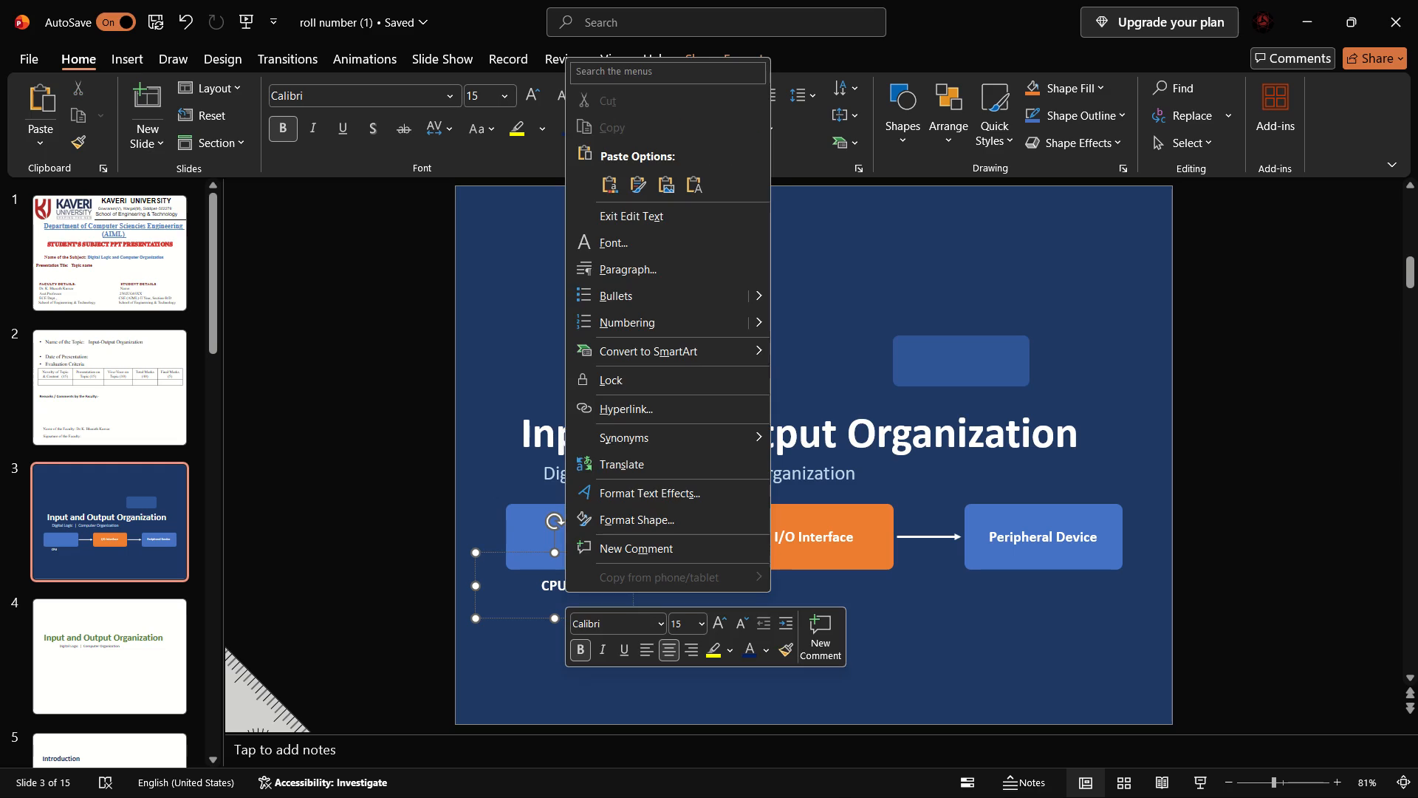
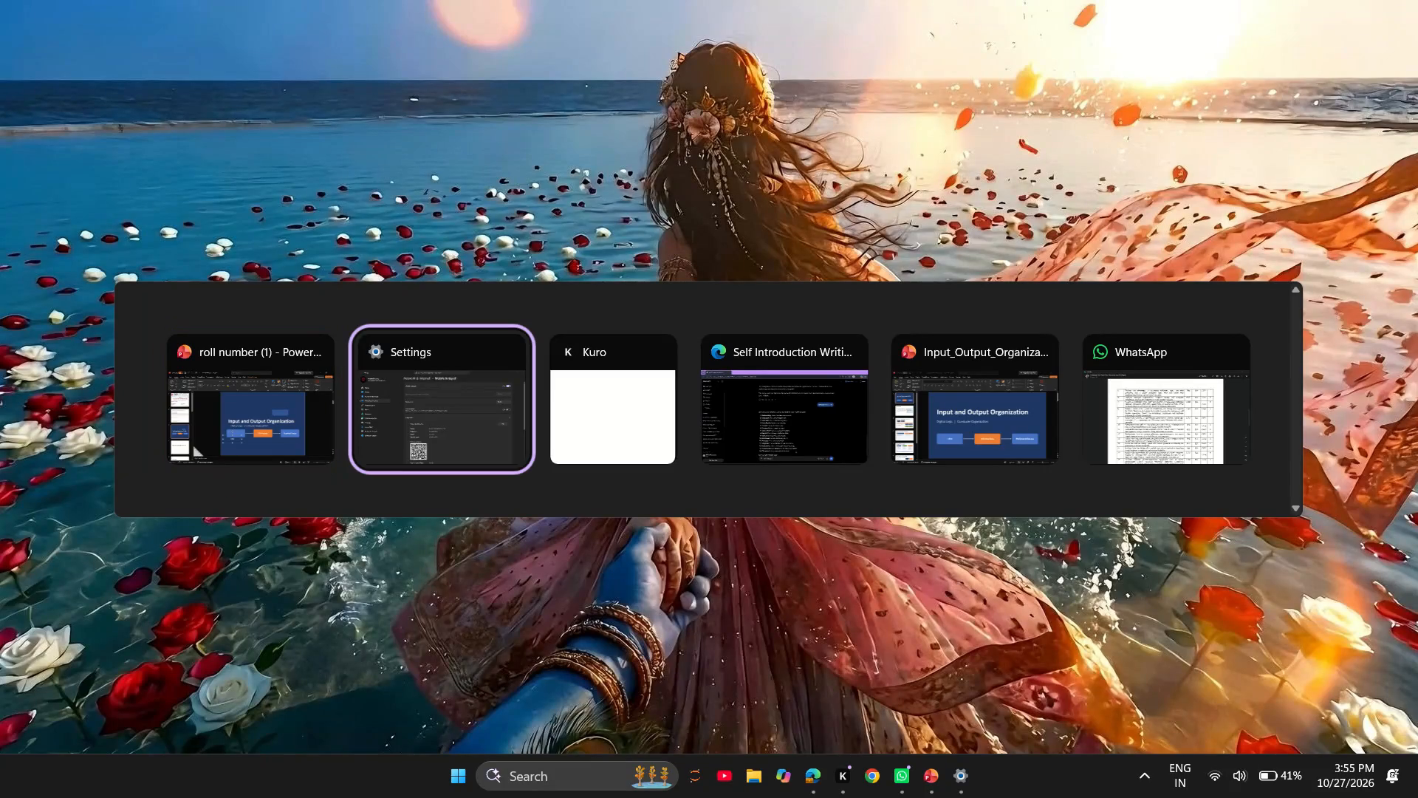
# Shift the CPU label on slide 3 along the space just below its blue box.
pyautogui.moveTo(614, 576); pyautogui.dragTo(561, 579)
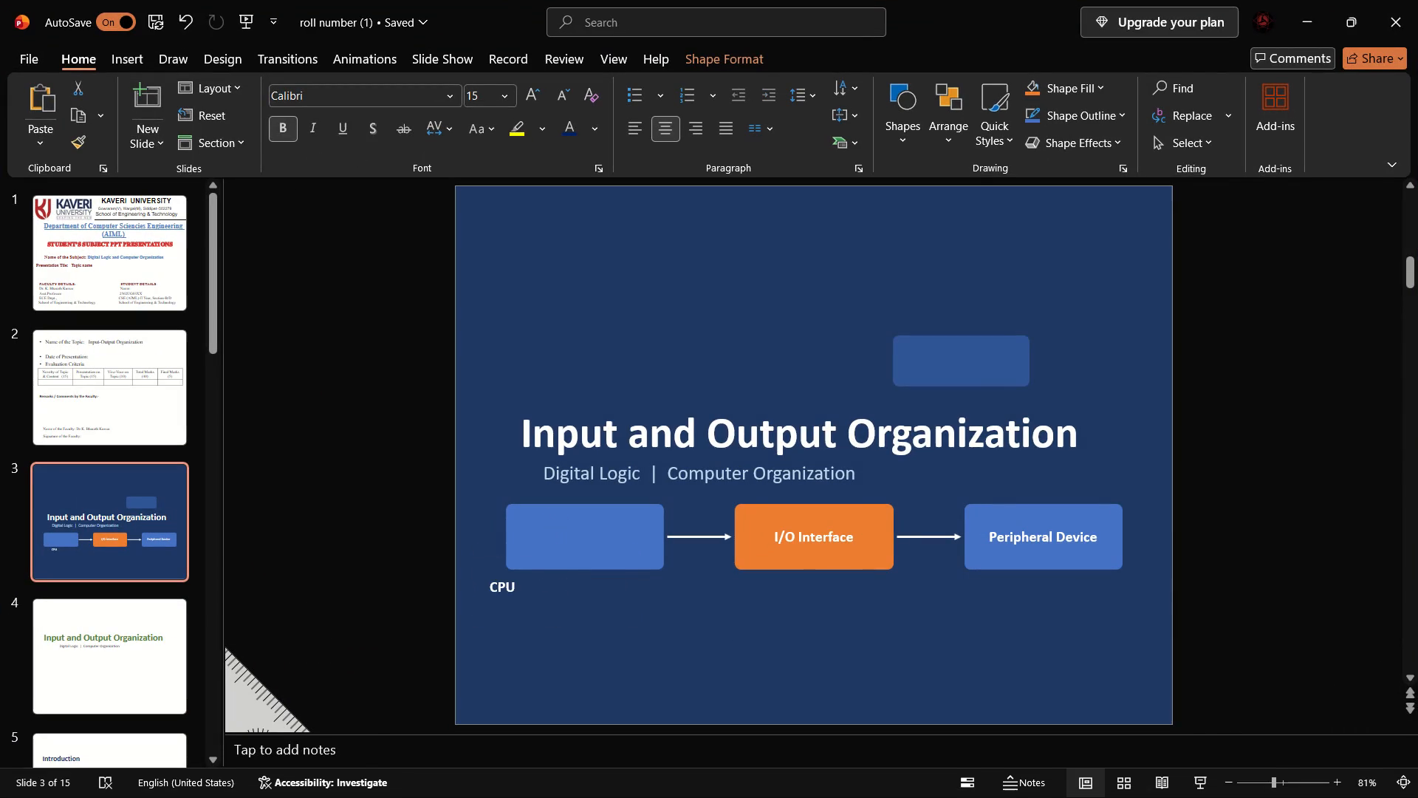
pyautogui.moveTo(561, 579); pyautogui.dragTo(631, 574)
# Copy the white arrow between the empty blue box and the I/O Interface box on slide 3 onto slide 4.
pyautogui.click(700, 544)
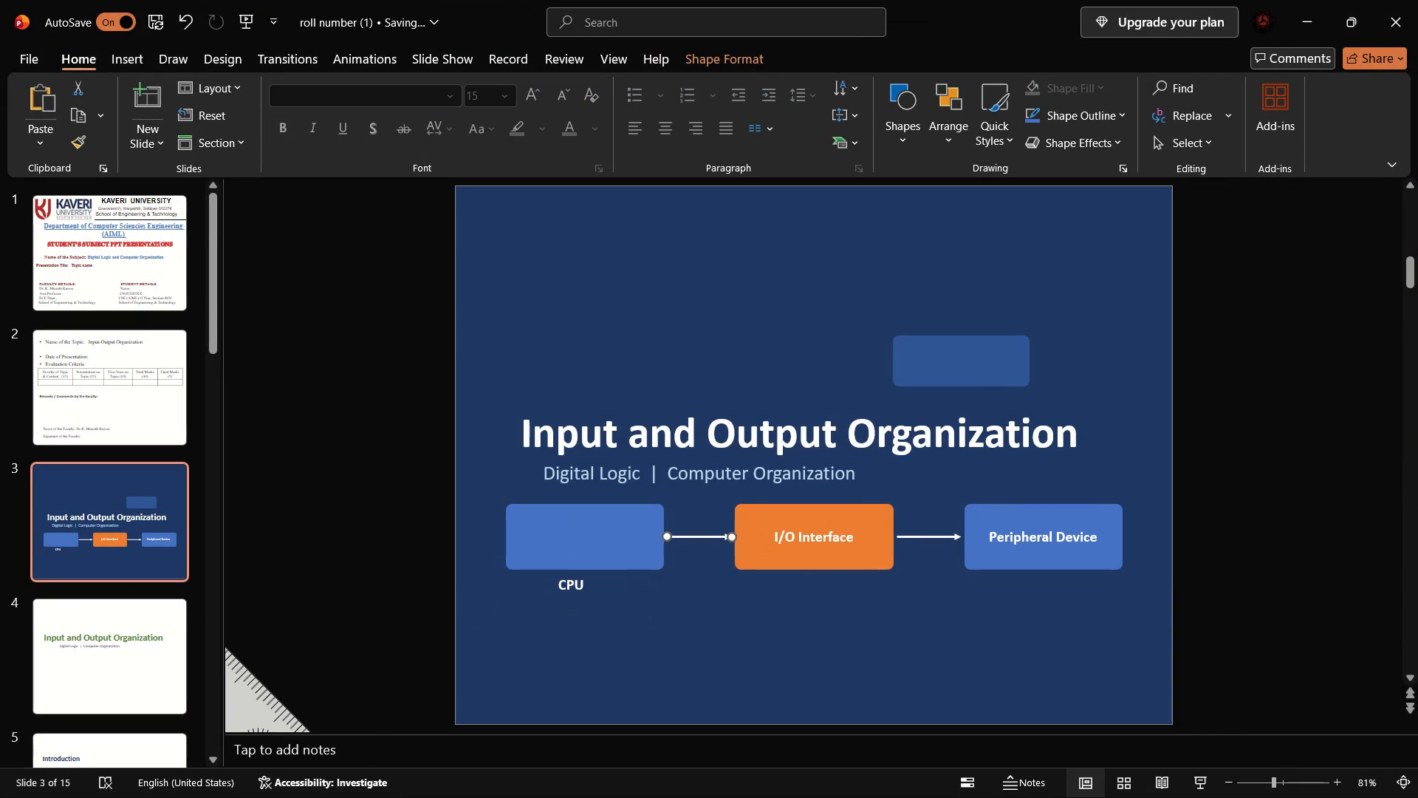
pyautogui.hotkey('ctrl', 'c')
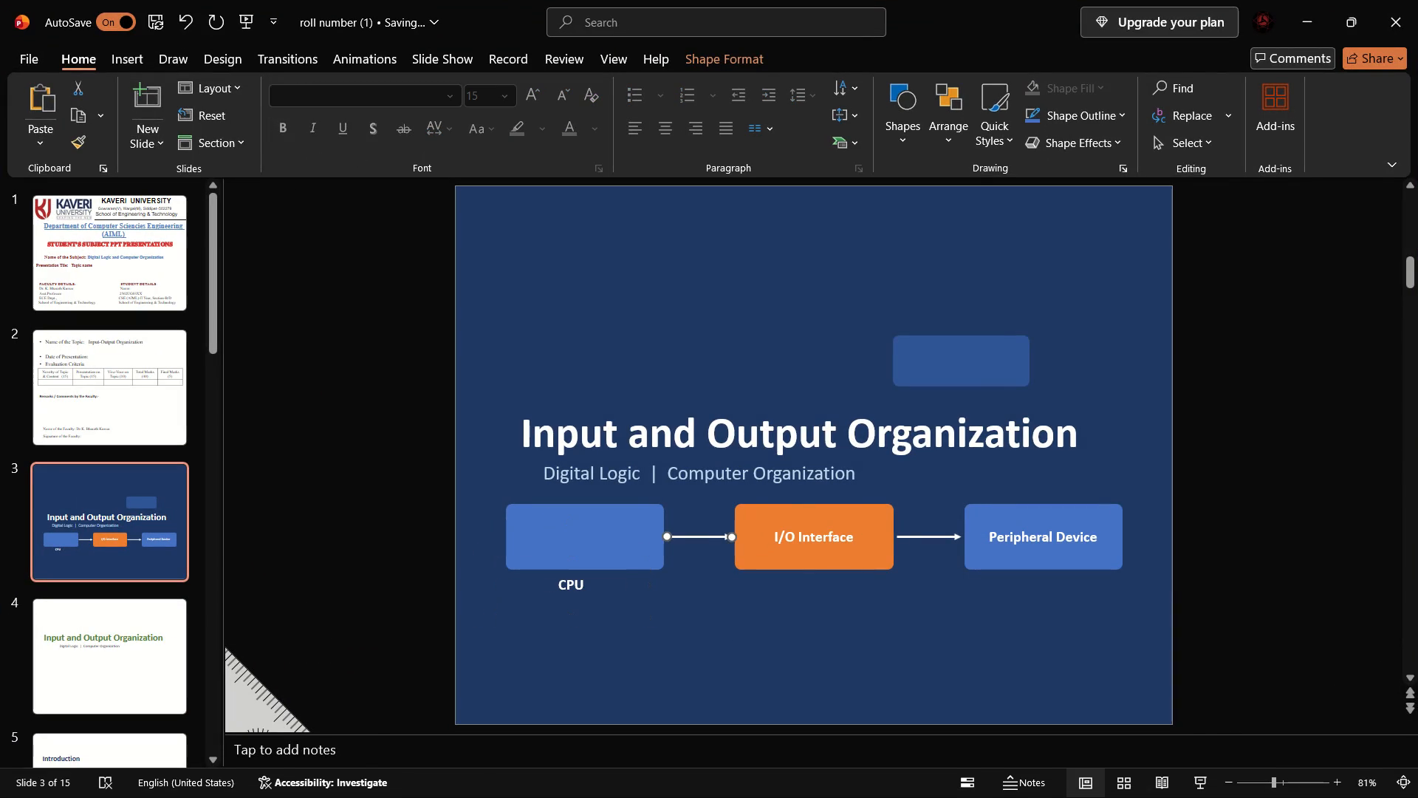
pyautogui.click(138, 647)
pyautogui.click(539, 562)
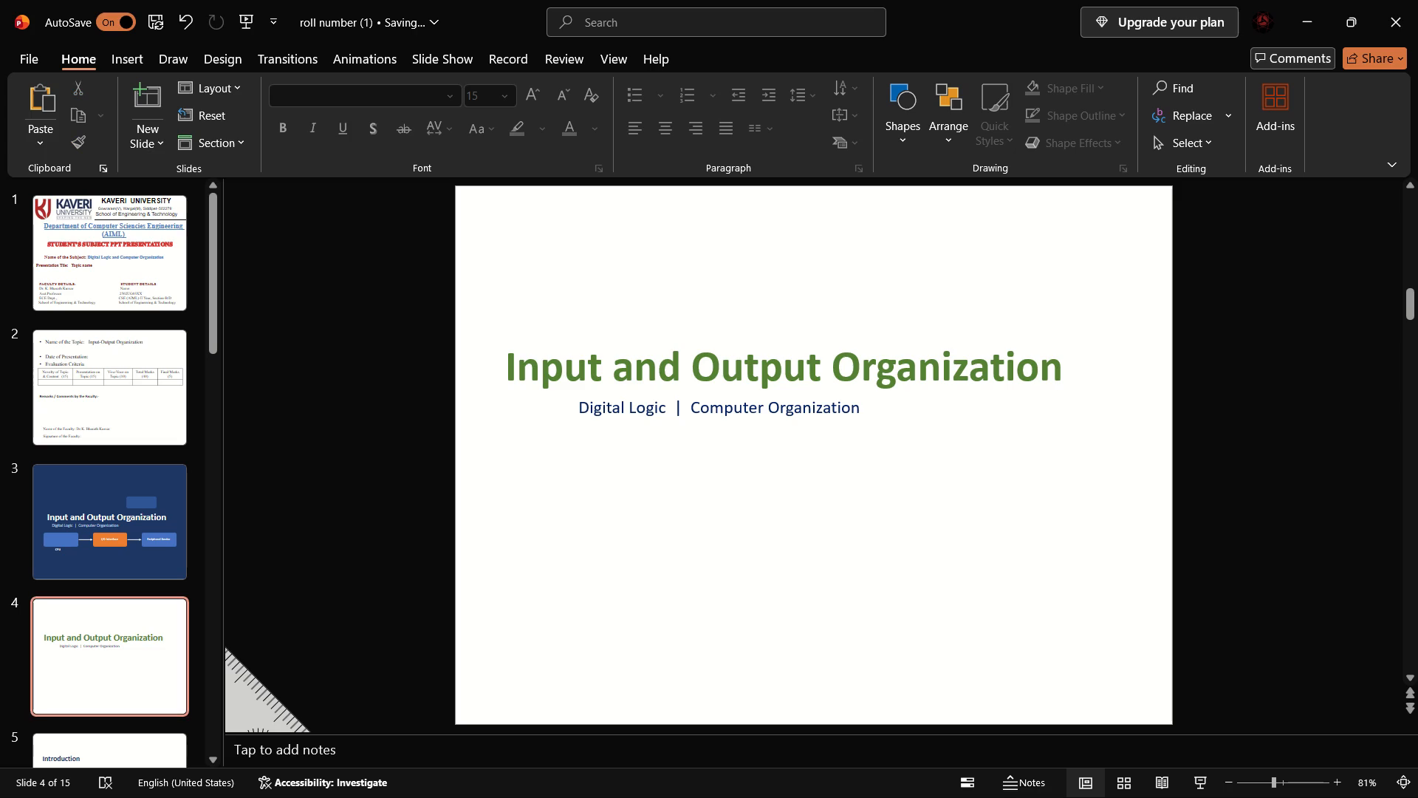
pyautogui.hotkey('ctrl', 'v')
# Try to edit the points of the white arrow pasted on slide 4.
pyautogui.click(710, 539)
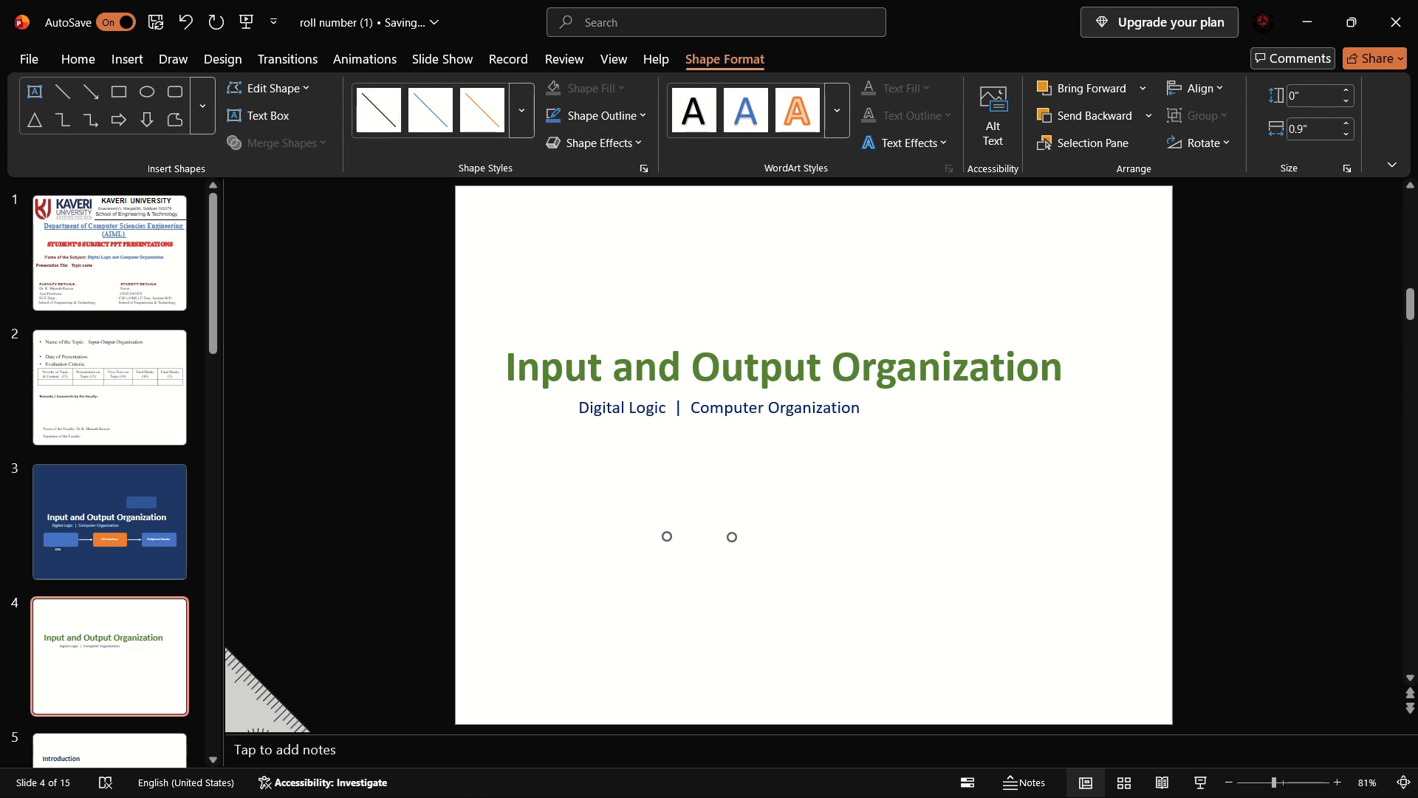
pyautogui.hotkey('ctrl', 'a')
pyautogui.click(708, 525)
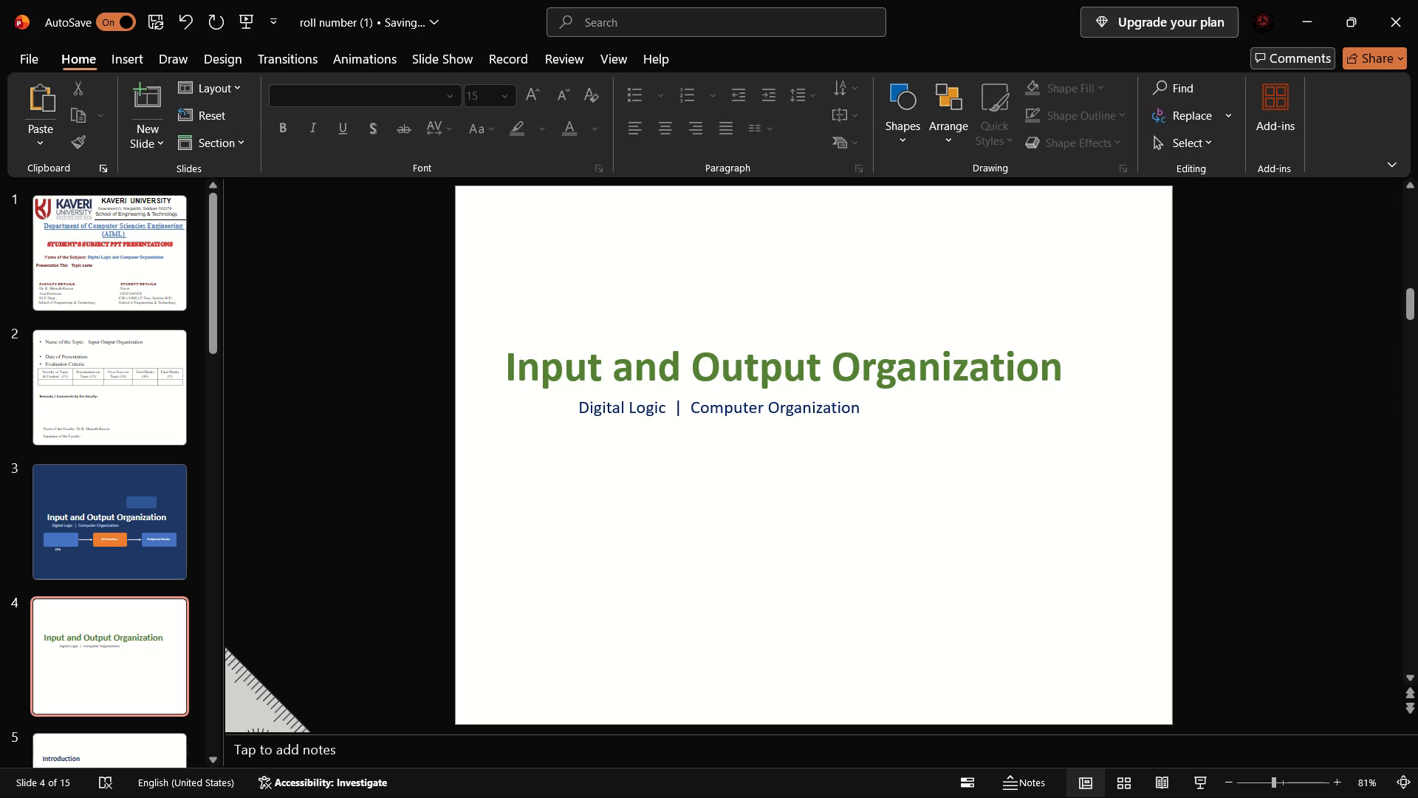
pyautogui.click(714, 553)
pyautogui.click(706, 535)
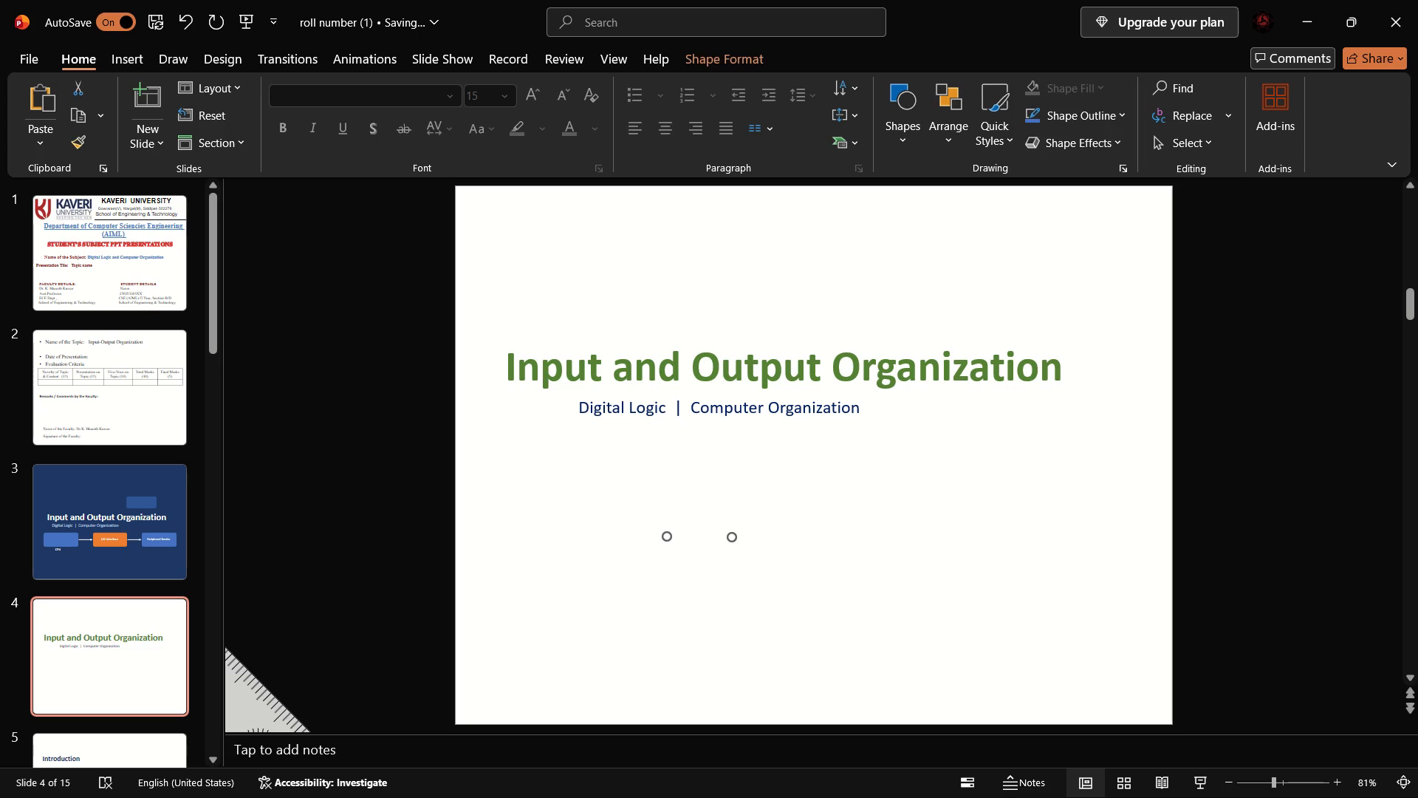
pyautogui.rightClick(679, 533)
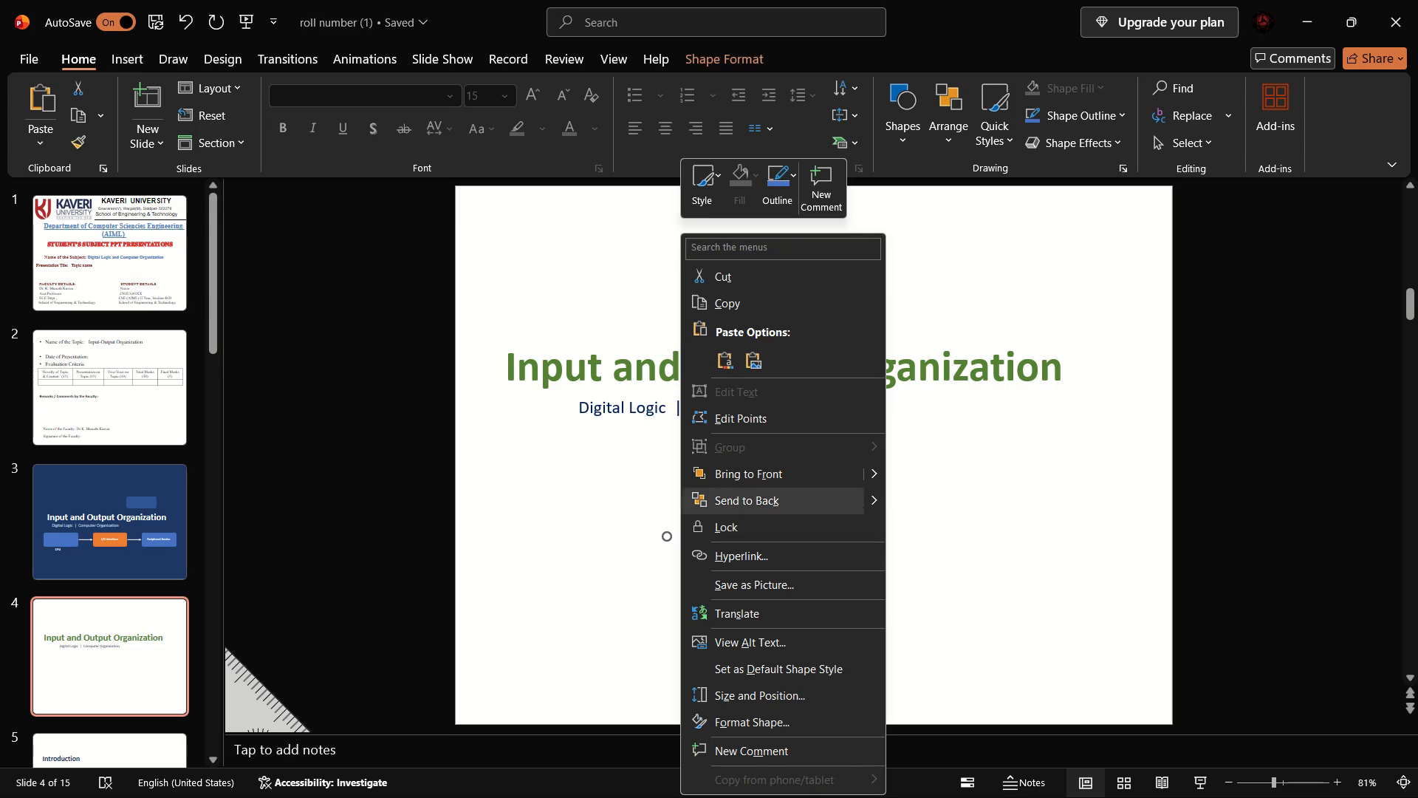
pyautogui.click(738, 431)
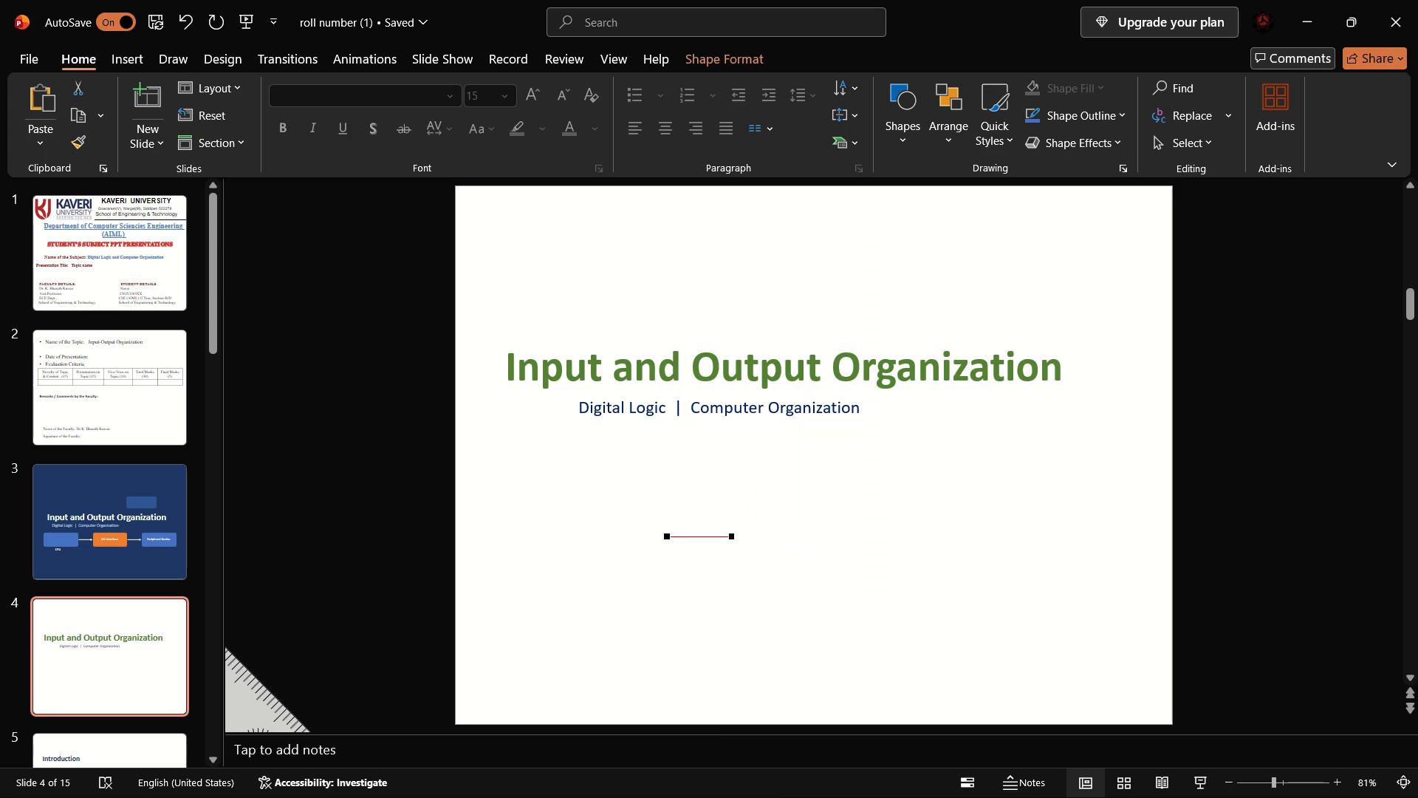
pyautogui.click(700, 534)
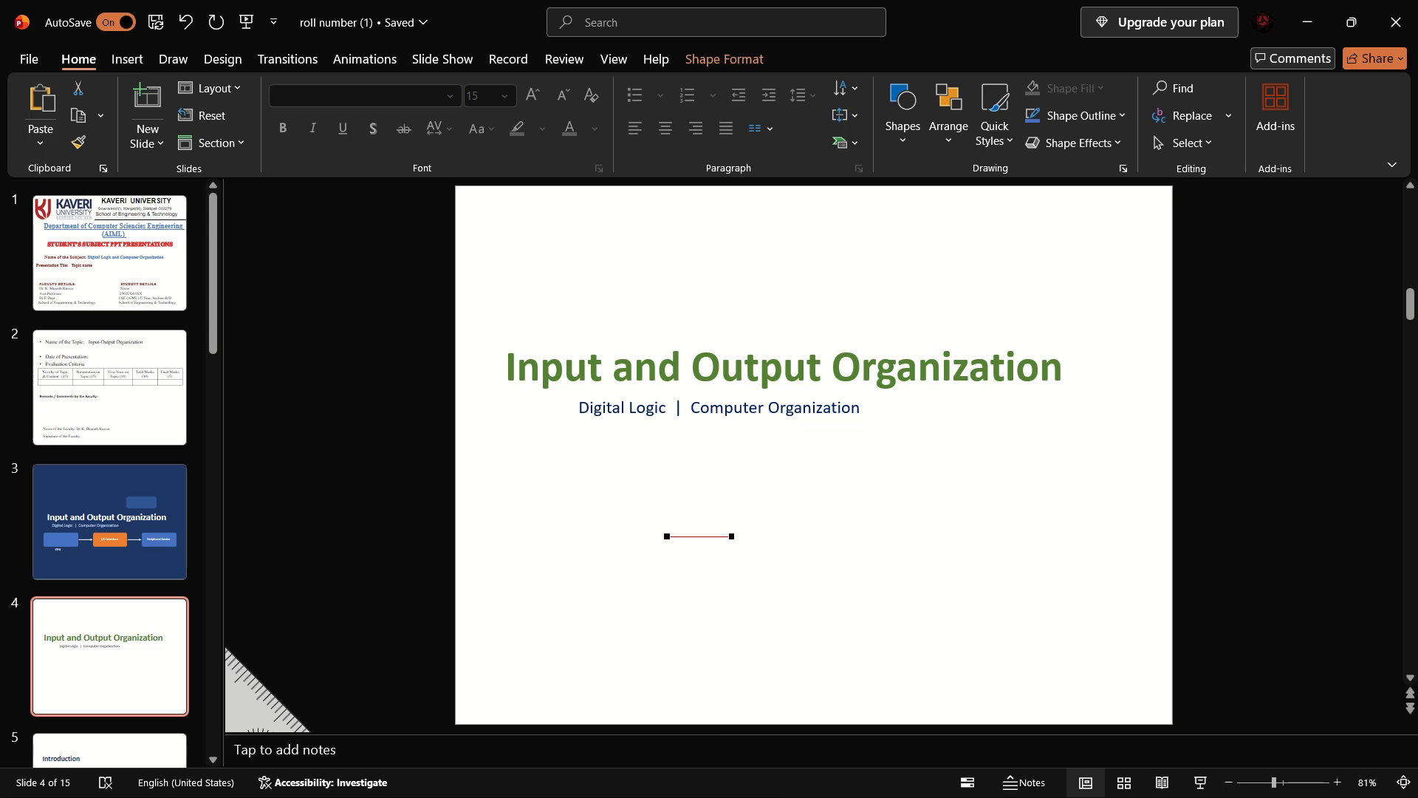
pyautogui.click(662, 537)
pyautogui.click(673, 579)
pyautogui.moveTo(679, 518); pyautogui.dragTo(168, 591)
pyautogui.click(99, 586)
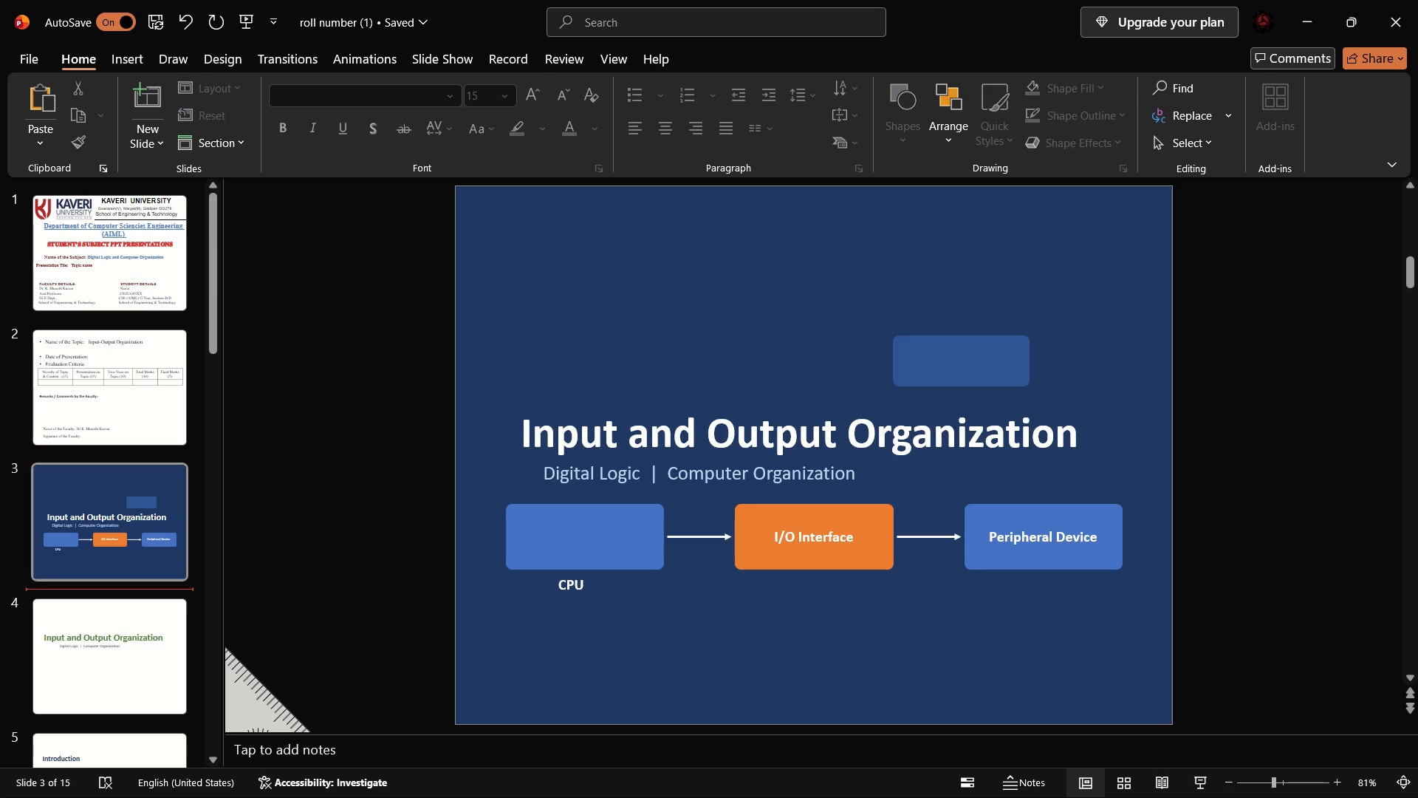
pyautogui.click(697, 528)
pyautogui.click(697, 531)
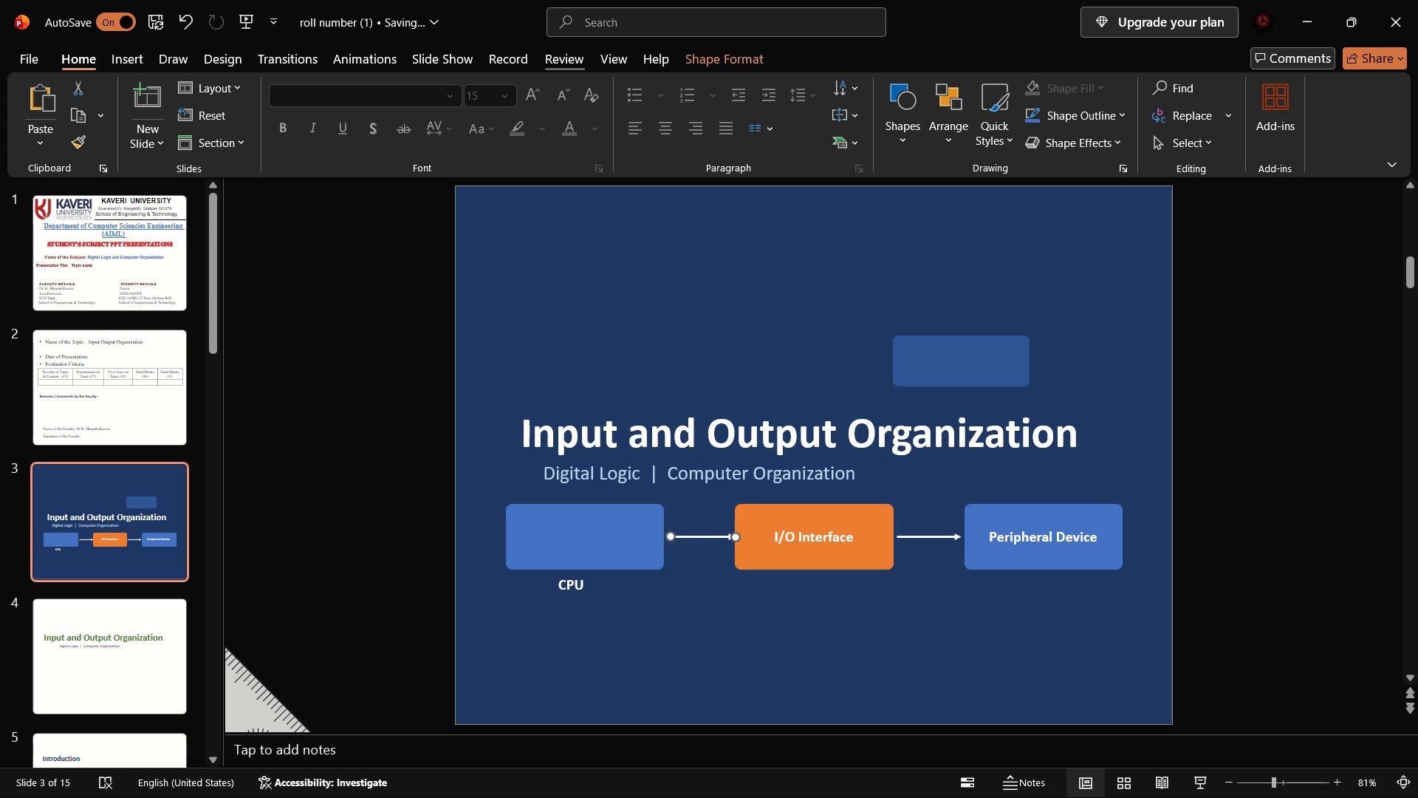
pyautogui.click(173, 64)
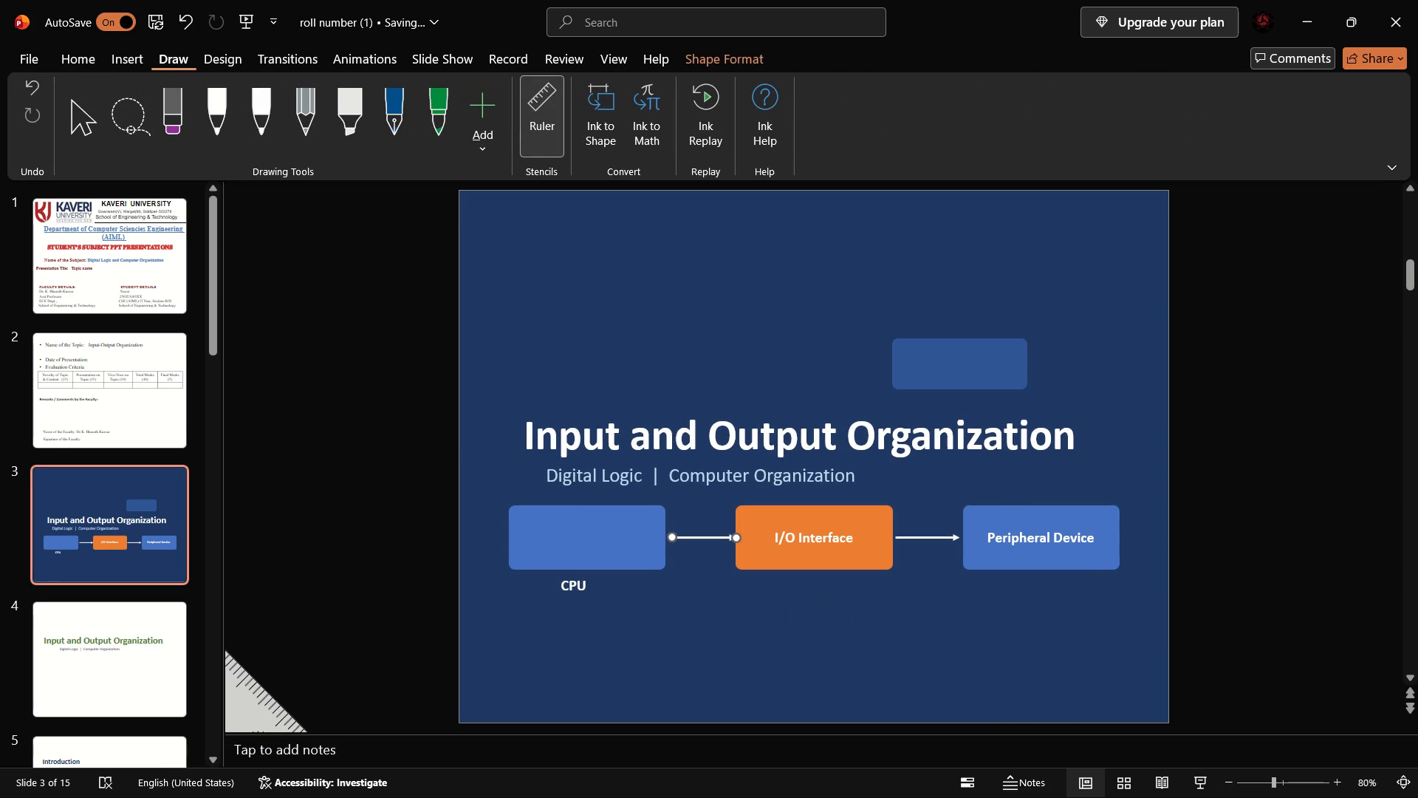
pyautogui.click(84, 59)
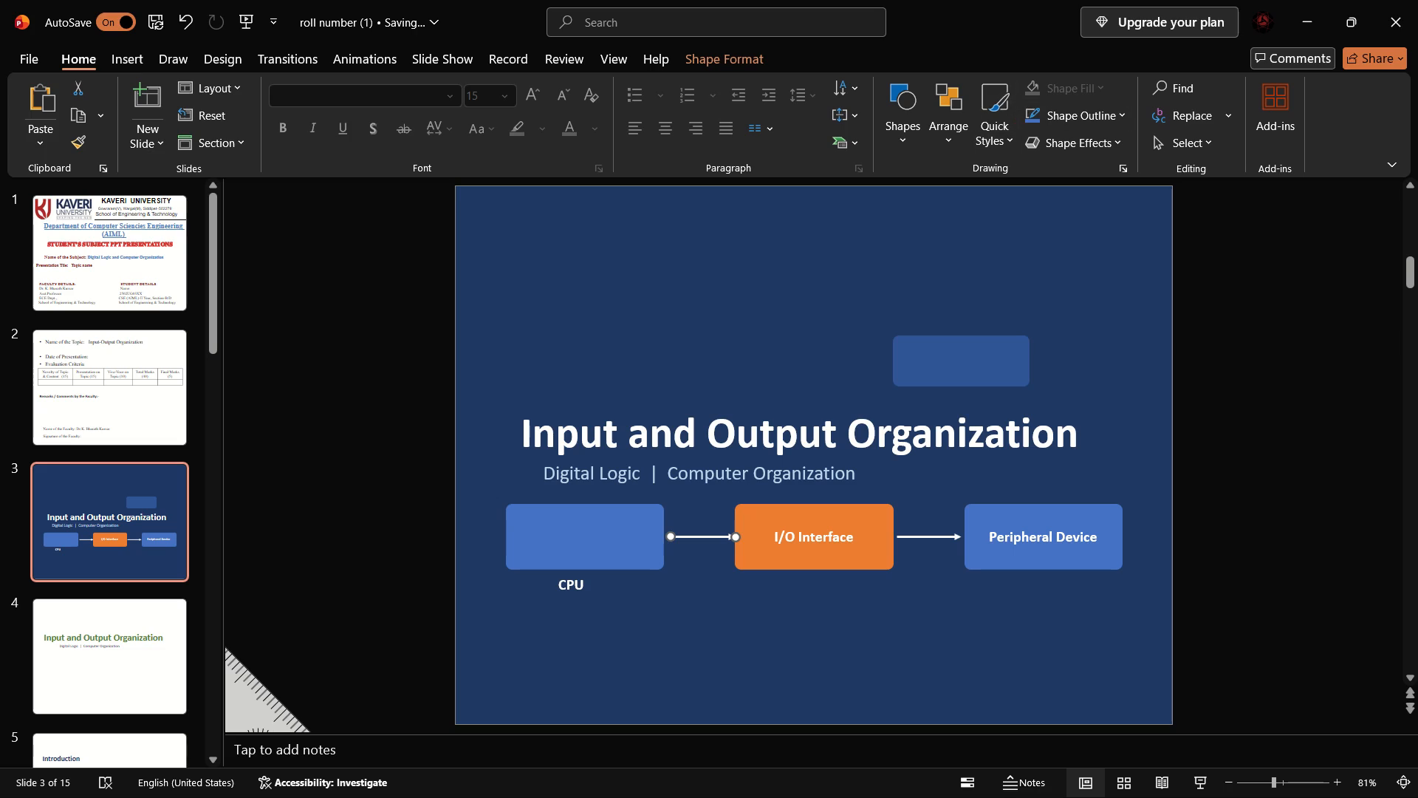
# Draw a straight line arrow below the subtitle on slide 4 and stretch it horizontal, about 2.42 inches long, pointing right.
pyautogui.click(129, 695)
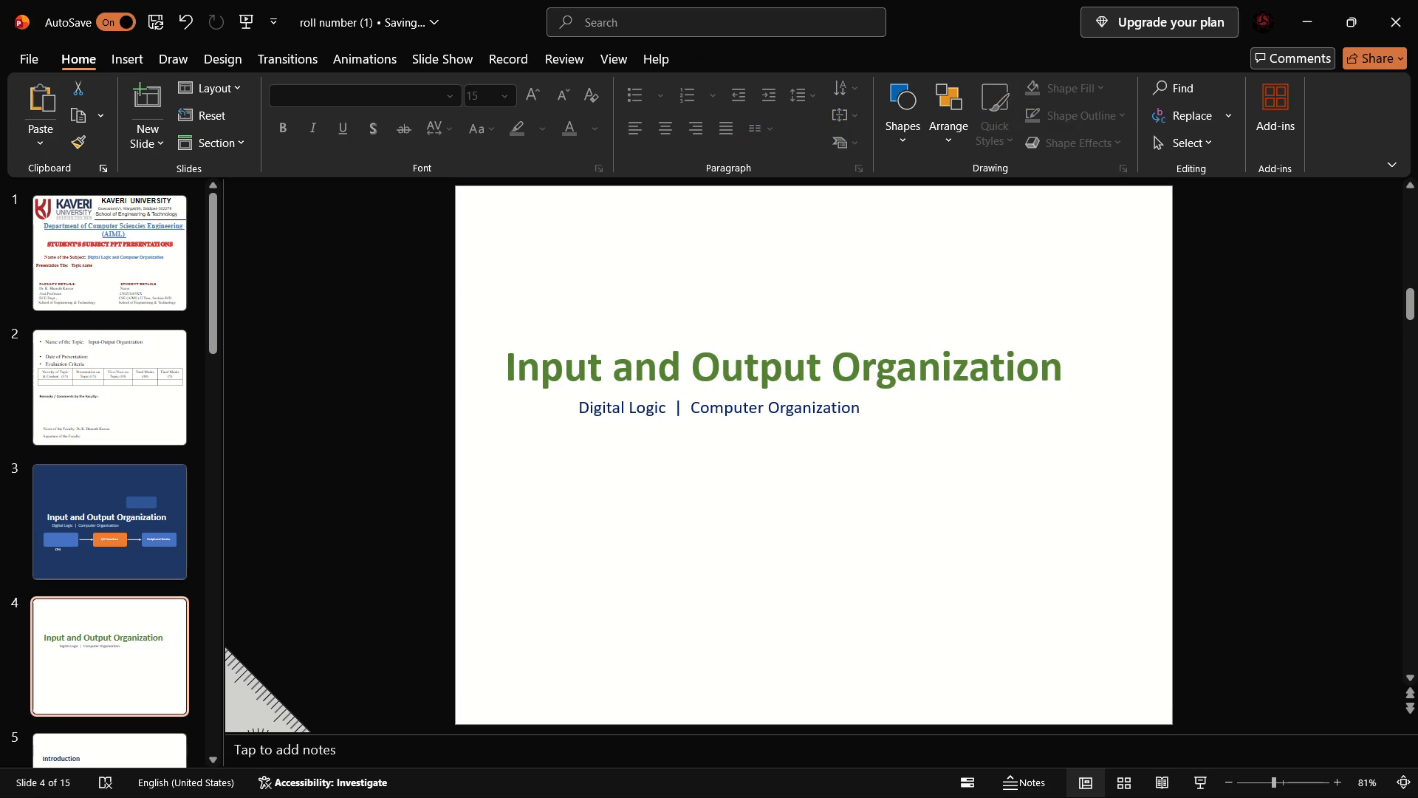
pyautogui.click(911, 150)
pyautogui.click(945, 200)
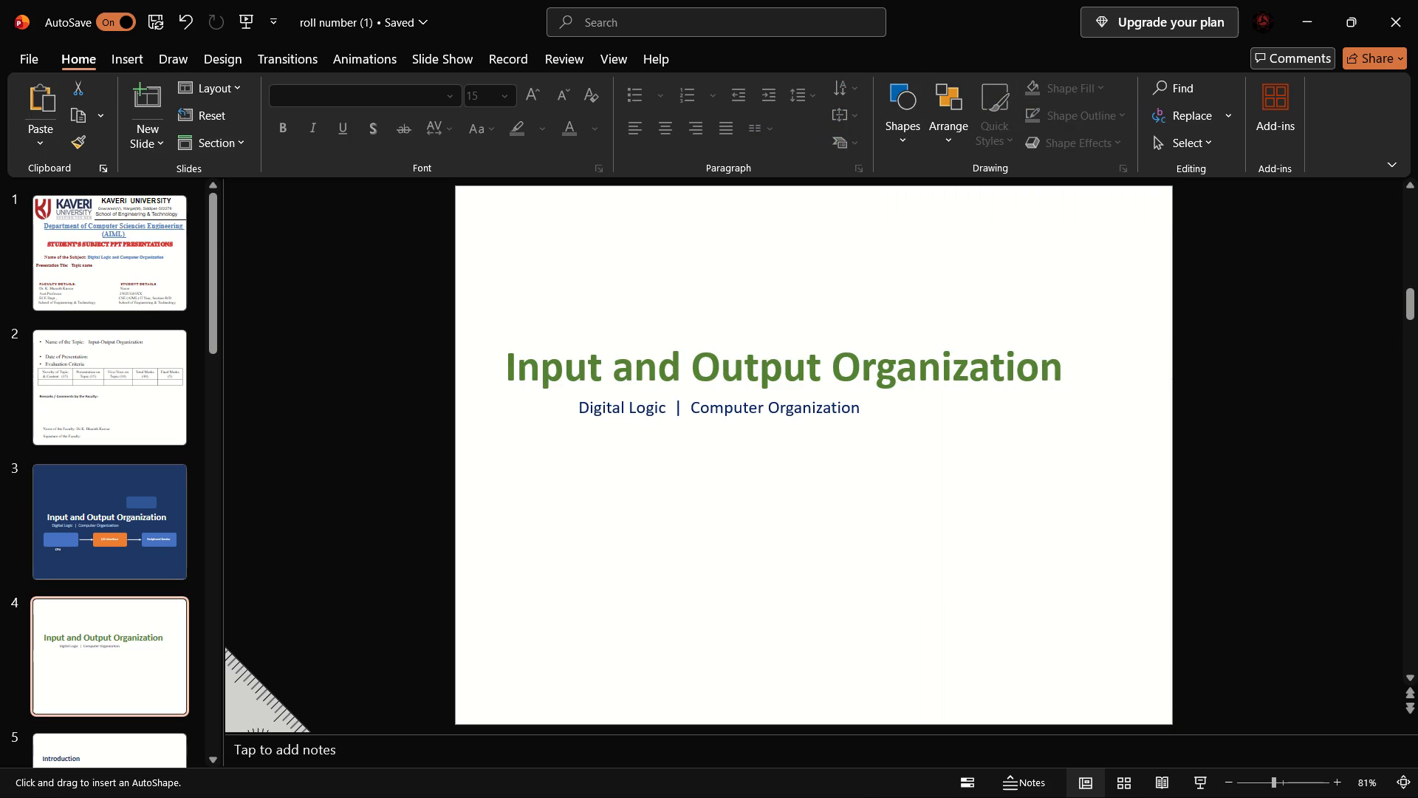
pyautogui.click(762, 446)
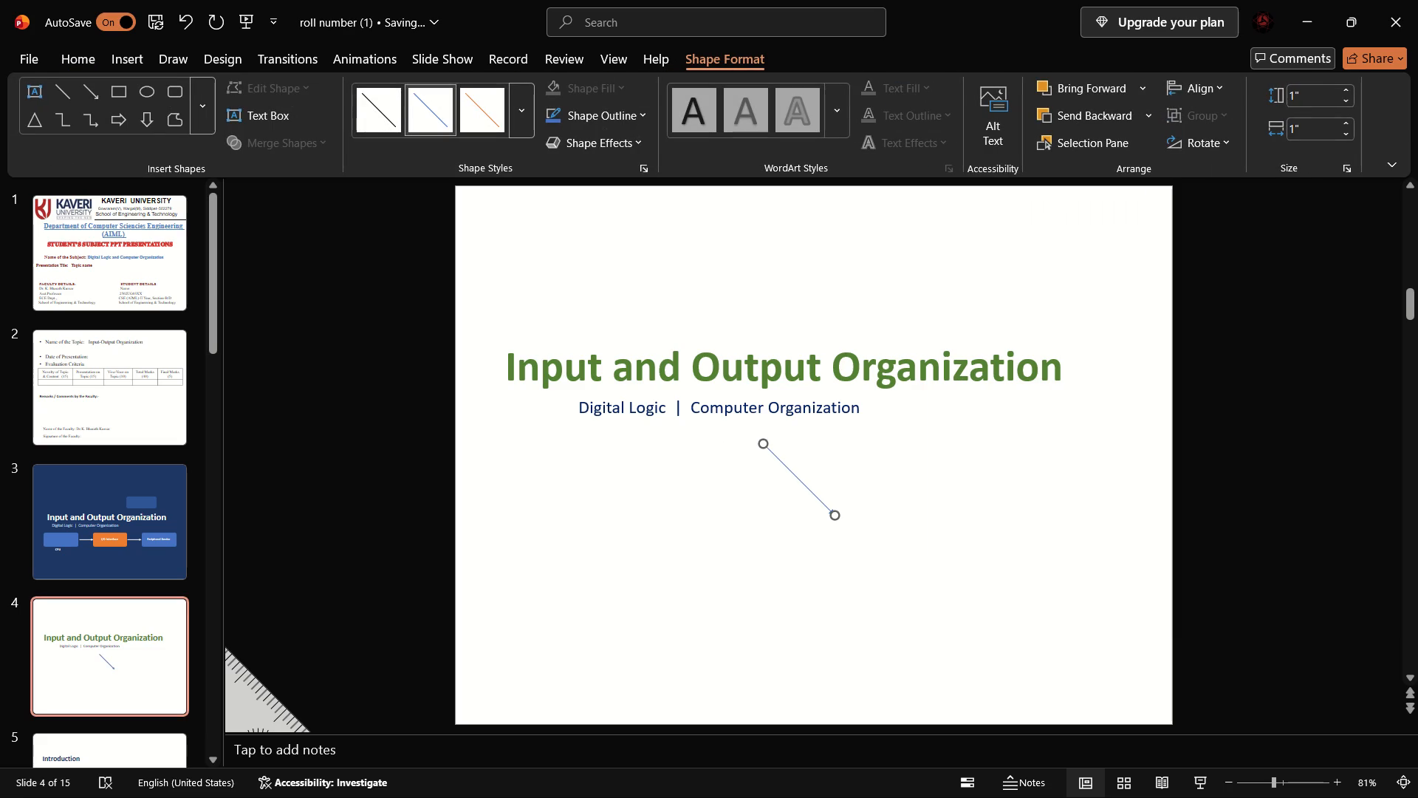
pyautogui.moveTo(763, 448); pyautogui.dragTo(792, 500)
pyautogui.moveTo(792, 500); pyautogui.dragTo(662, 516)
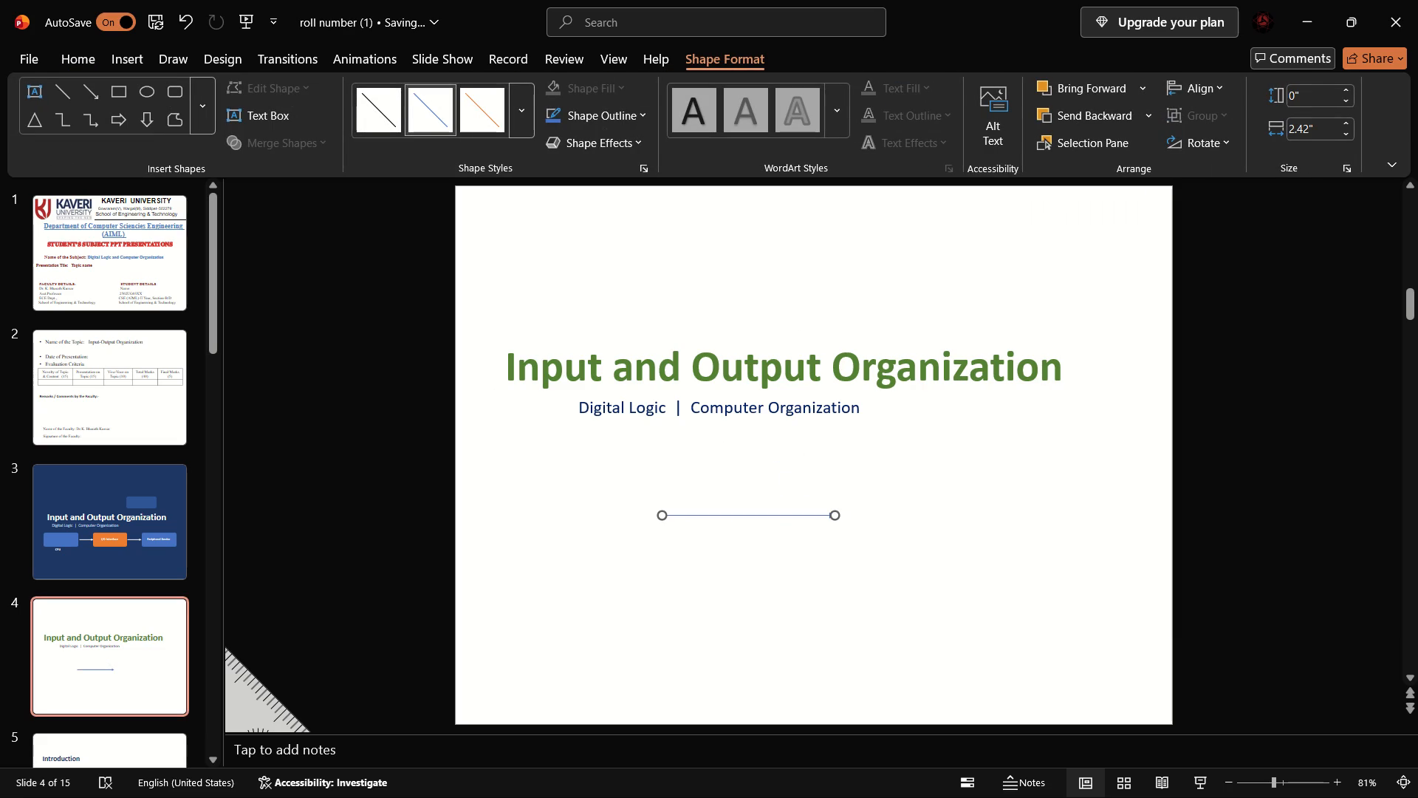
pyautogui.click(85, 666)
# Move the CPU label on slide 3 so it sits roughly centred beneath its blue box.
pyautogui.click(97, 553)
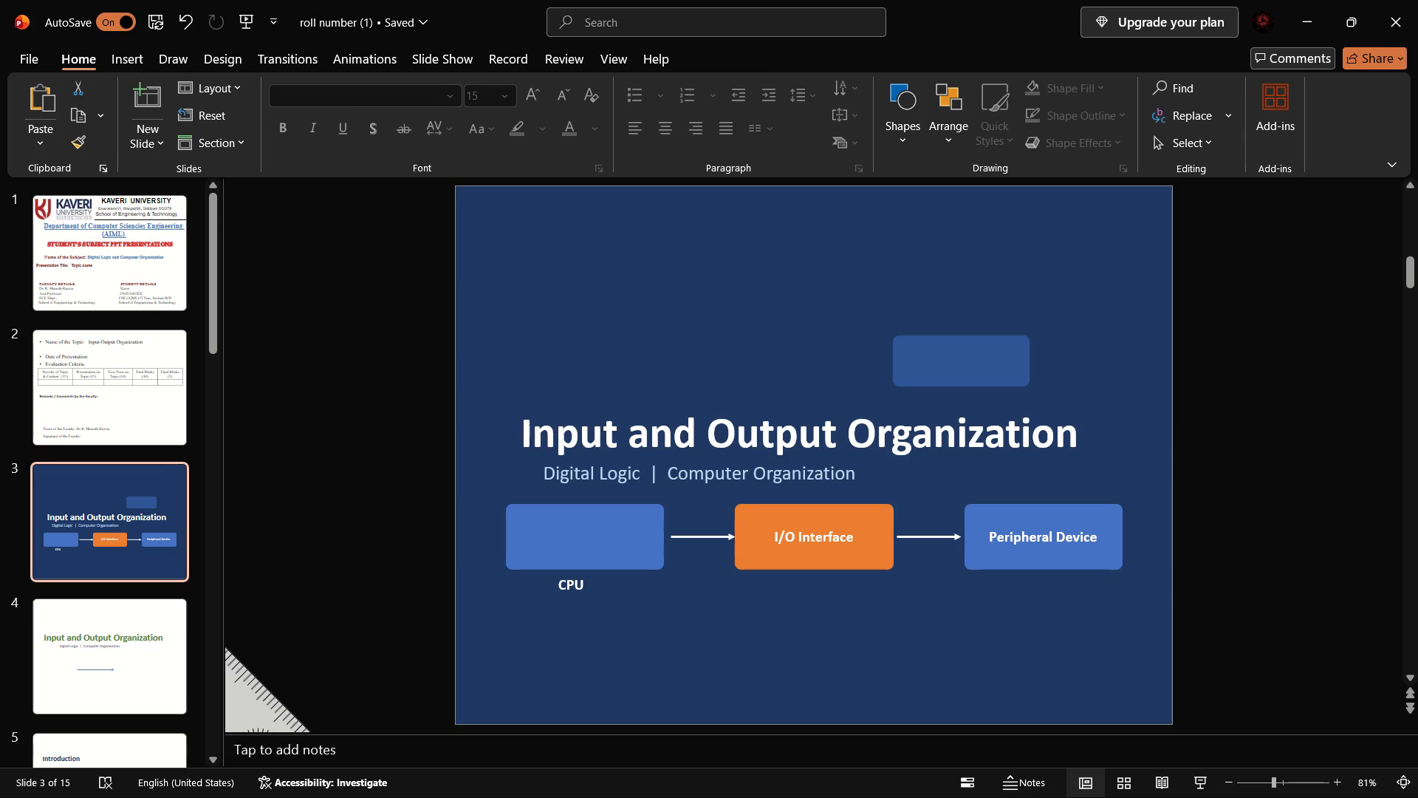
pyautogui.click(588, 584)
pyautogui.moveTo(588, 584); pyautogui.dragTo(563, 584)
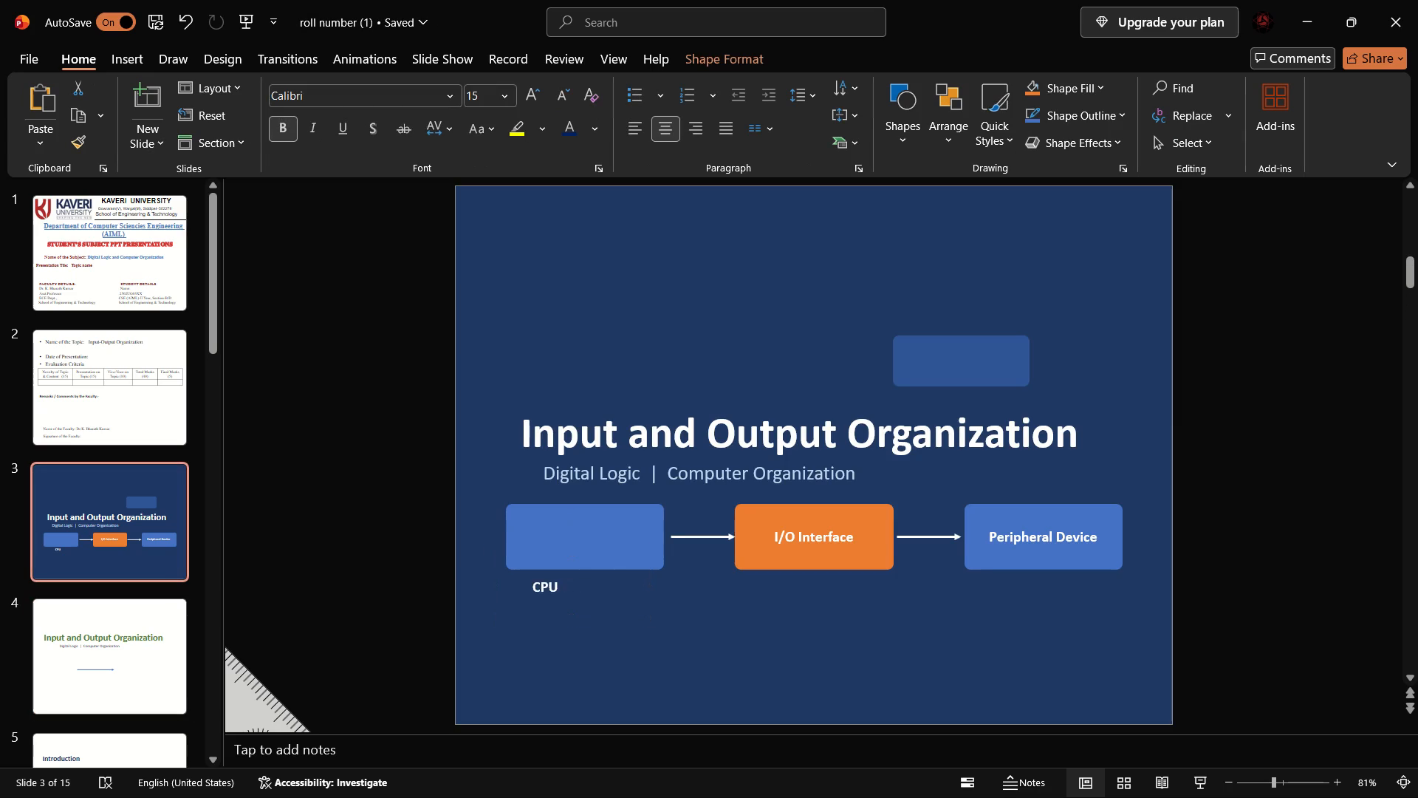
pyautogui.moveTo(563, 584); pyautogui.dragTo(564, 584)
pyautogui.moveTo(528, 587); pyautogui.dragTo(557, 587)
pyautogui.moveTo(557, 587); pyautogui.dragTo(564, 588)
# Copy the CPU label text from slide 3 into a new text box to the left of the arrow on slide 4.
pyautogui.moveTo(569, 586); pyautogui.dragTo(606, 597)
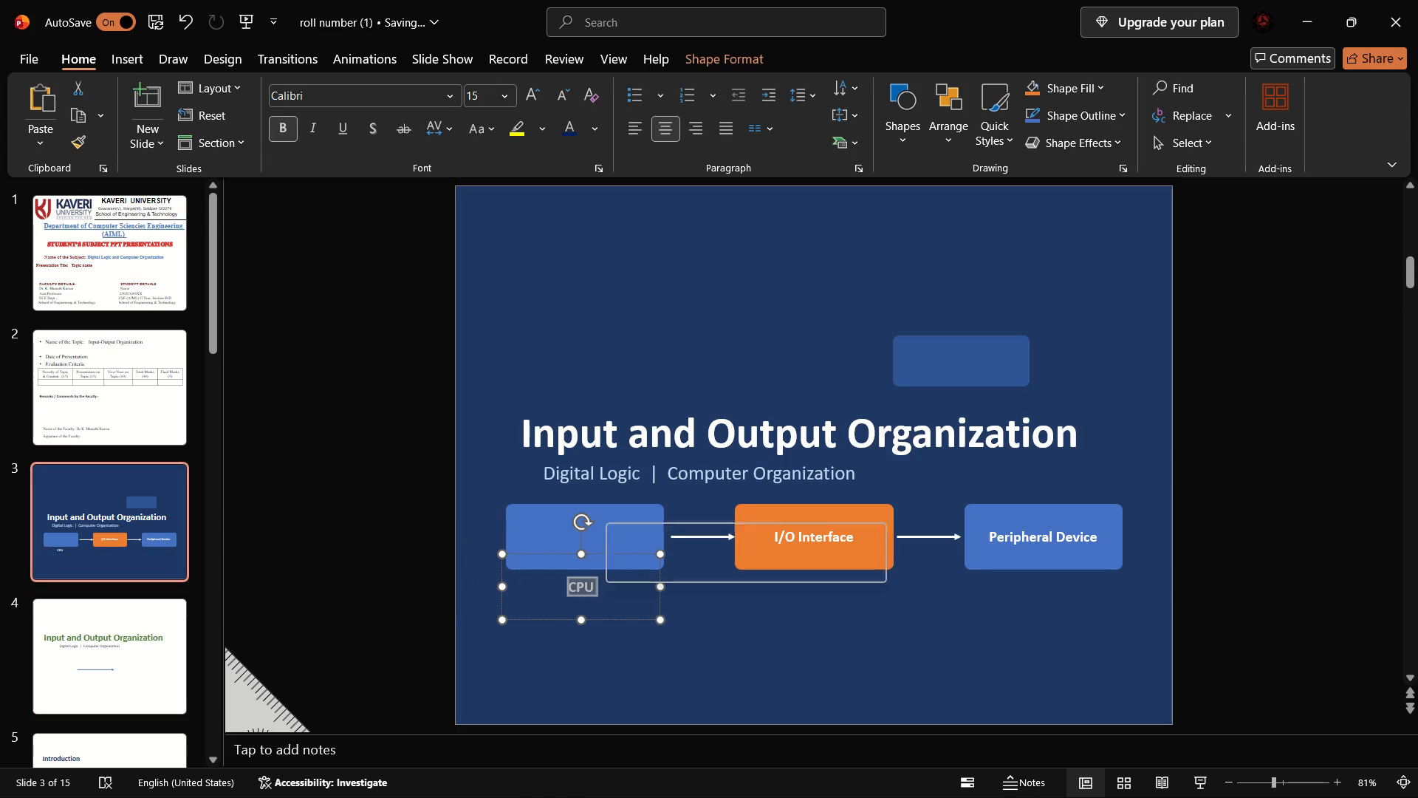
pyautogui.hotkey('ctrl', 'c')
pyautogui.click(140, 647)
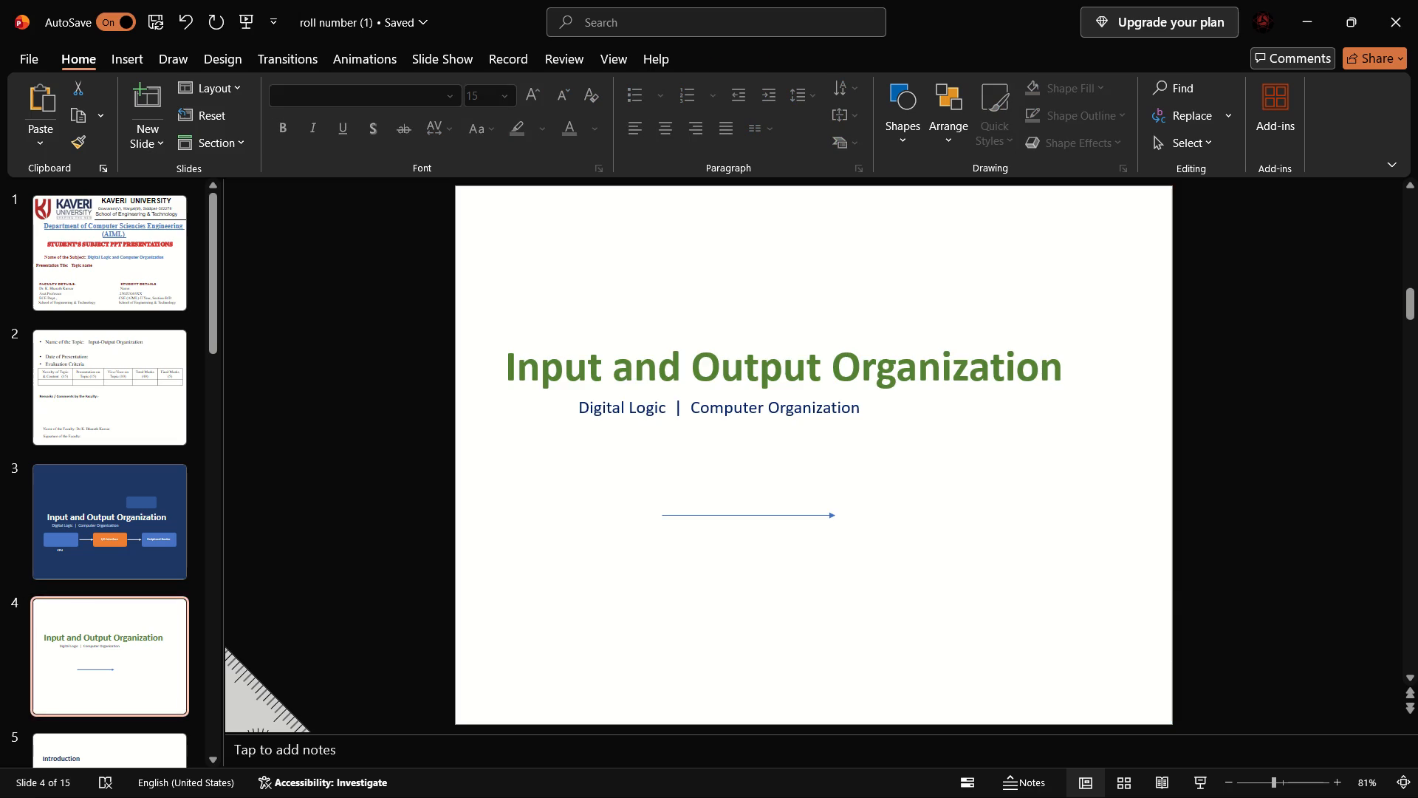
pyautogui.click(537, 519)
pyautogui.doubleClick(537, 519)
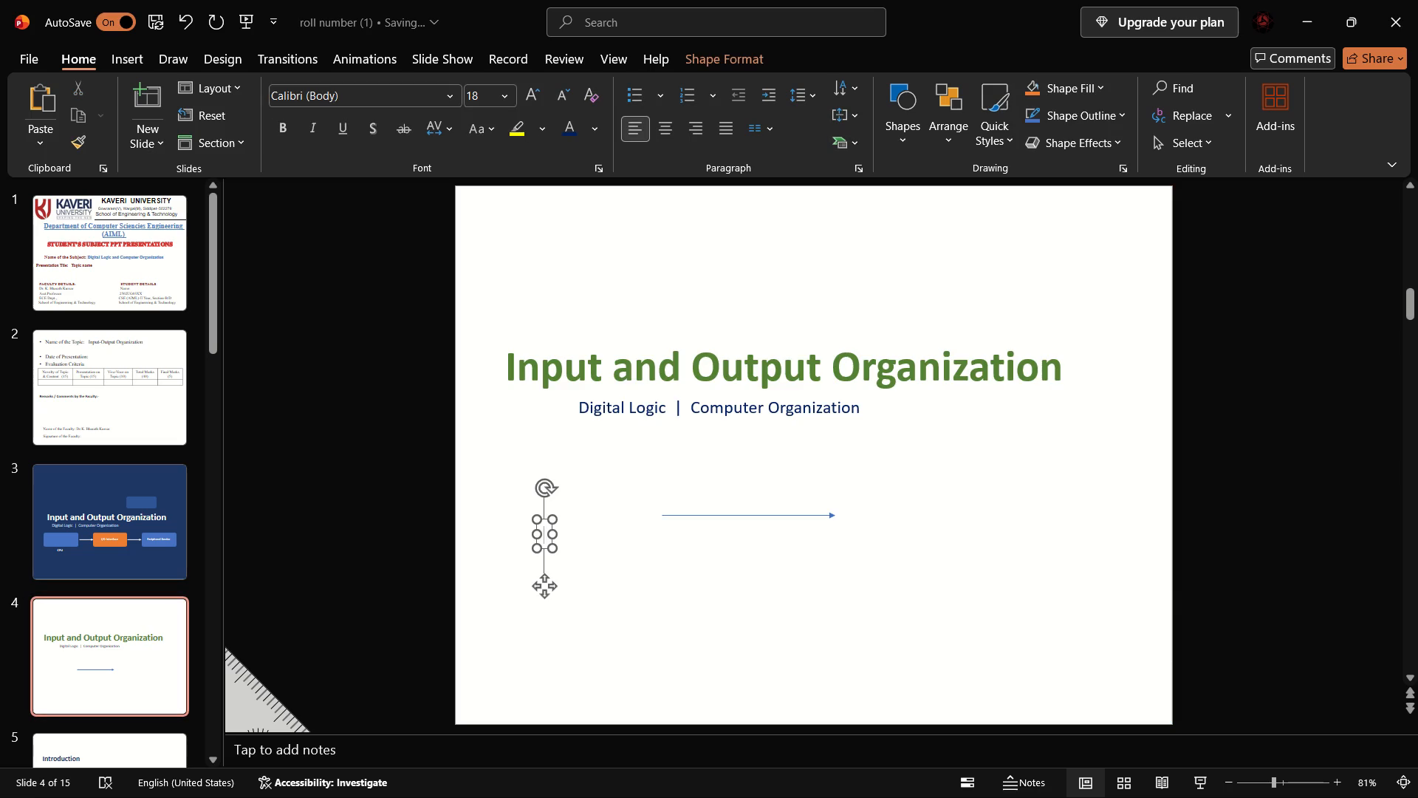
pyautogui.hotkey('ctrl', 'v')
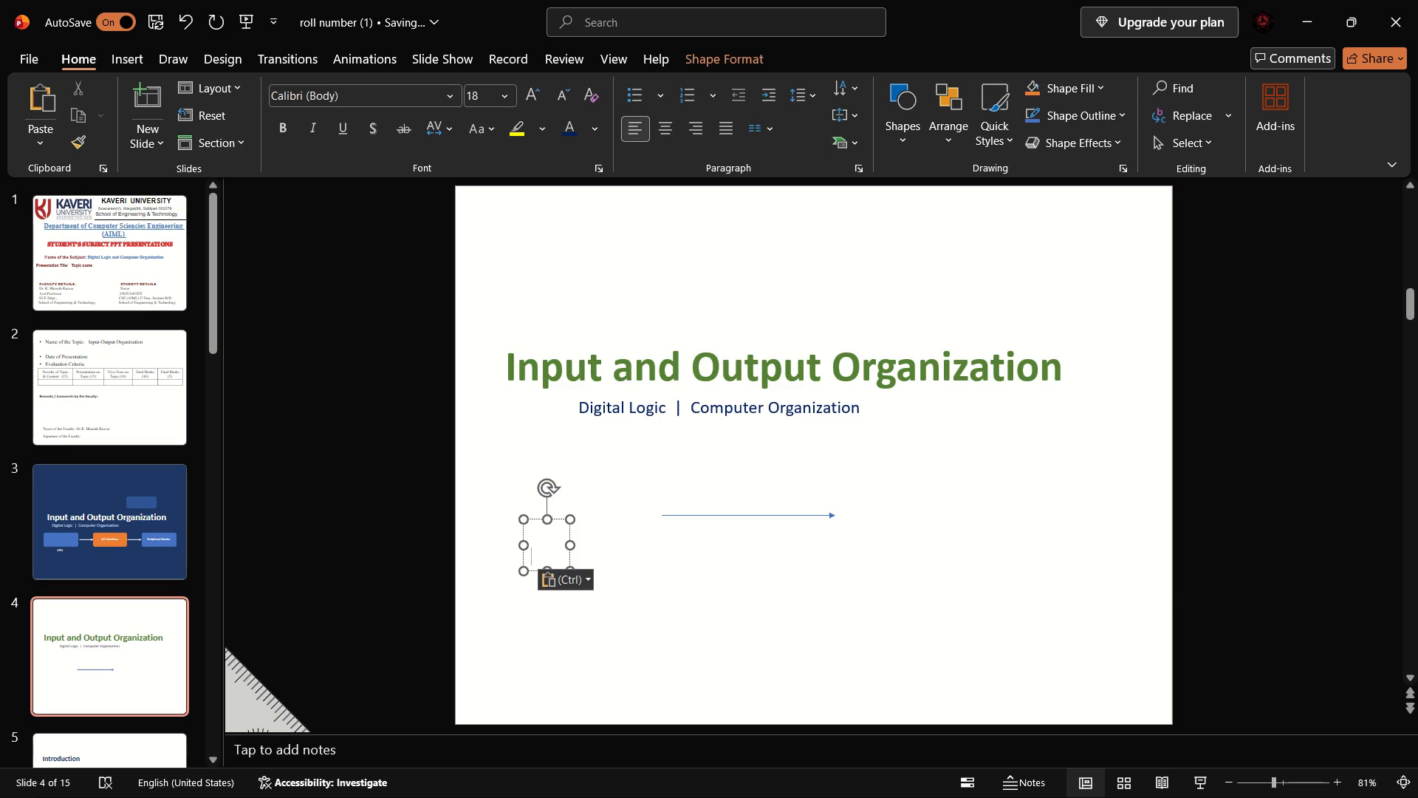
# Change the font color of the CPU text on slide 4 to dark blue.
pyautogui.hotkey('ctrl', 'a')
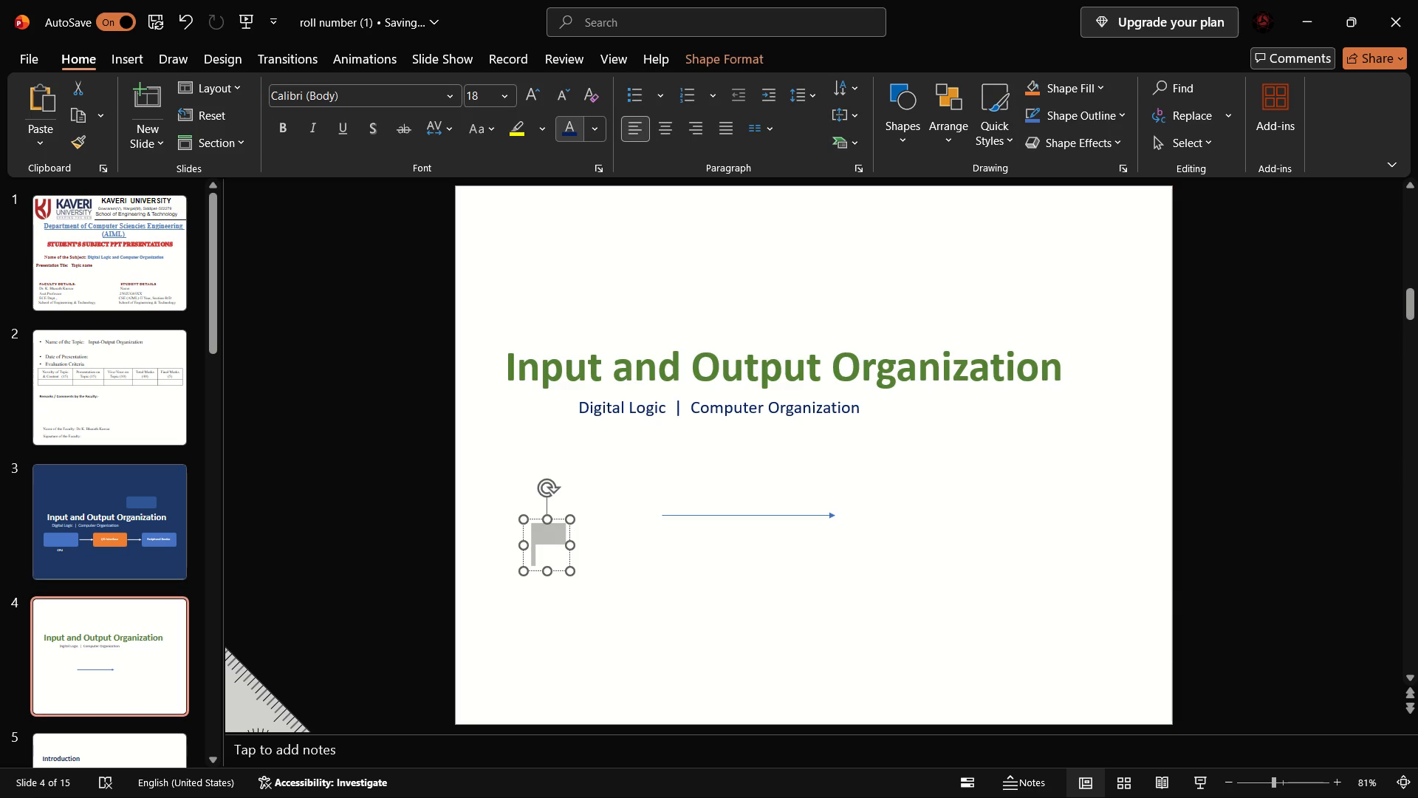
pyautogui.click(570, 129)
pyautogui.click(598, 521)
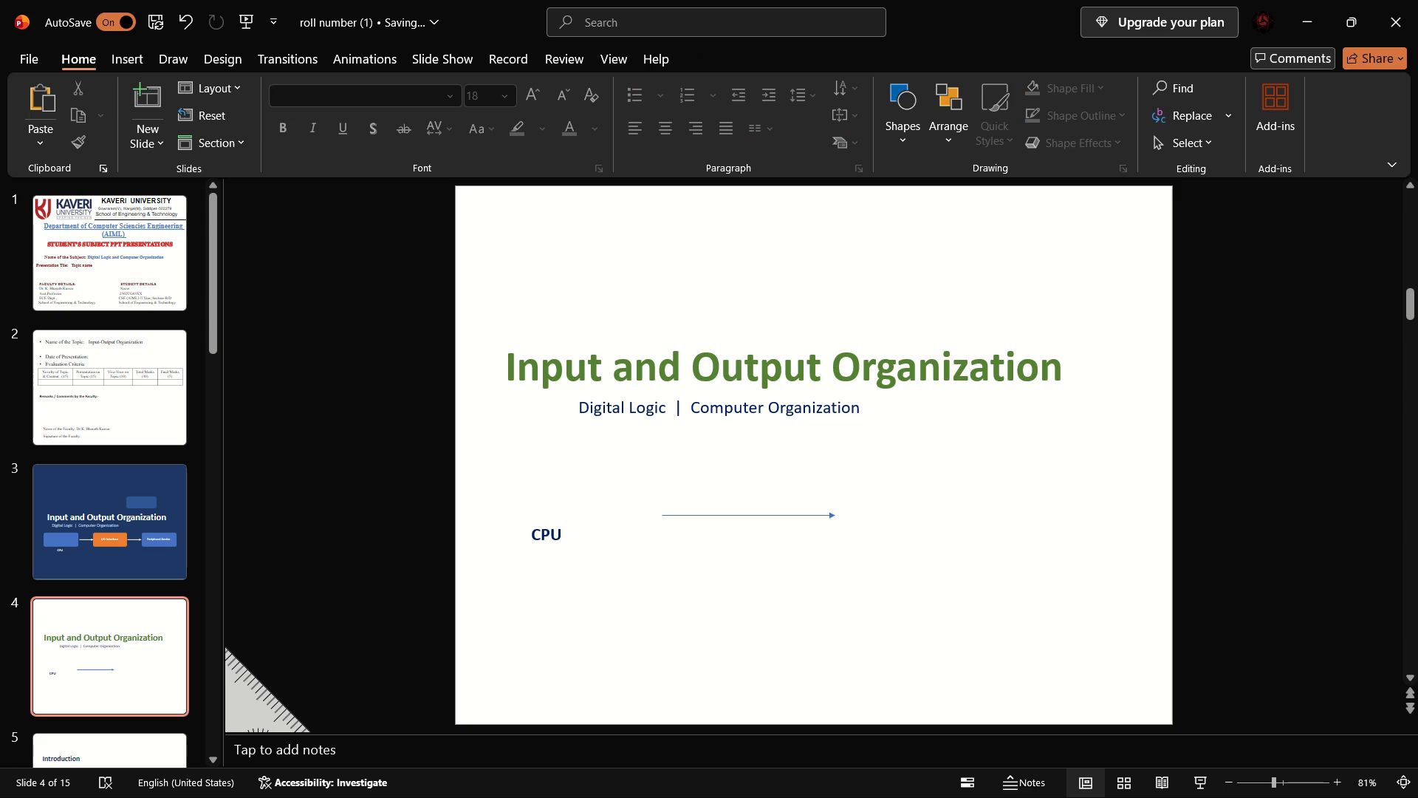
# Move the CPU text box on slide 4 up to just below the left end of the subtitle.
pyautogui.moveTo(555, 535); pyautogui.dragTo(561, 521)
pyautogui.click(561, 521)
pyautogui.moveTo(561, 521); pyautogui.dragTo(605, 491)
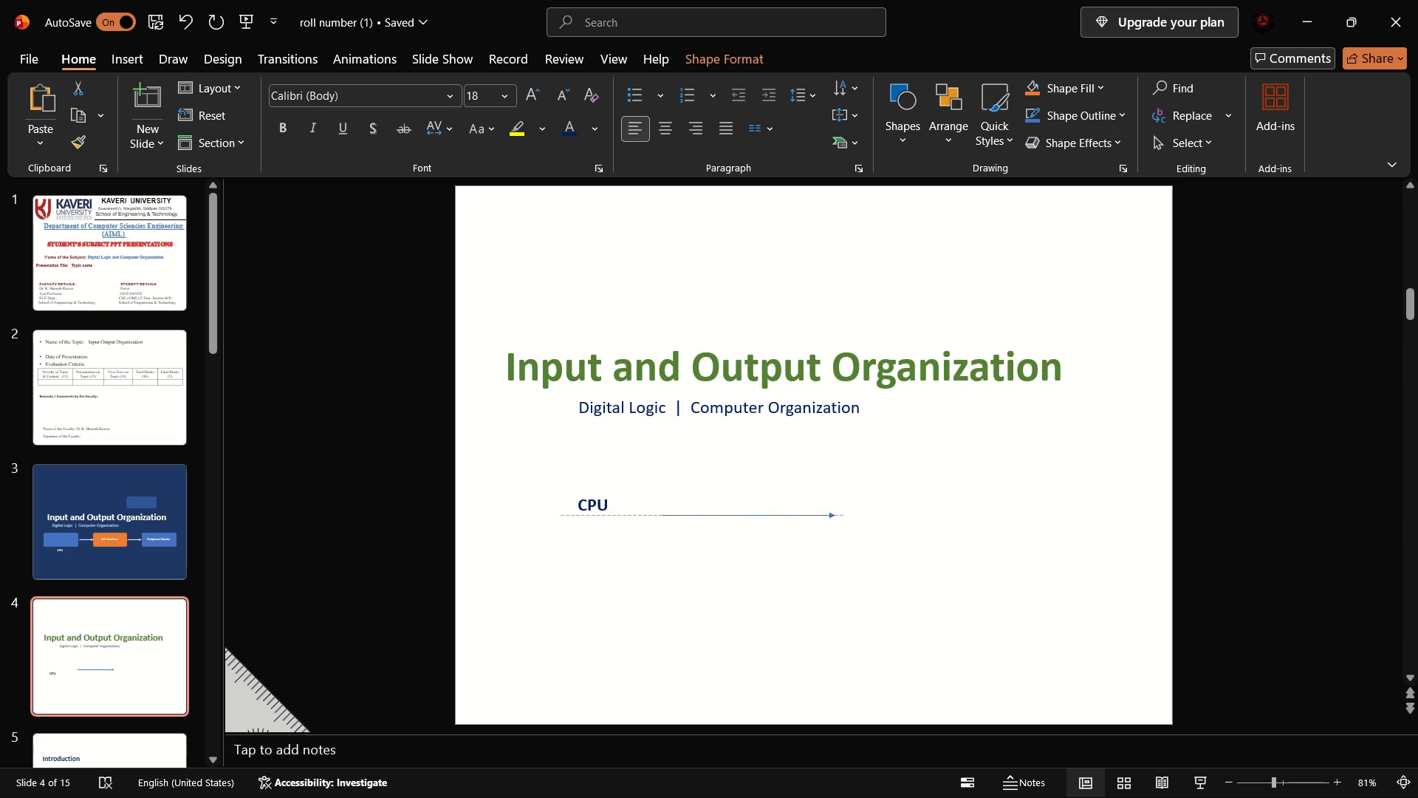
pyautogui.moveTo(605, 491); pyautogui.dragTo(589, 517)
pyautogui.moveTo(589, 517); pyautogui.dragTo(580, 442)
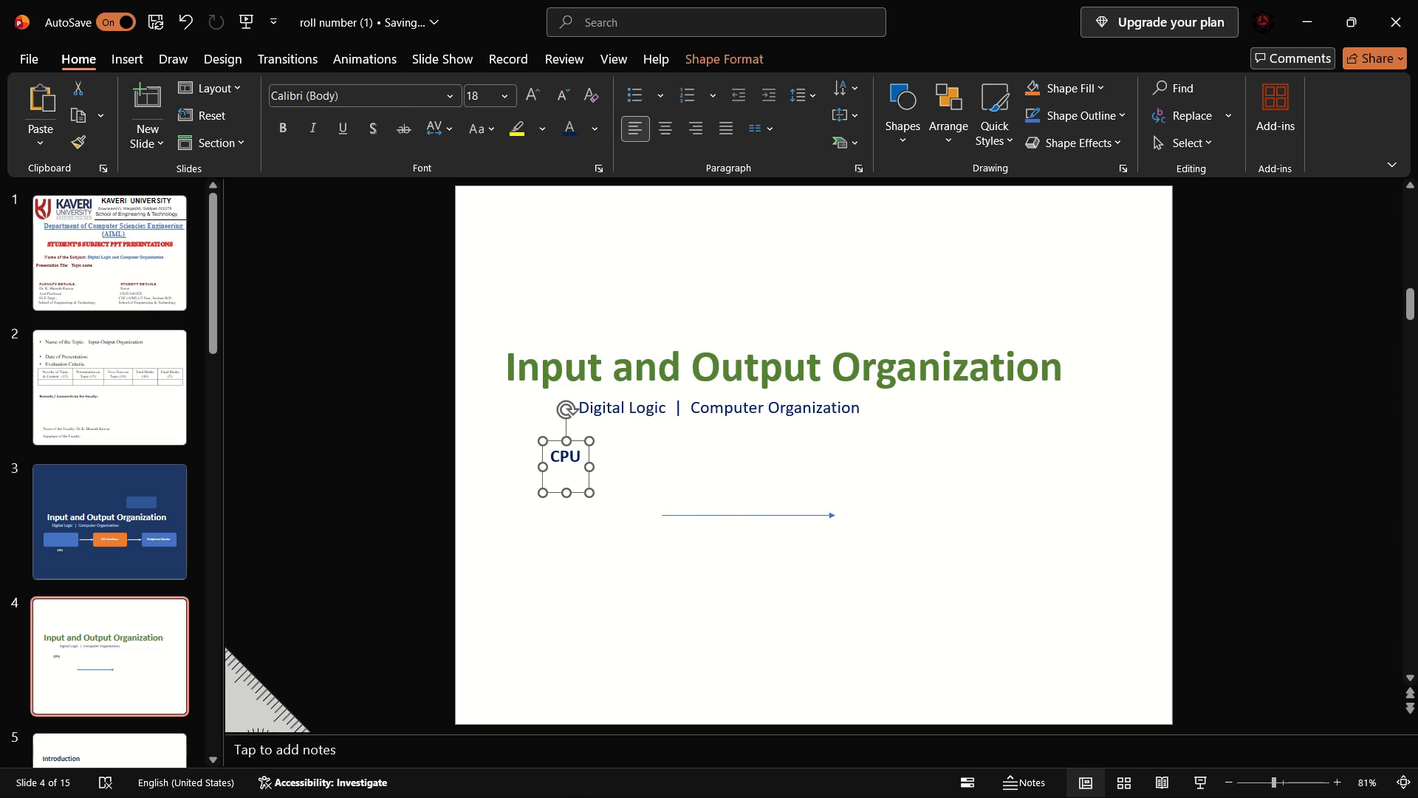
# Shorten the blue arrow on slide 4 and place it immediately to the right of the CPU label, level with the text.
pyautogui.click(694, 521)
pyautogui.moveTo(836, 511); pyautogui.dragTo(800, 511)
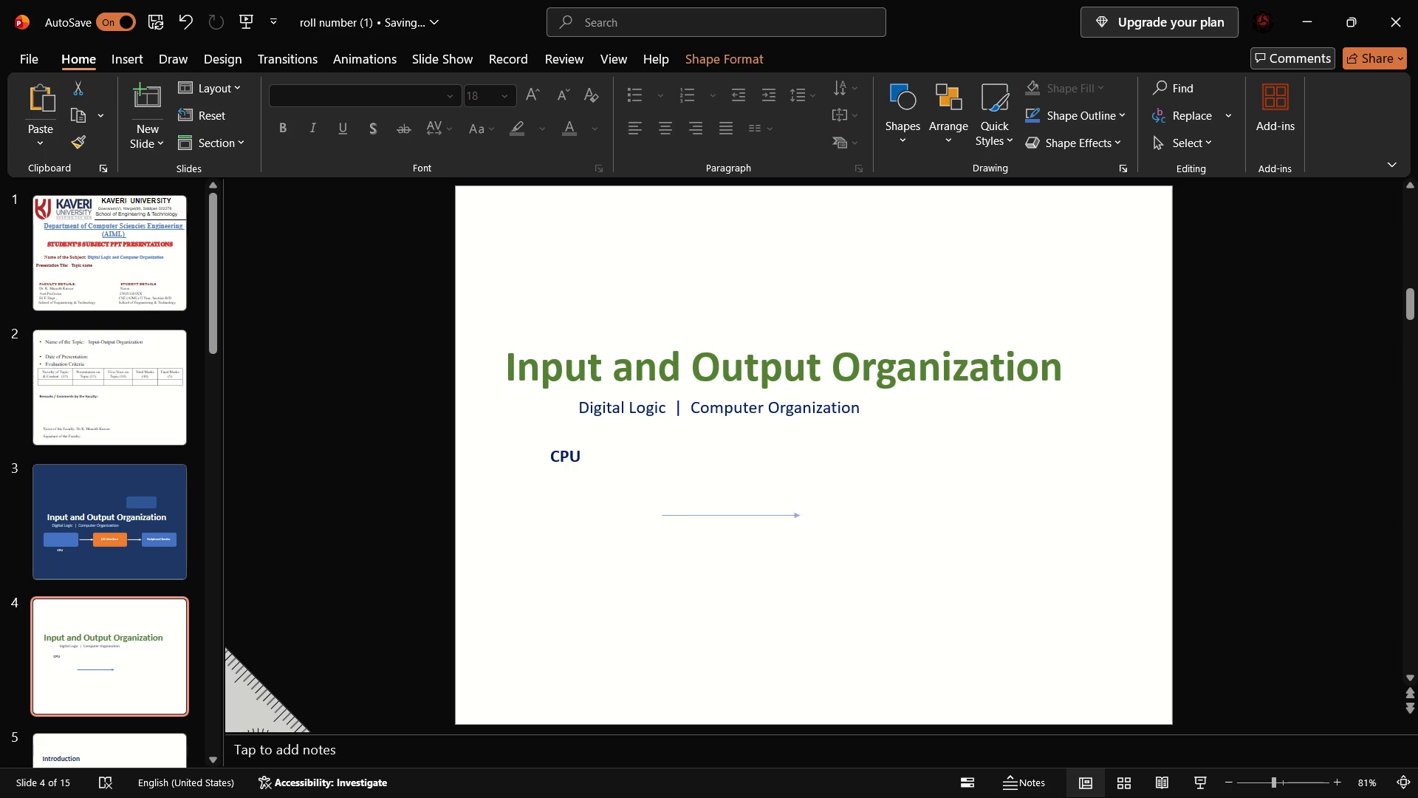
pyautogui.moveTo(800, 511); pyautogui.dragTo(709, 519)
pyautogui.moveTo(682, 515); pyautogui.dragTo(647, 490)
pyautogui.moveTo(647, 490); pyautogui.dragTo(624, 462)
pyautogui.moveTo(624, 462); pyautogui.dragTo(619, 461)
pyautogui.moveTo(620, 460); pyautogui.dragTo(614, 462)
pyautogui.moveTo(614, 462); pyautogui.dragTo(612, 459)
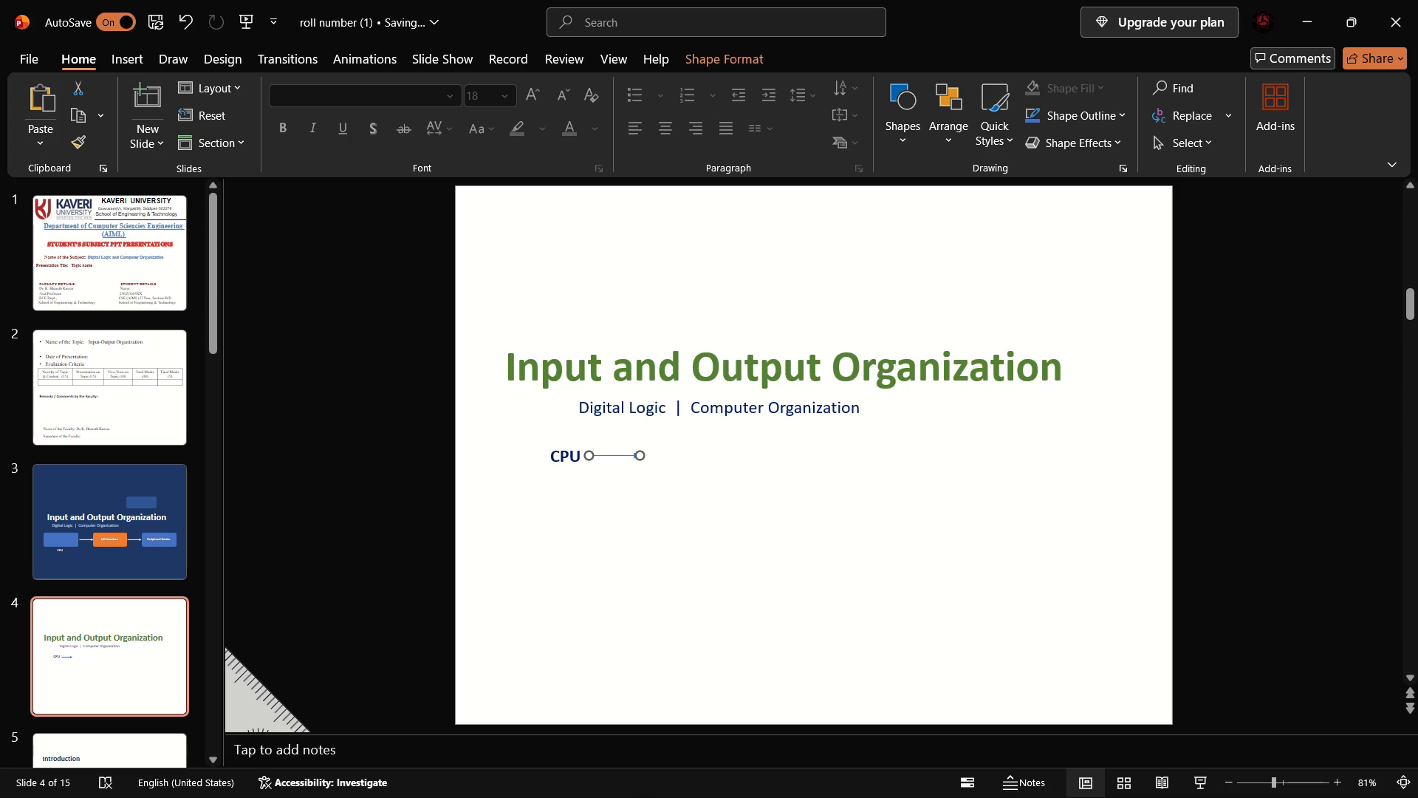
# Select the orange I/O Interface box on slide 3 to work with its label.
pyautogui.click(123, 535)
pyautogui.click(856, 551)
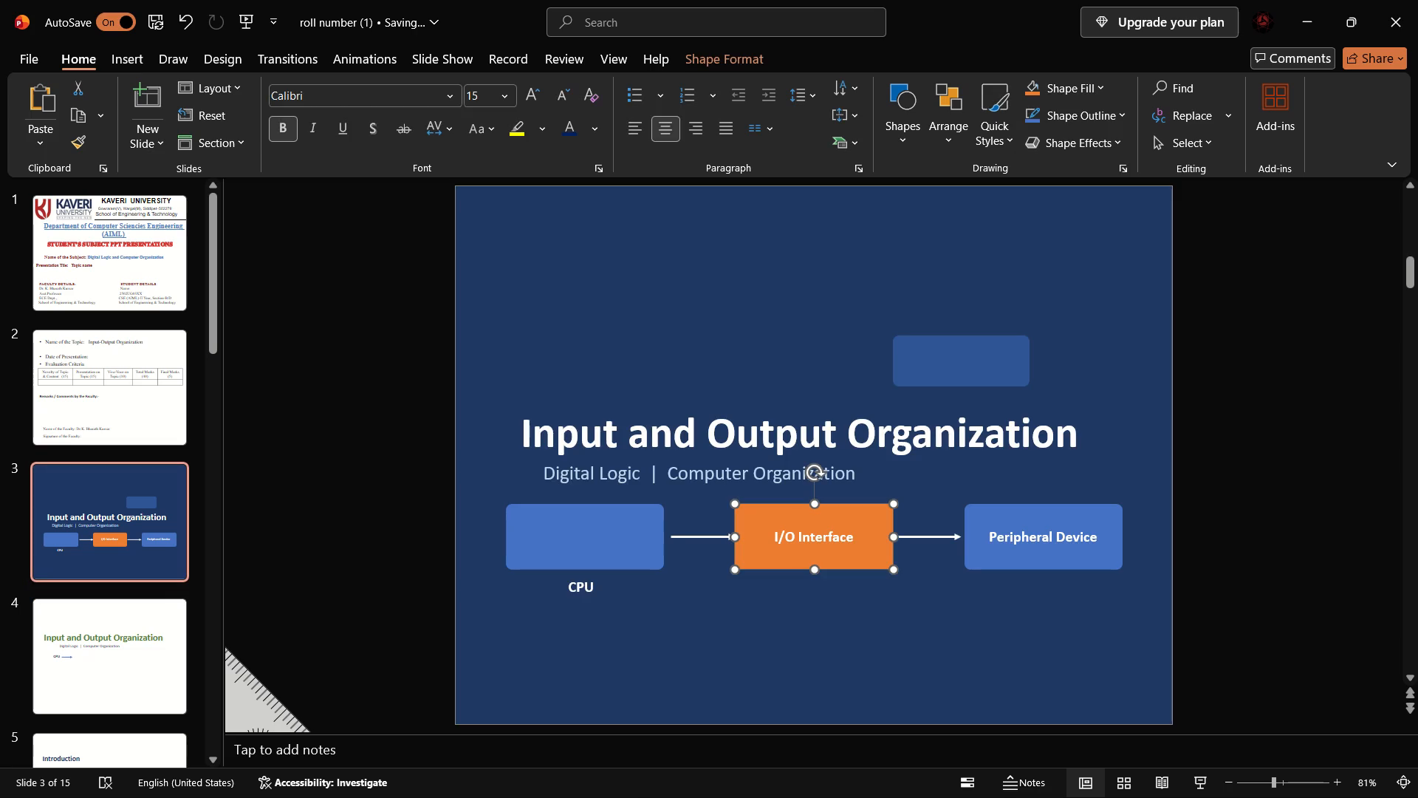
pyautogui.click(869, 528)
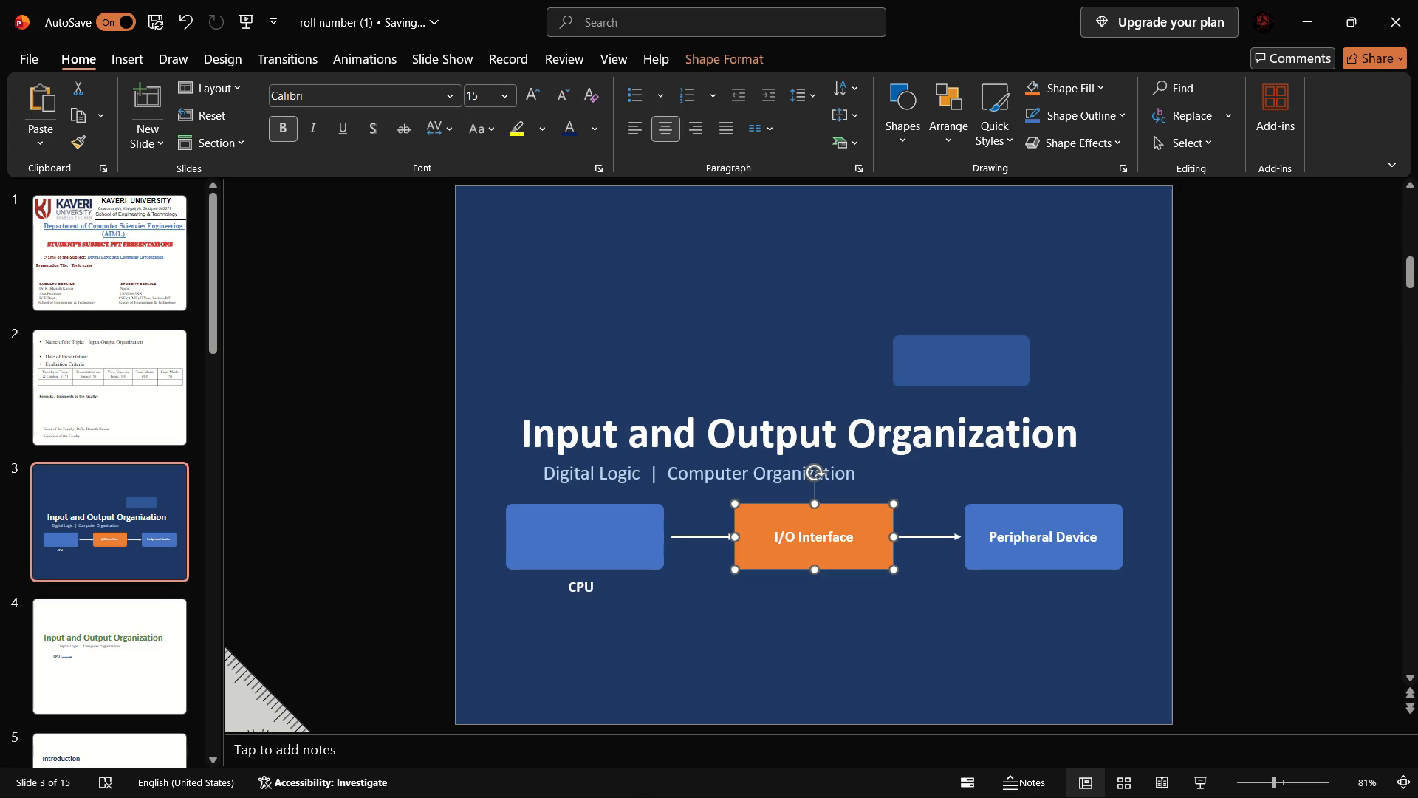
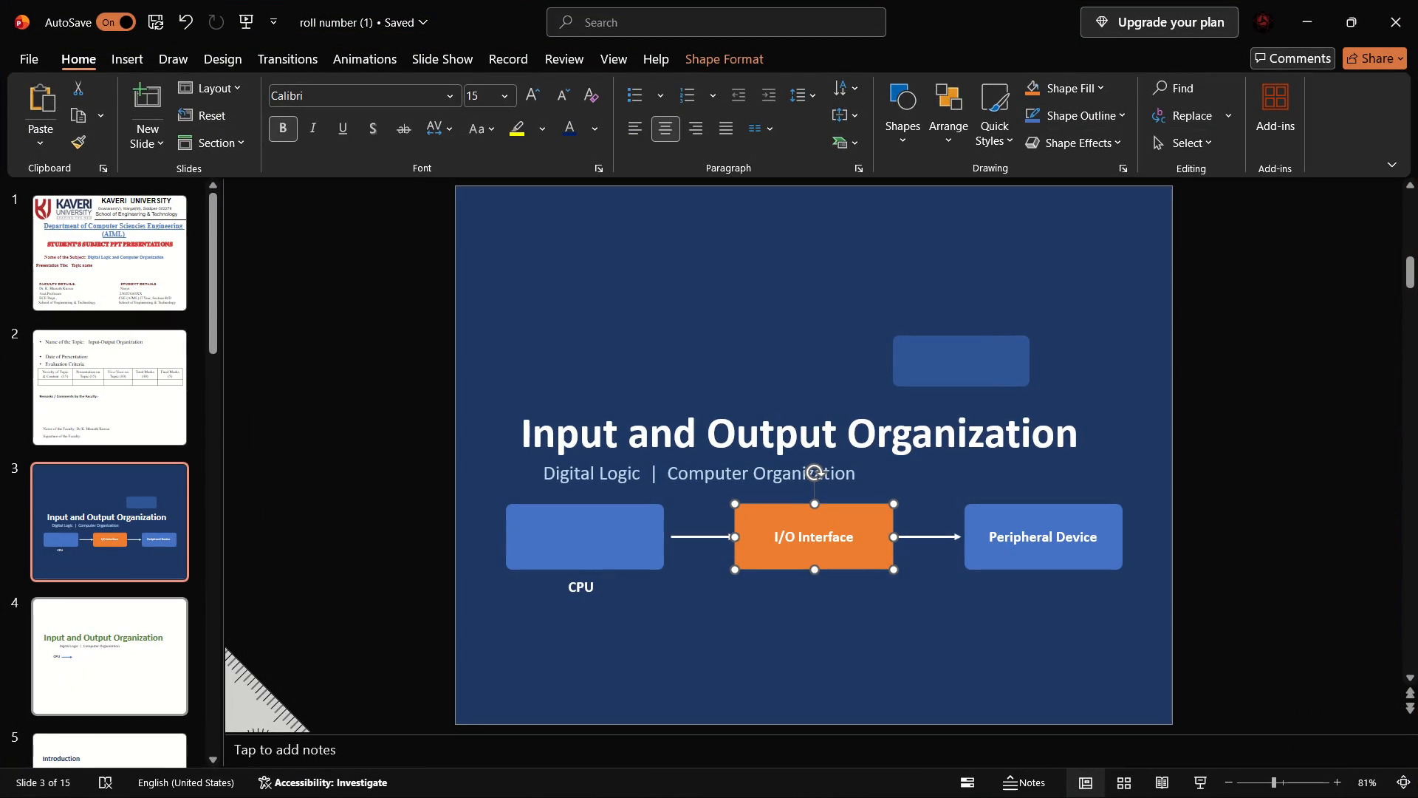
# Copy the I/O Interface label text from slide 3 and paste it as a text box below the arrow on slide 4.
pyautogui.moveTo(776, 538); pyautogui.dragTo(872, 538)
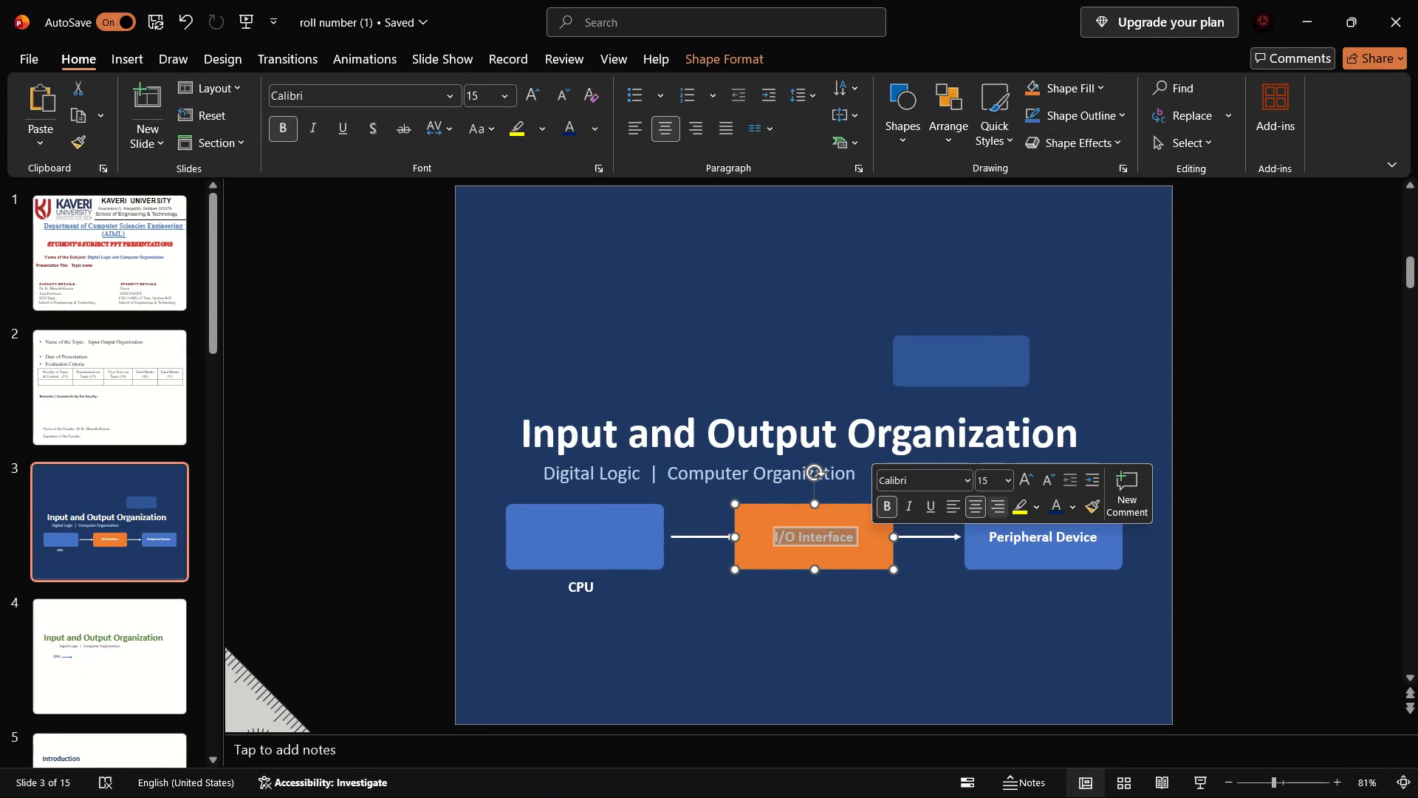
pyautogui.hotkey('ctrl', 'c')
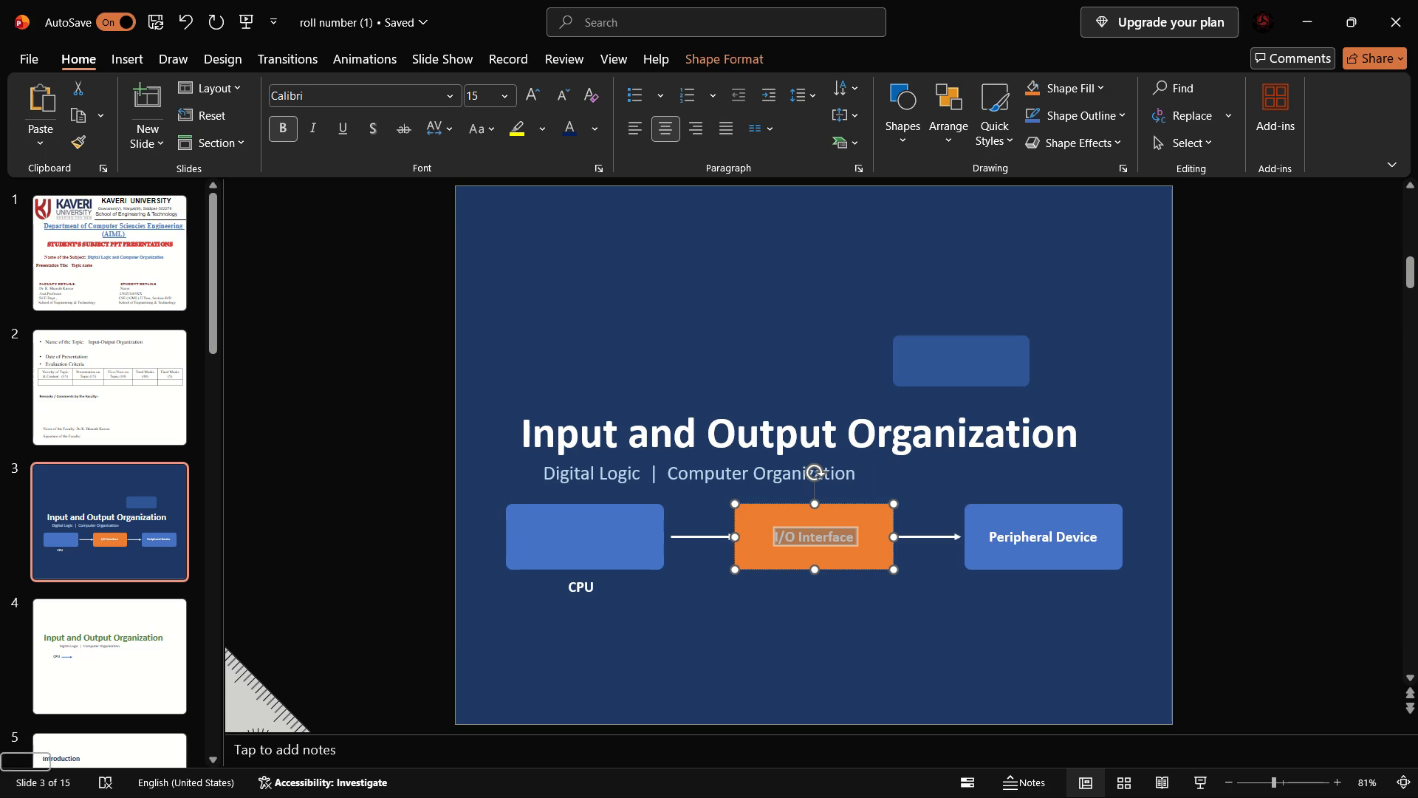
pyautogui.click(139, 683)
pyautogui.doubleClick(686, 477)
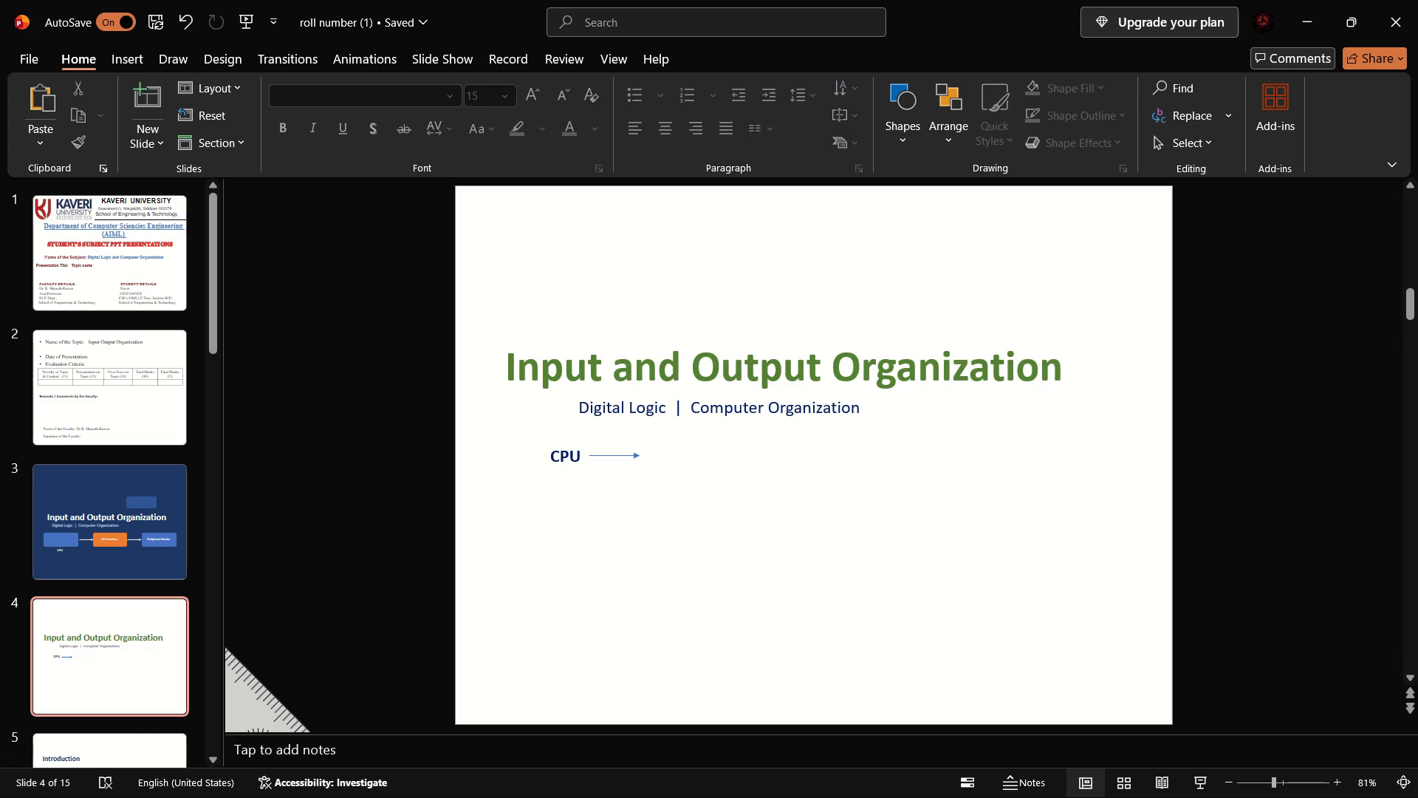
pyautogui.hotkey('ctrl', 'v')
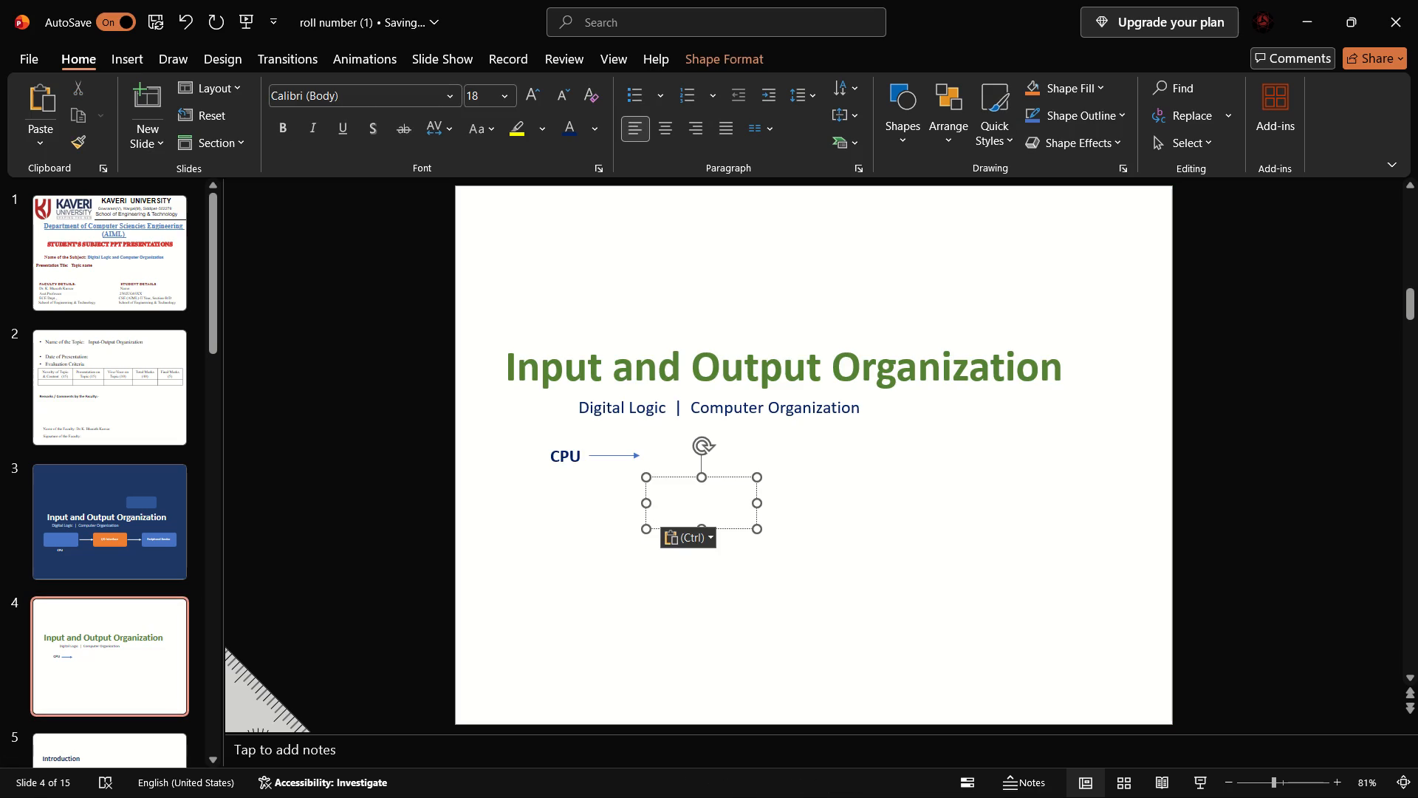
# Change the font color of the pasted I/O Interface text on slide 4 to the orange theme color.
pyautogui.moveTo(717, 504); pyautogui.dragTo(657, 504)
pyautogui.hotkey('ctrl', 'a')
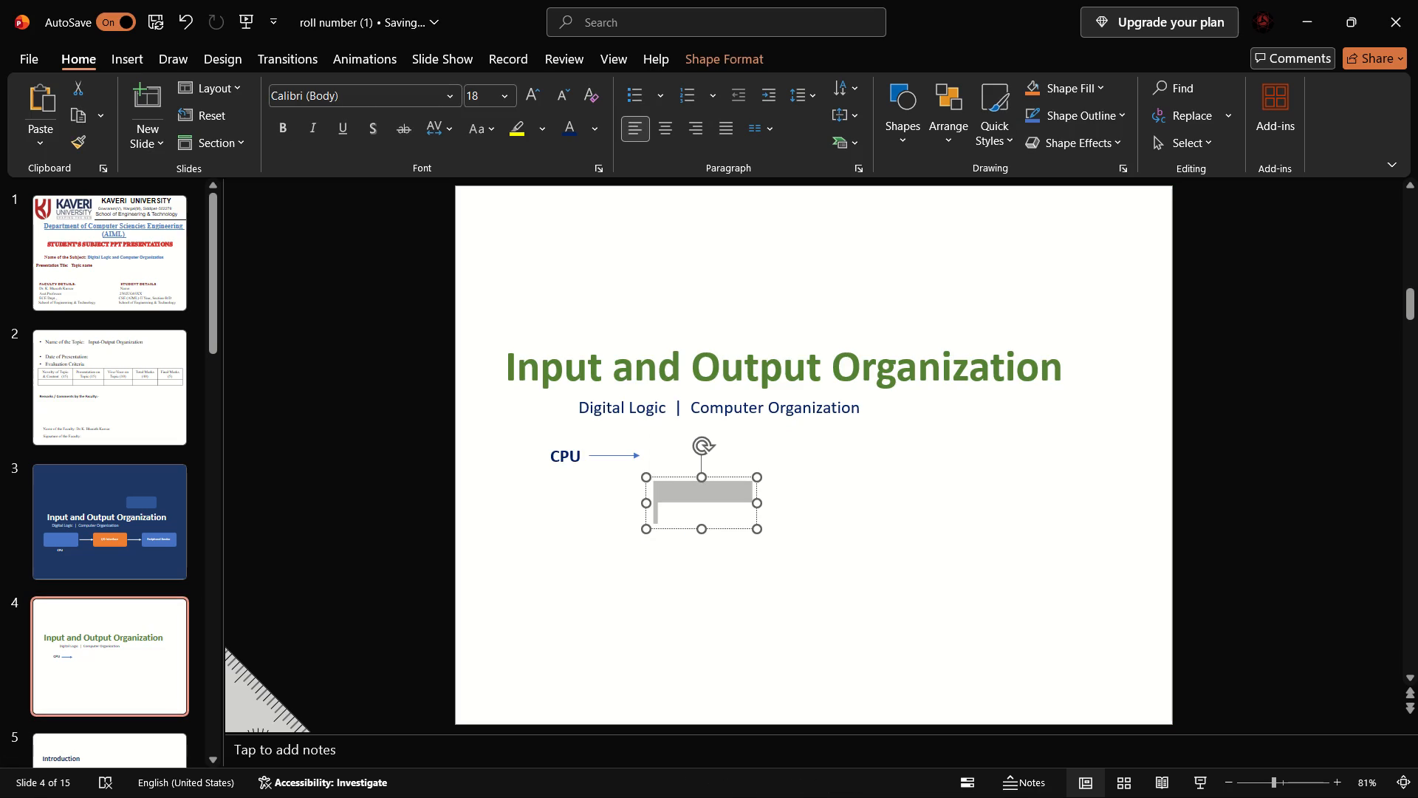
pyautogui.click(596, 133)
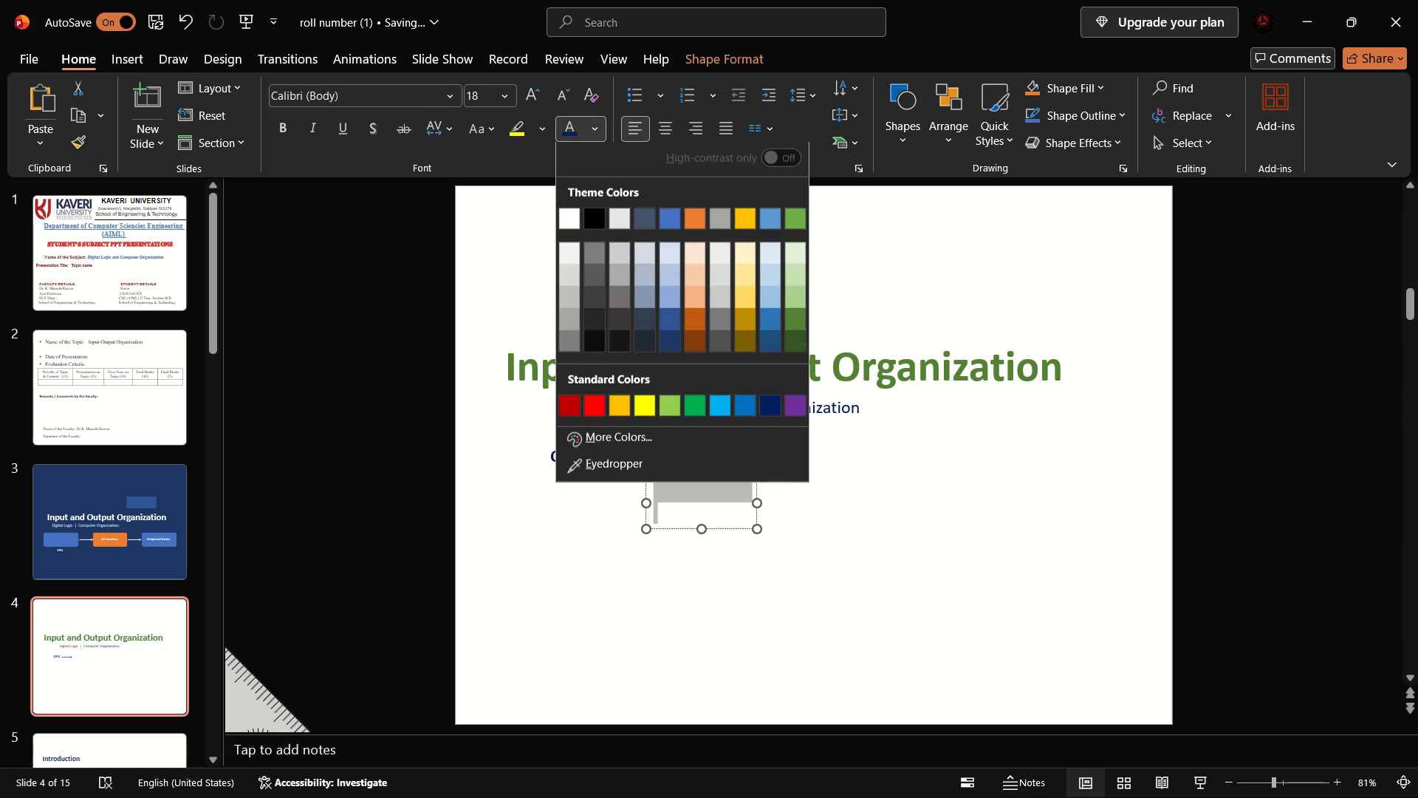
pyautogui.click(703, 228)
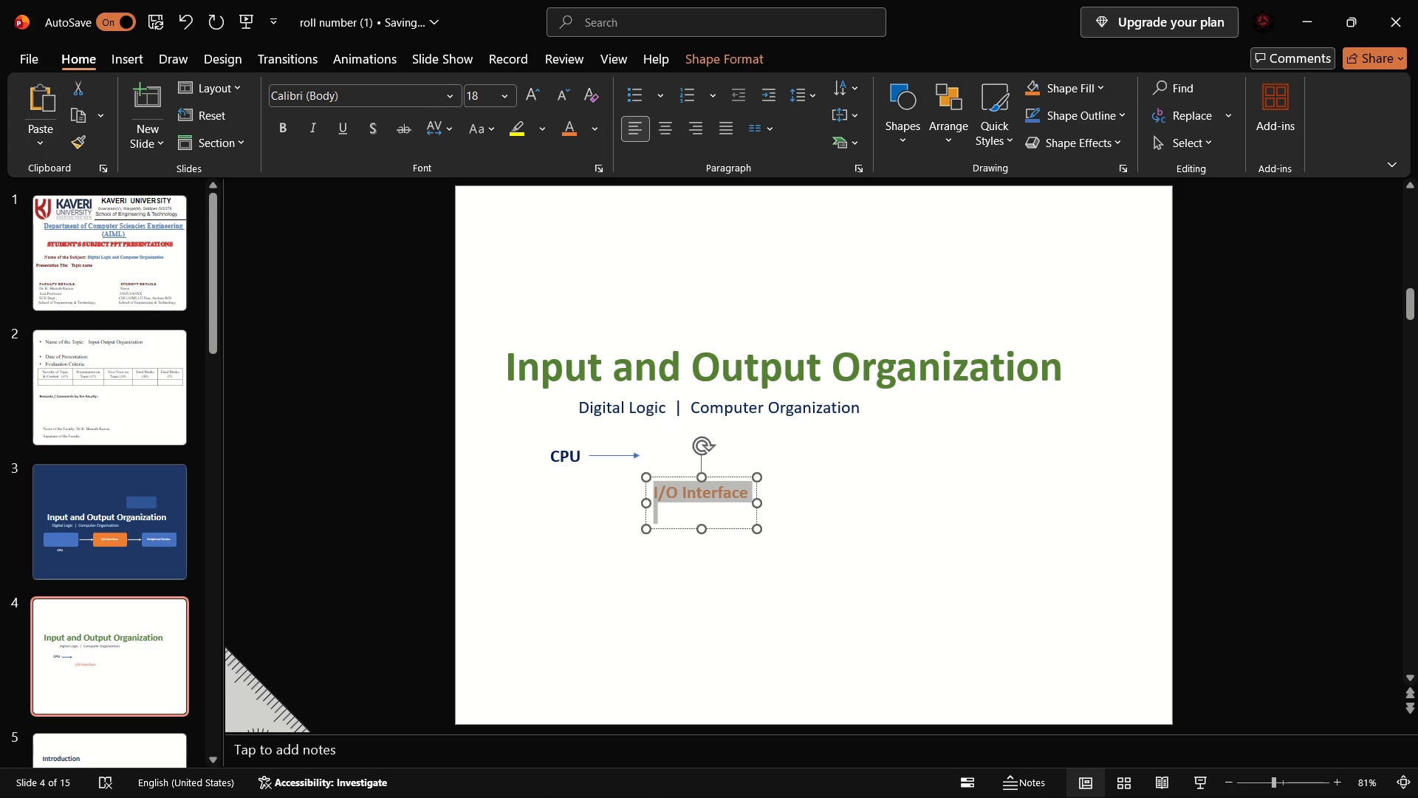
# Move the I/O Interface text box to the tip of the arrow on slide 4, level with the CPU label.
pyautogui.moveTo(726, 476); pyautogui.dragTo(724, 437)
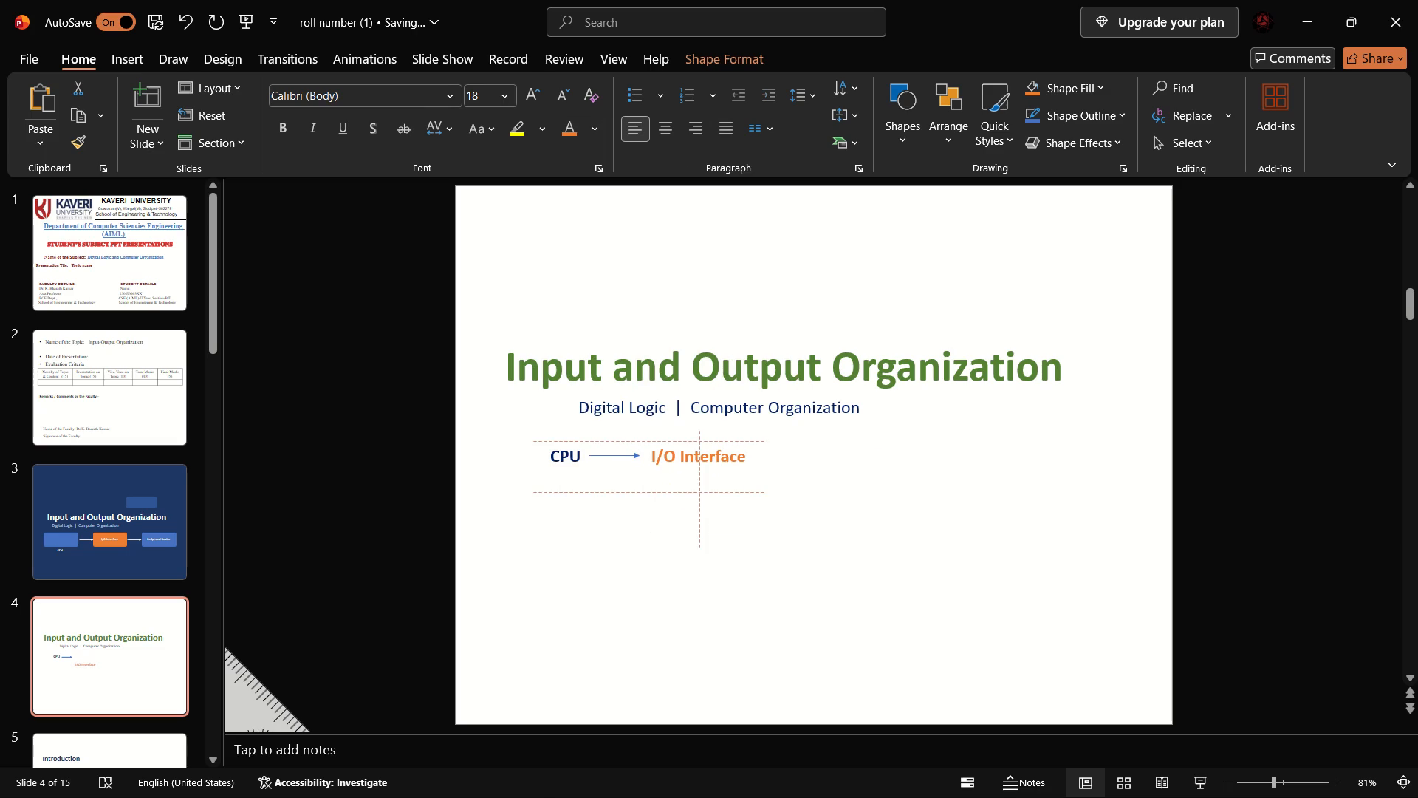
pyautogui.moveTo(724, 437); pyautogui.dragTo(719, 438)
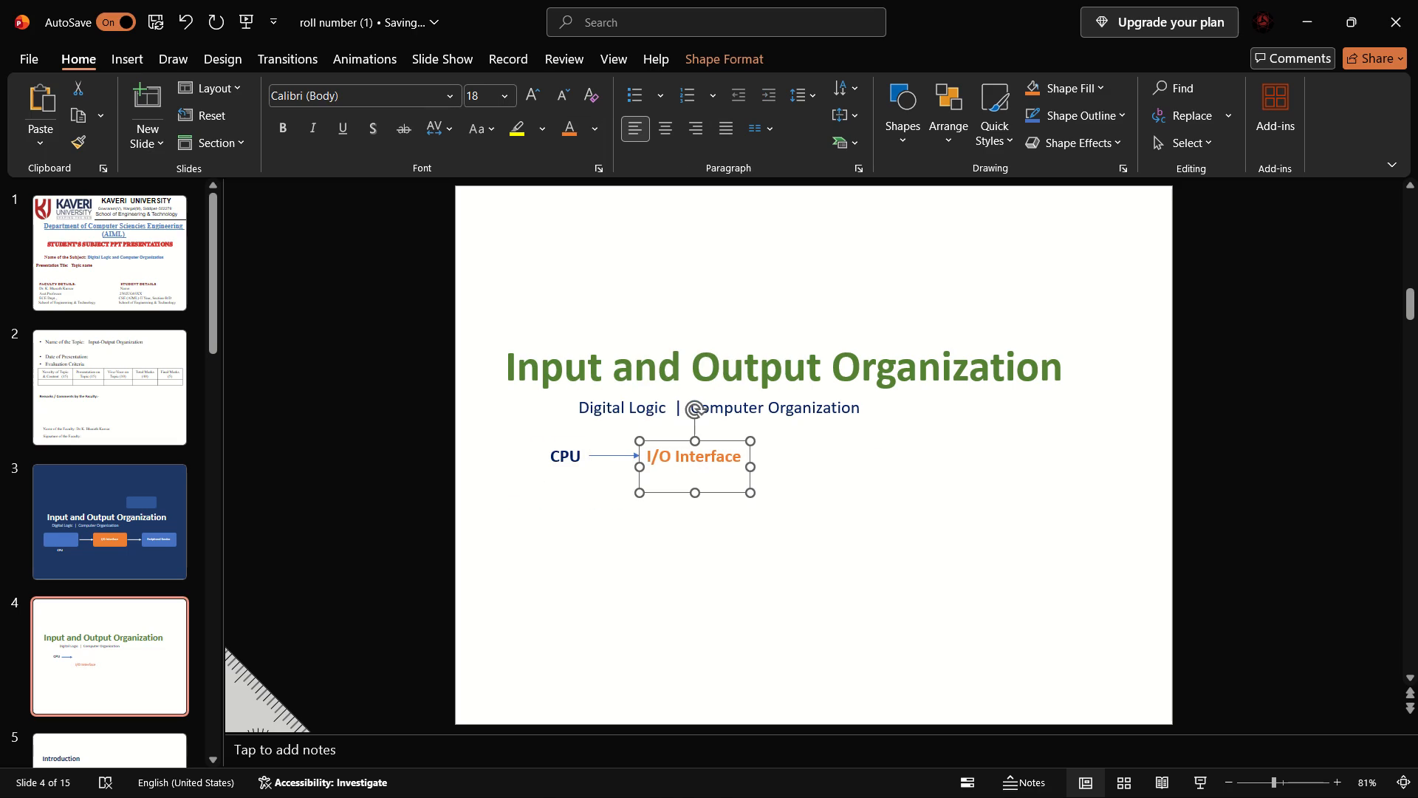
pyautogui.click(775, 479)
# Duplicate the blue arrow on slide 4 and place the copy just after the I/O Interface label.
pyautogui.click(626, 452)
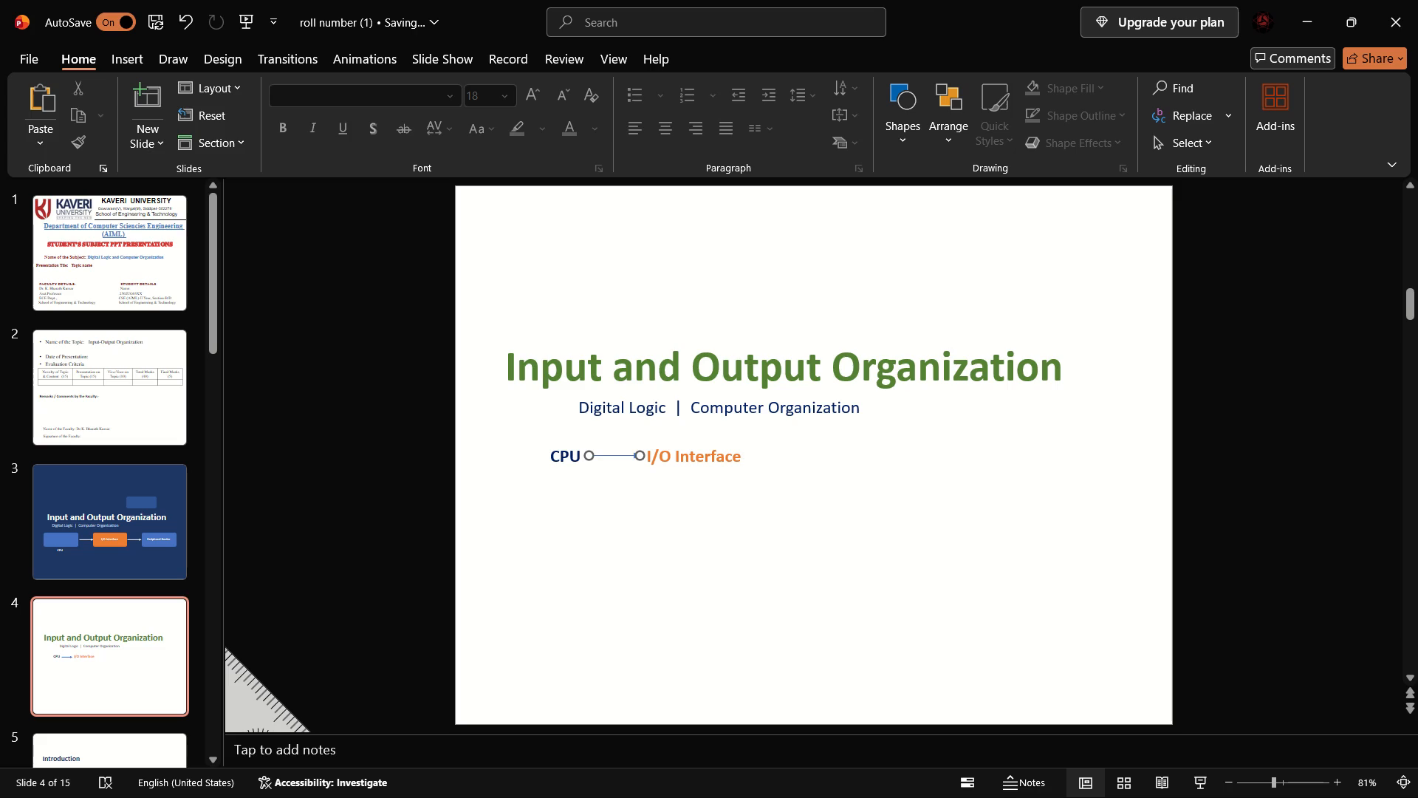
pyautogui.hotkey('ctrl', 'c')
pyautogui.keyDown('ctrl'); pyautogui.click(756, 465); pyautogui.keyUp('ctrl')
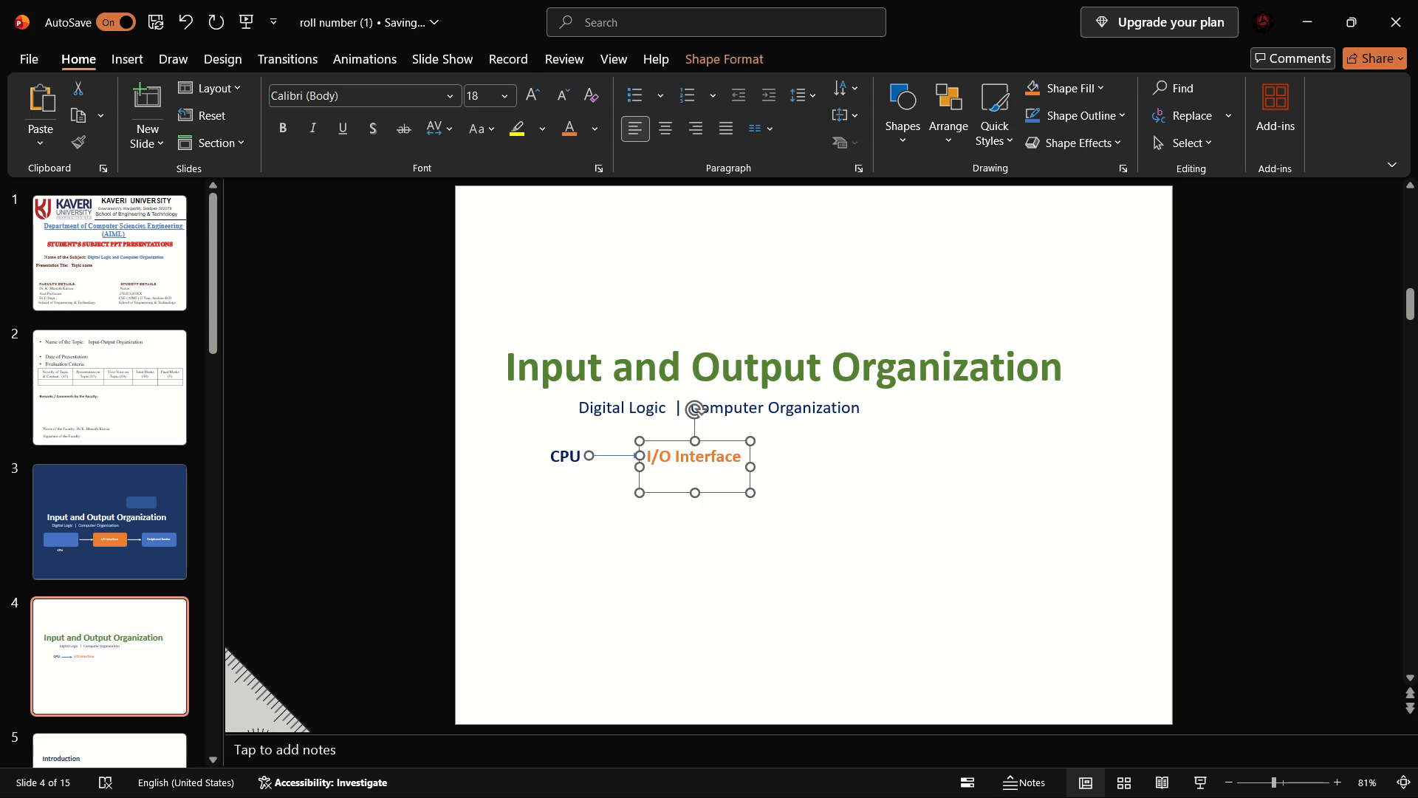
pyautogui.keyDown('ctrl'); pyautogui.click(795, 465); pyautogui.keyUp('ctrl')
pyautogui.hotkey('ctrl', 'v')
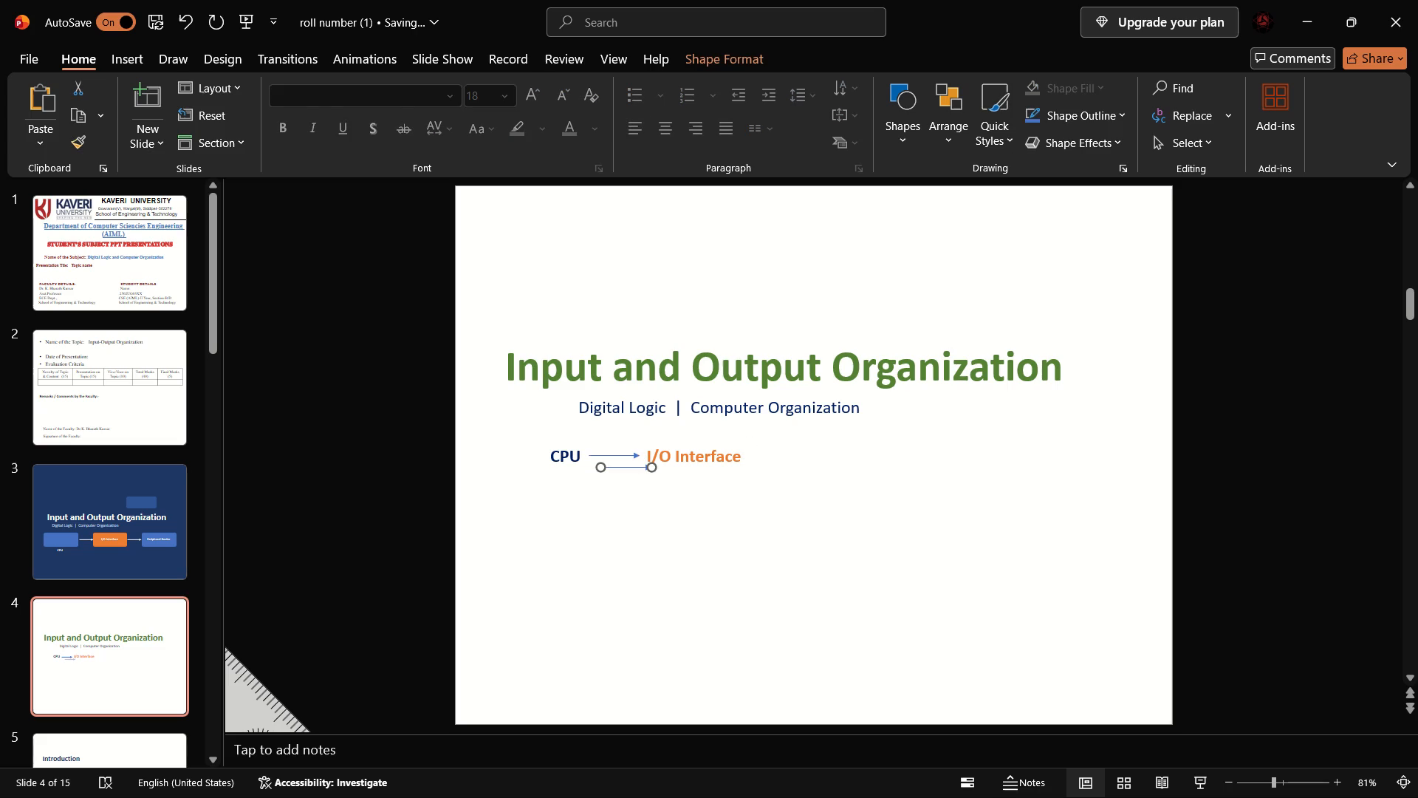
pyautogui.moveTo(630, 470); pyautogui.dragTo(769, 471)
pyautogui.moveTo(769, 471); pyautogui.dragTo(770, 463)
pyautogui.moveTo(770, 463); pyautogui.dragTo(772, 460)
pyautogui.moveTo(772, 460); pyautogui.dragTo(772, 462)
pyautogui.moveTo(772, 462); pyautogui.dragTo(771, 462)
pyautogui.moveTo(771, 462); pyautogui.dragTo(771, 463)
# Shift the I/O Interface label slightly toward the CPU and raise the second arrow level with the first.
pyautogui.click(724, 460)
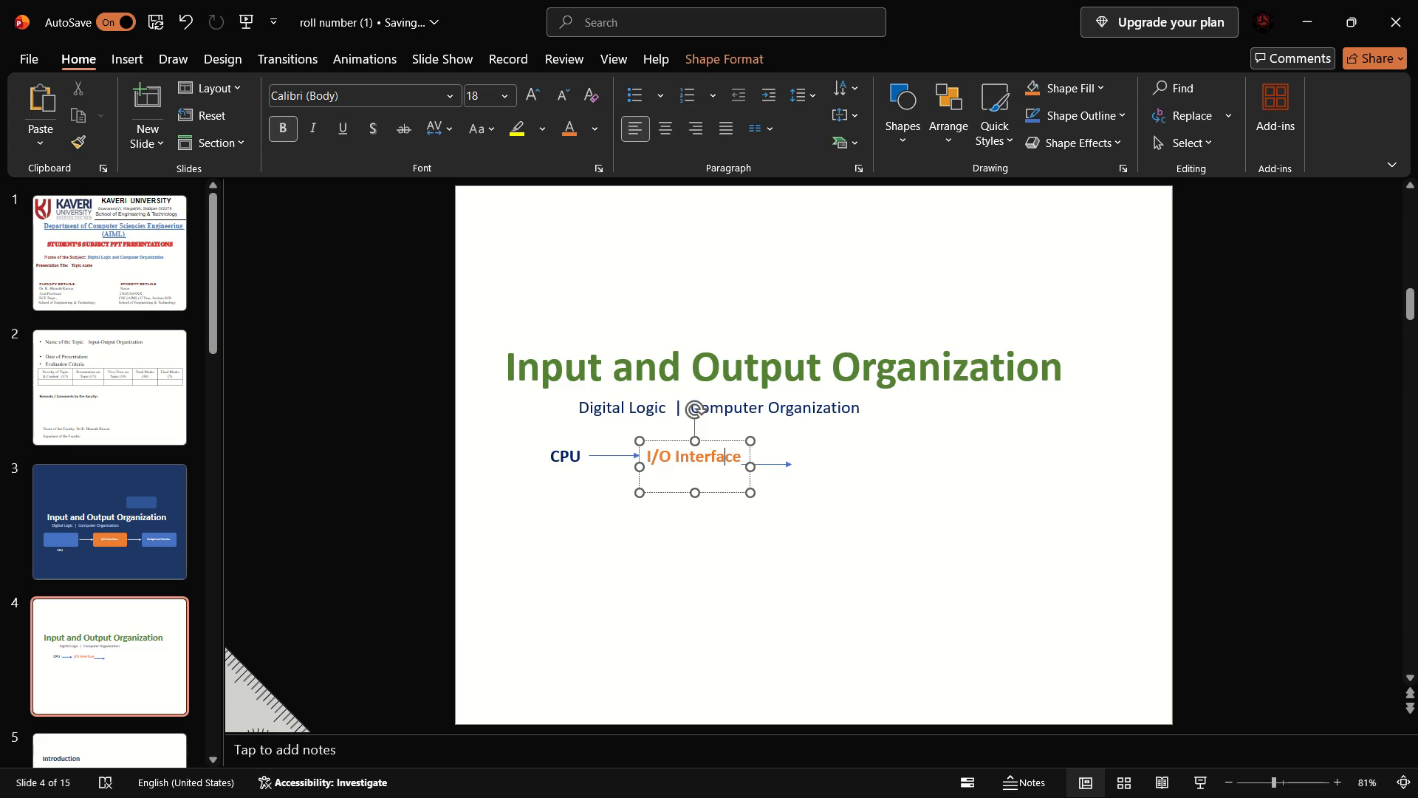
pyautogui.click(715, 442)
pyautogui.click(759, 460)
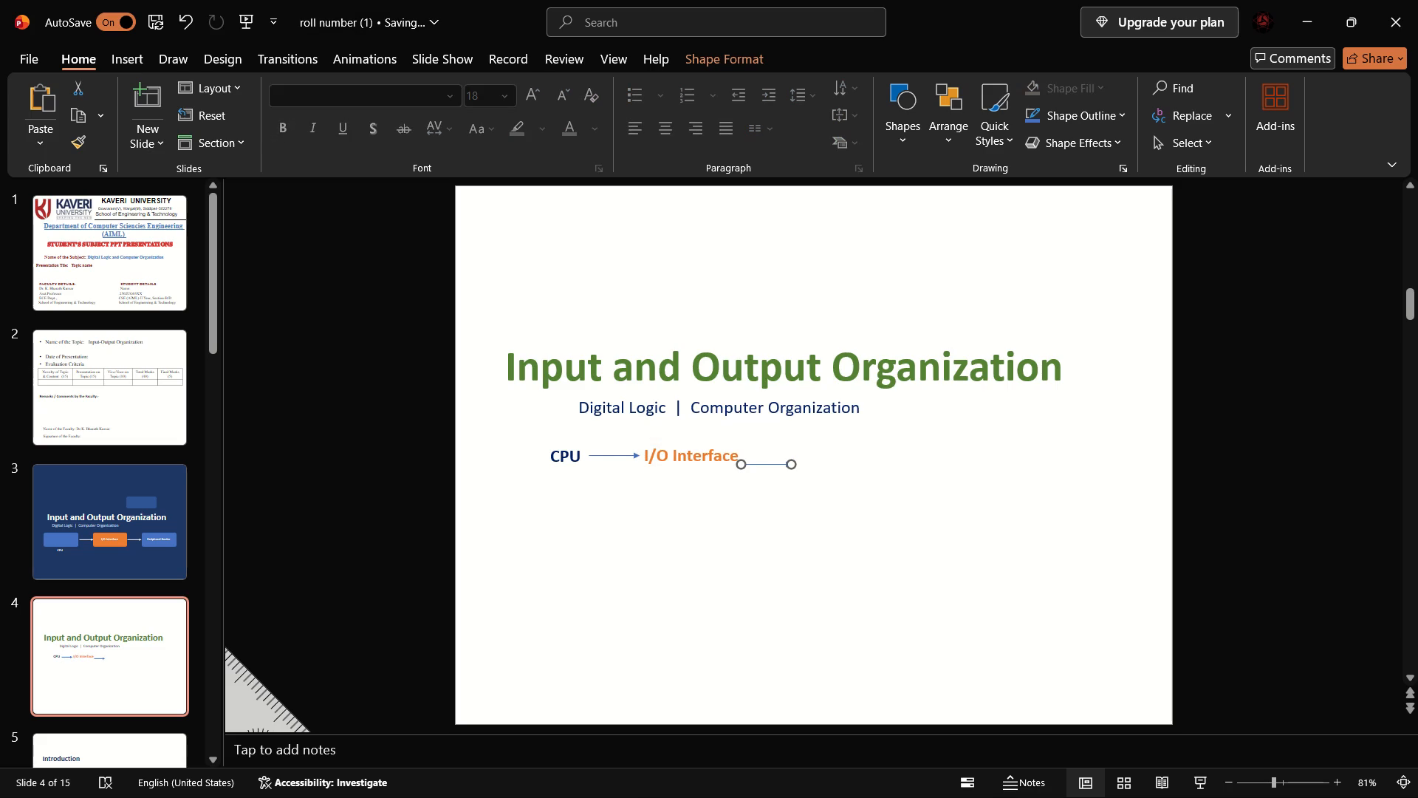
pyautogui.moveTo(759, 460); pyautogui.dragTo(760, 453)
pyautogui.moveTo(760, 453); pyautogui.dragTo(760, 452)
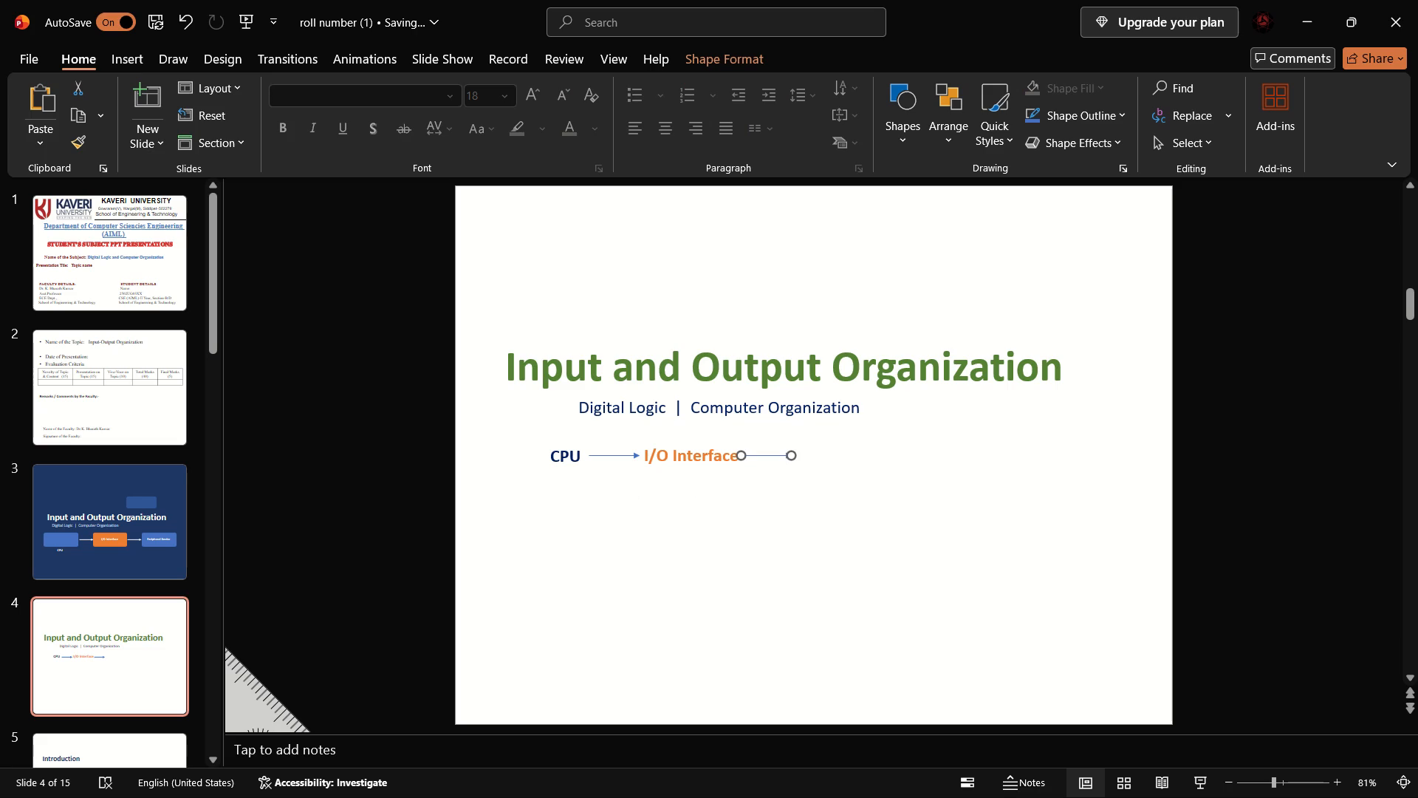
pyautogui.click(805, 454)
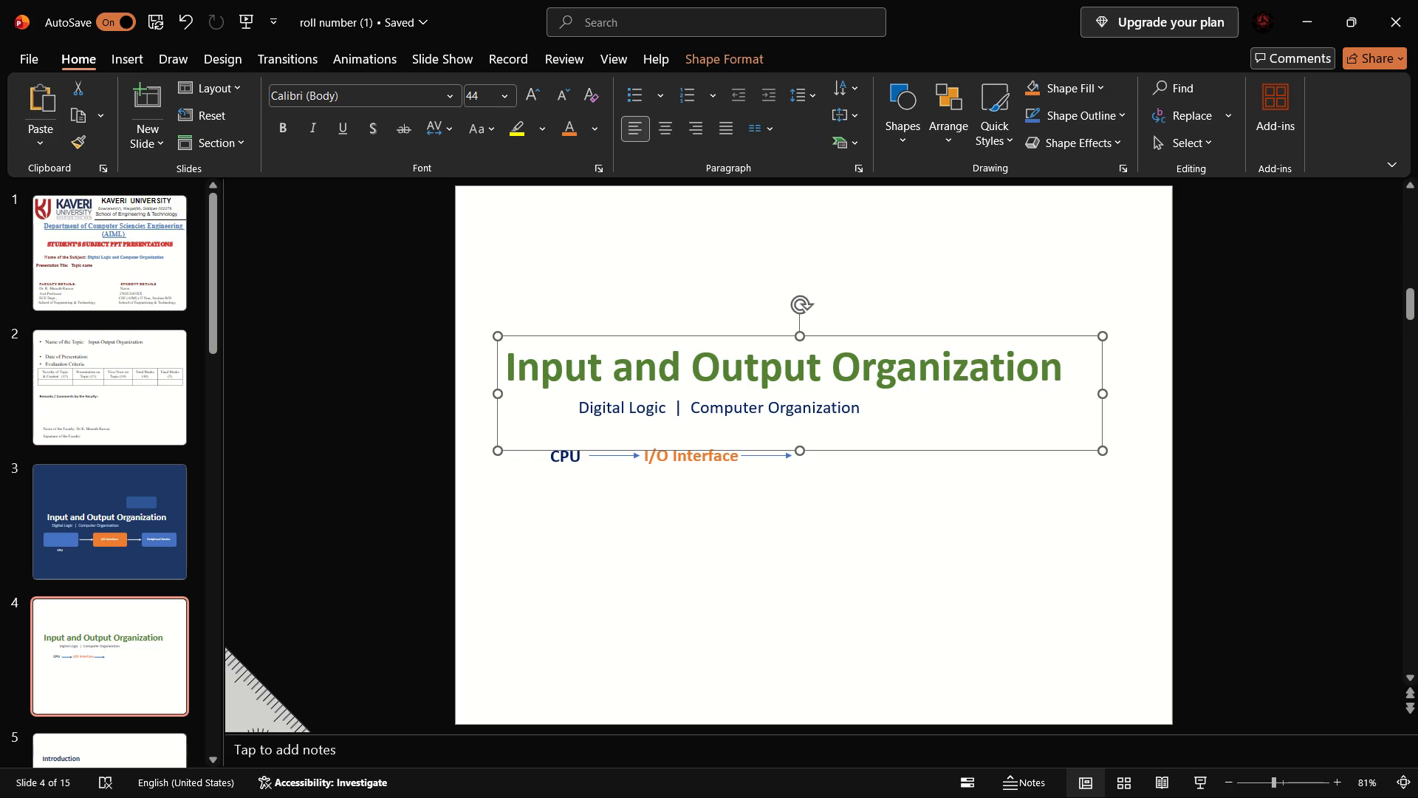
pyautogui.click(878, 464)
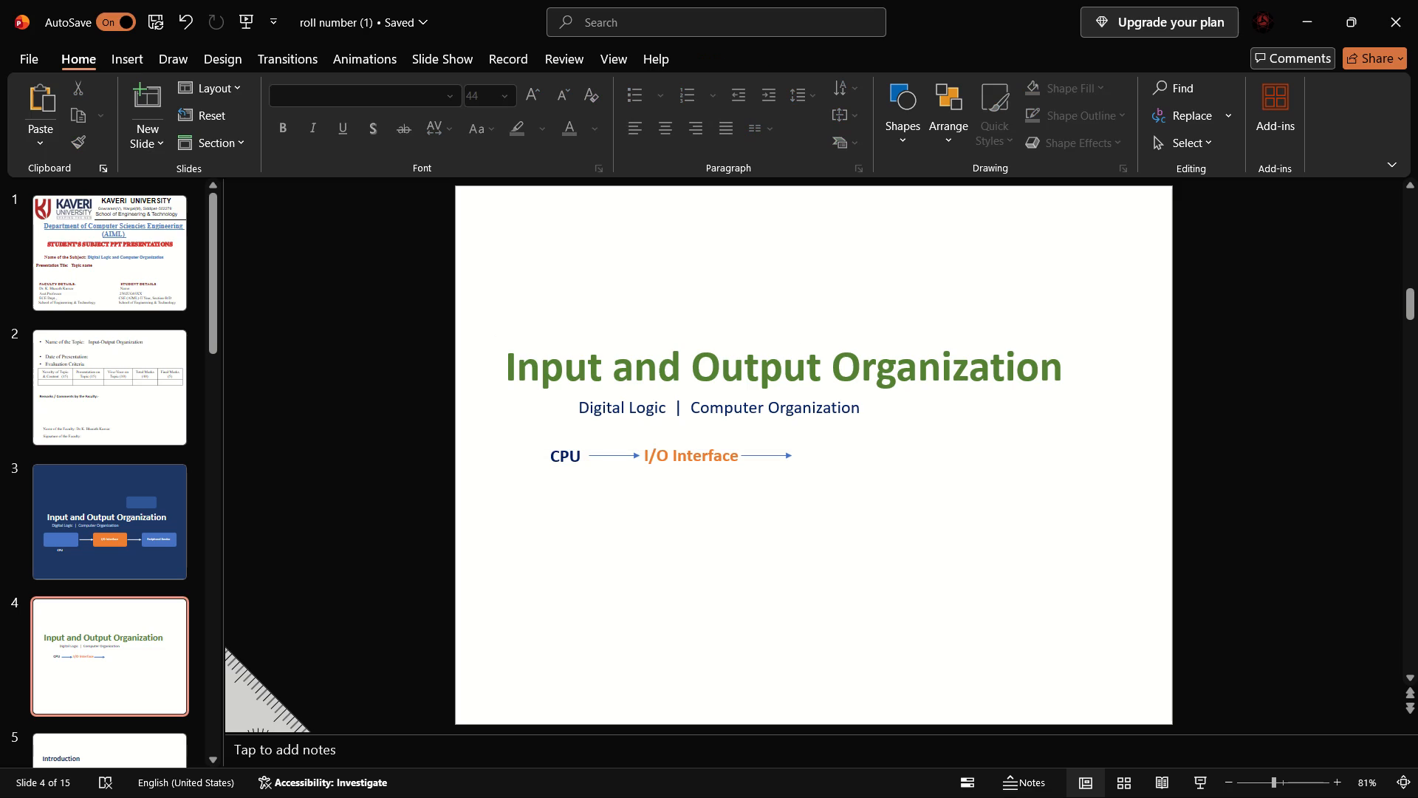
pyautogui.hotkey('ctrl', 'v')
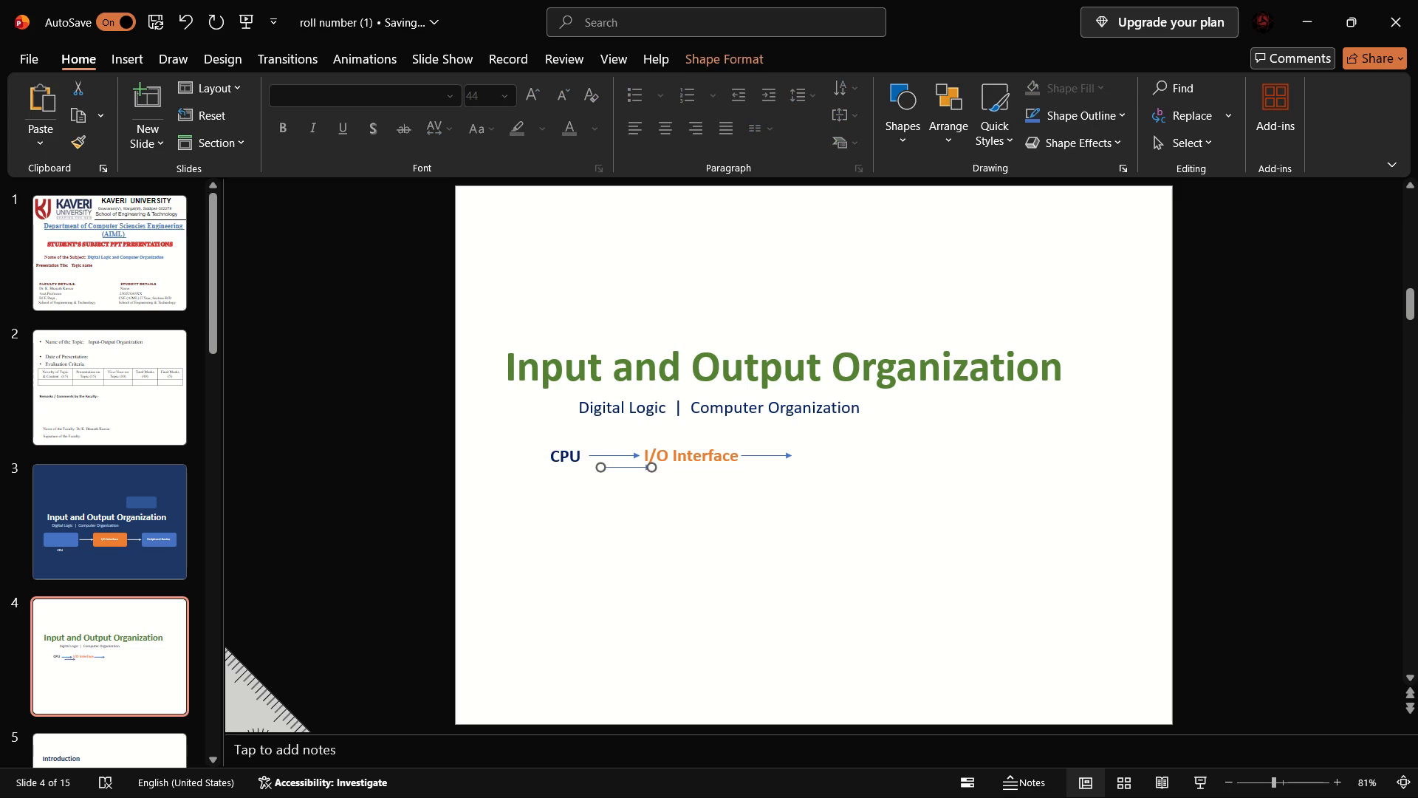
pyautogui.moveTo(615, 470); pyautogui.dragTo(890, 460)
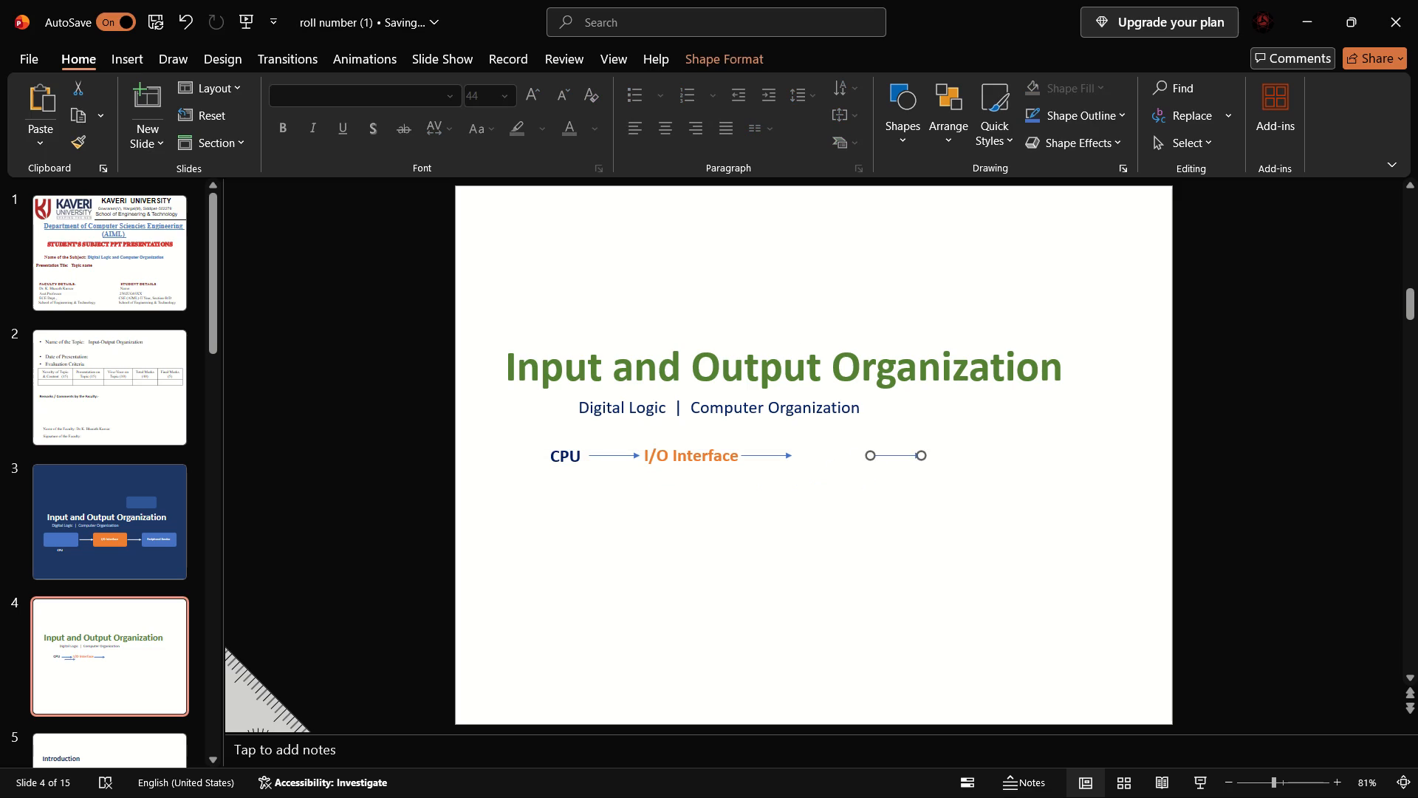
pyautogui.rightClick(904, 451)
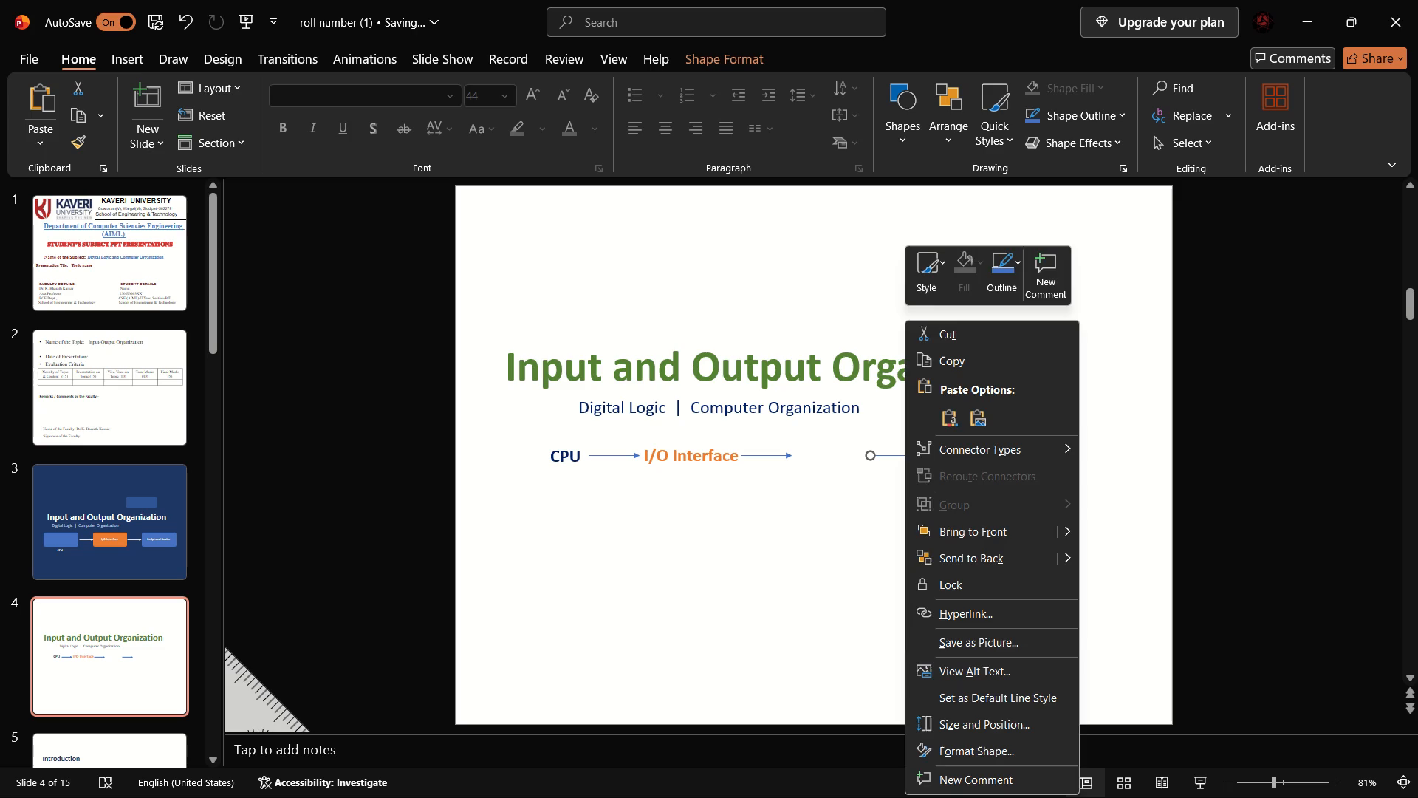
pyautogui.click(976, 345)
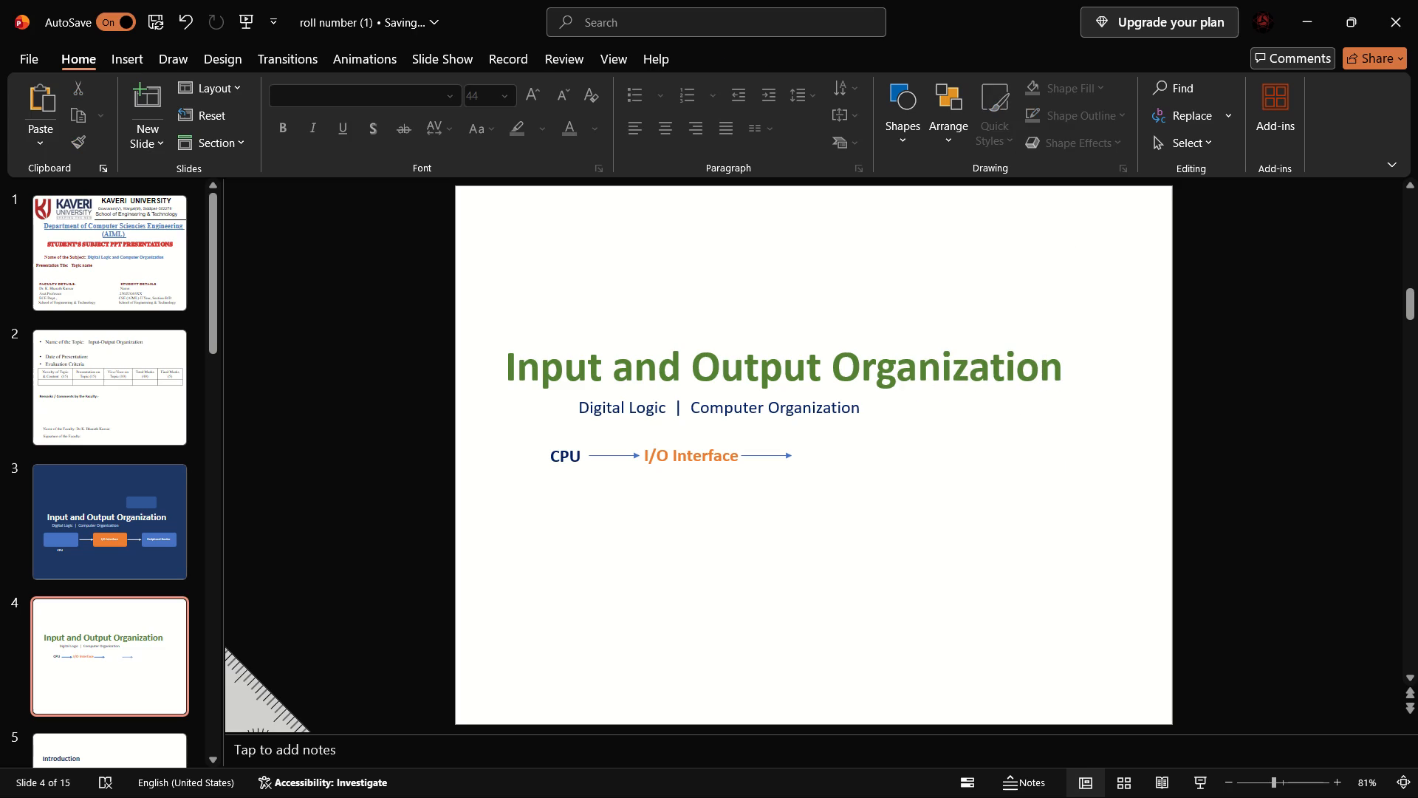
# Copy the Peripheral Device label text from slide 3 and paste it as a text box below the second arrow's tip on slide 4.
pyautogui.click(112, 530)
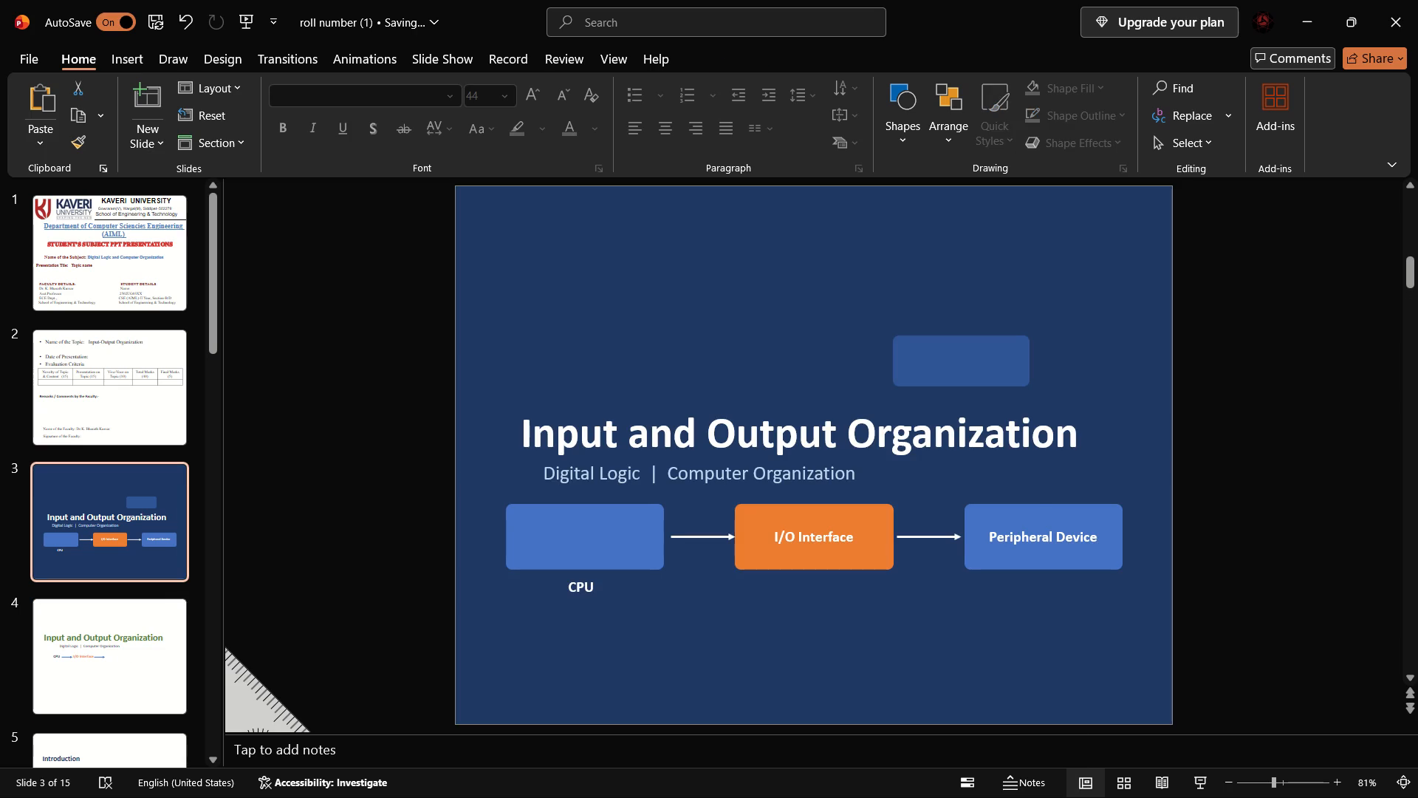
pyautogui.click(1035, 576)
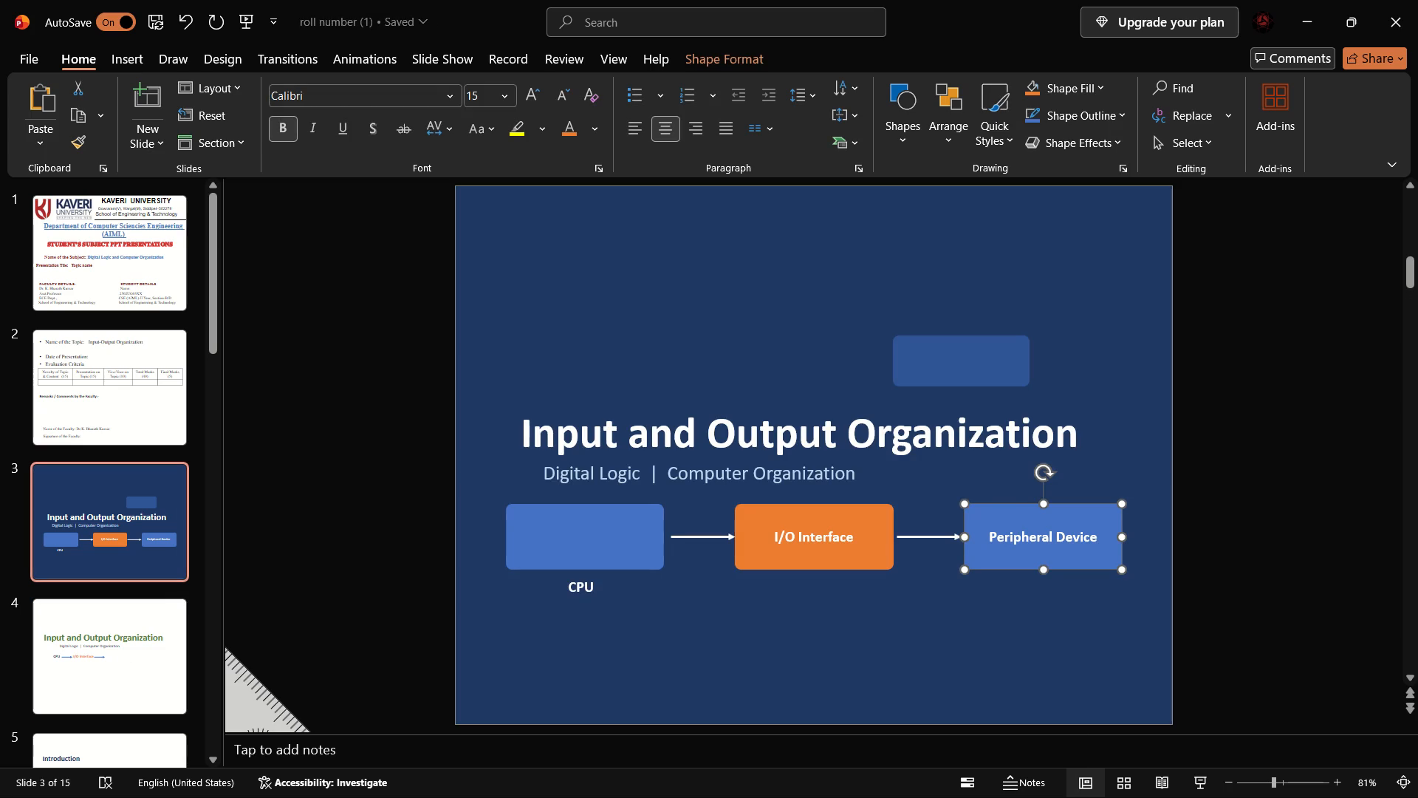
pyautogui.moveTo(990, 540); pyautogui.dragTo(1099, 553)
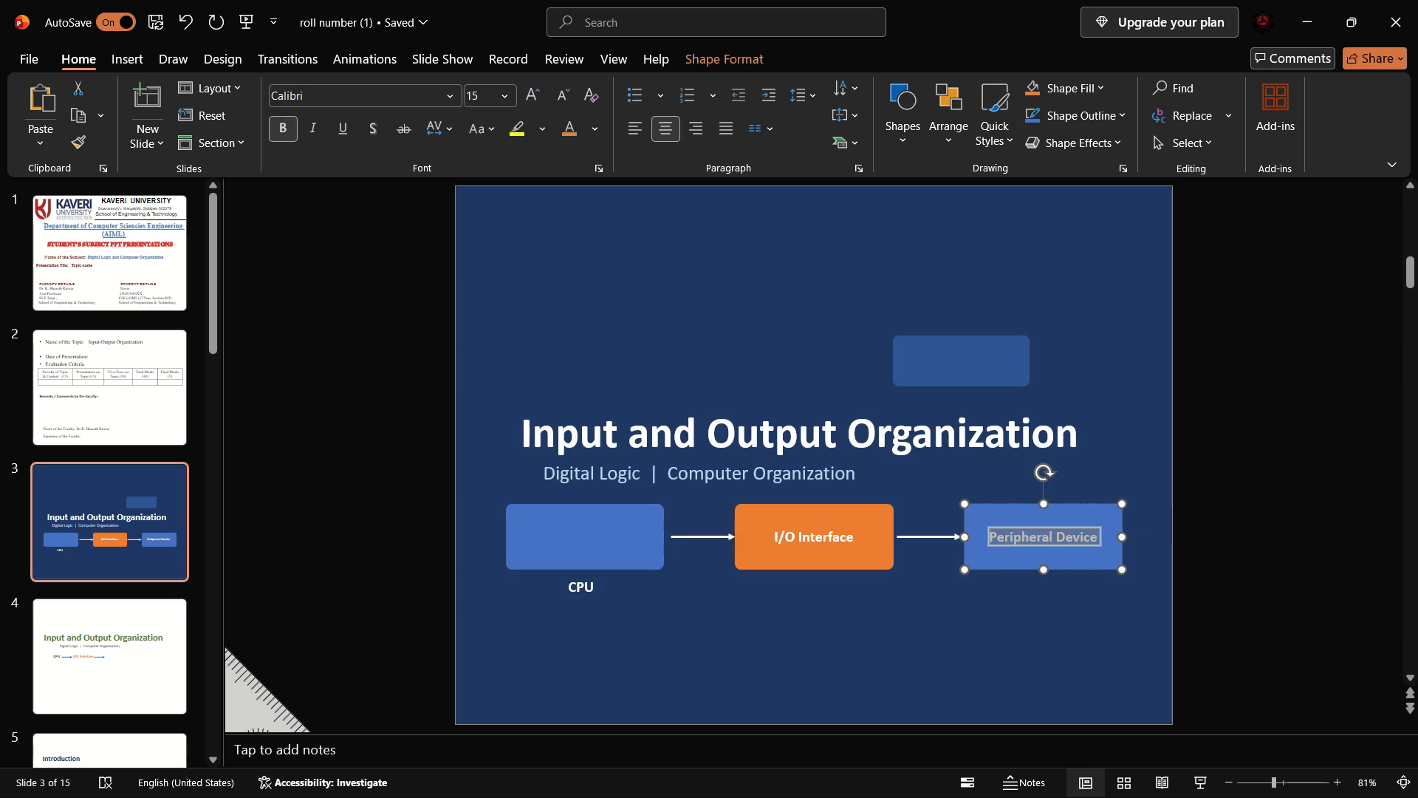
pyautogui.hotkey('ctrl', 'c')
pyautogui.click(131, 668)
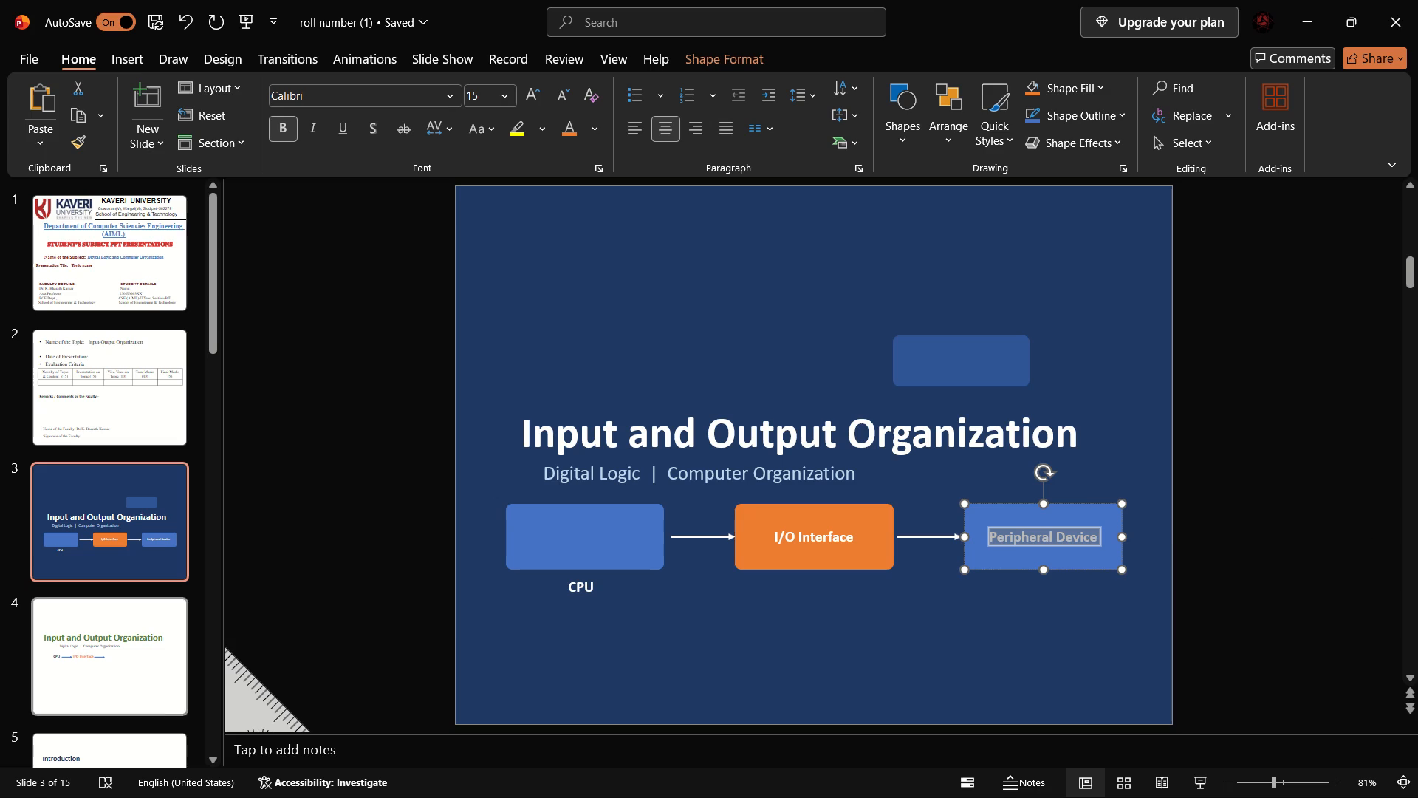
pyautogui.click(838, 464)
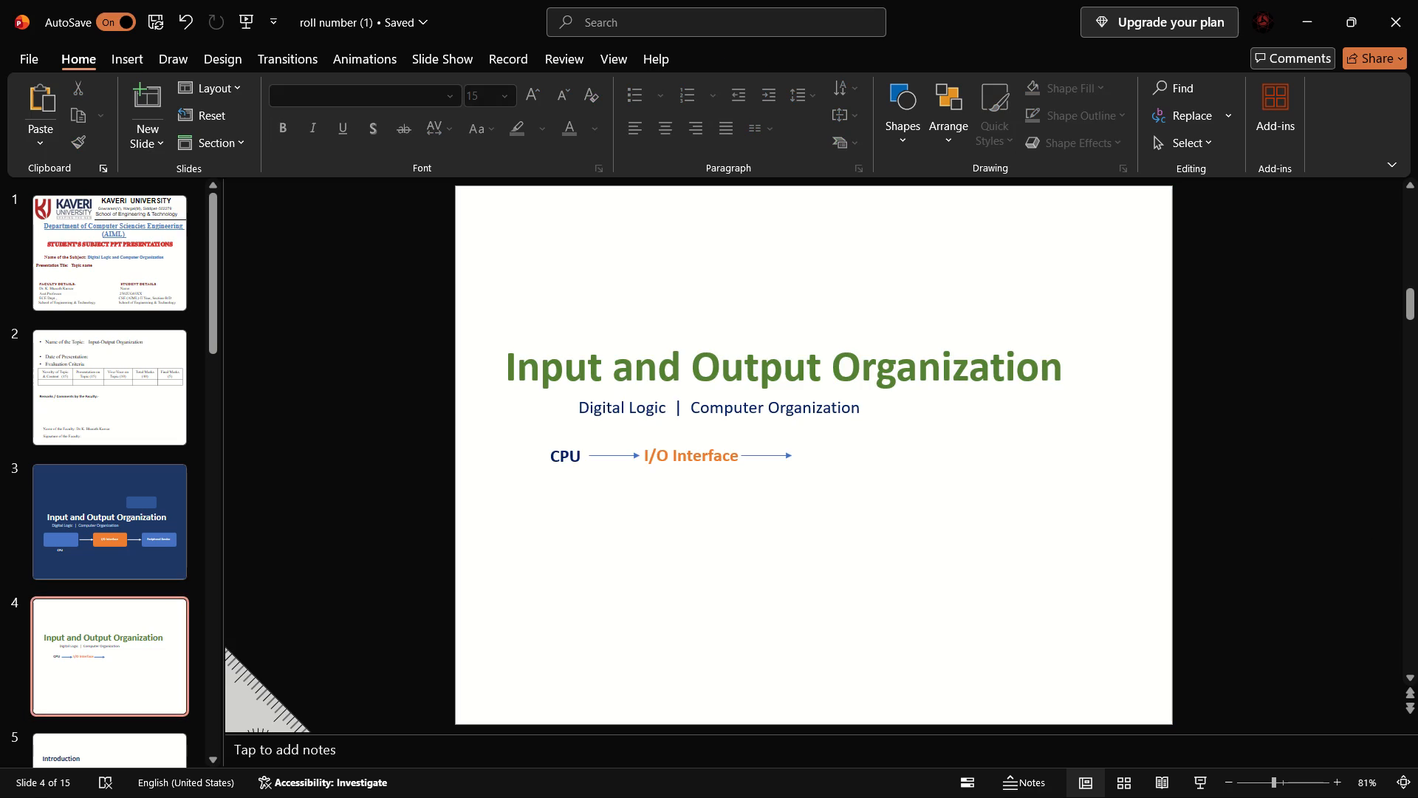
pyautogui.doubleClick(838, 464)
pyautogui.hotkey('ctrl', 'v')
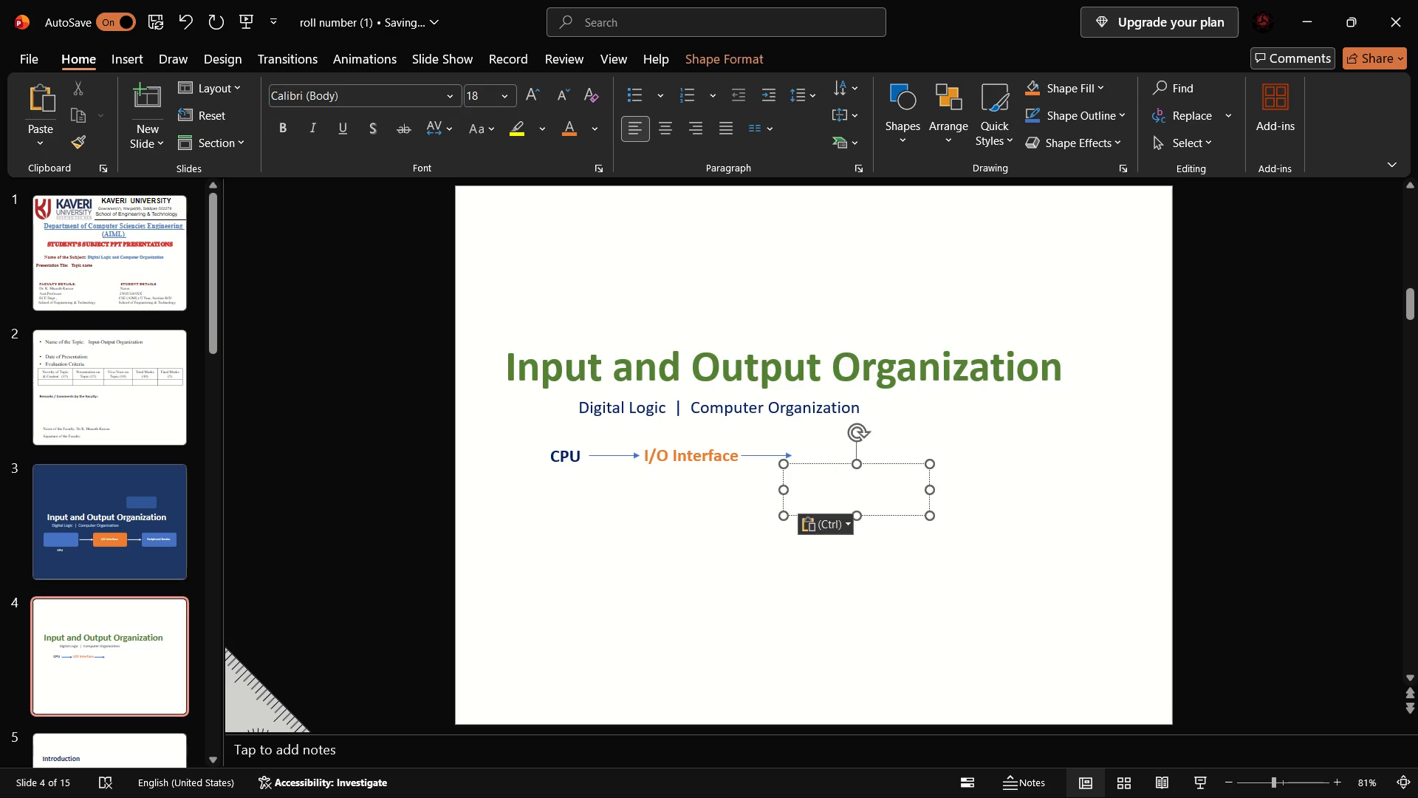
# Recolor the Peripheral Device label with the light blue theme color and move it to the second arrow's tip, level with the other labels.
pyautogui.hotkey('ctrl', 'a')
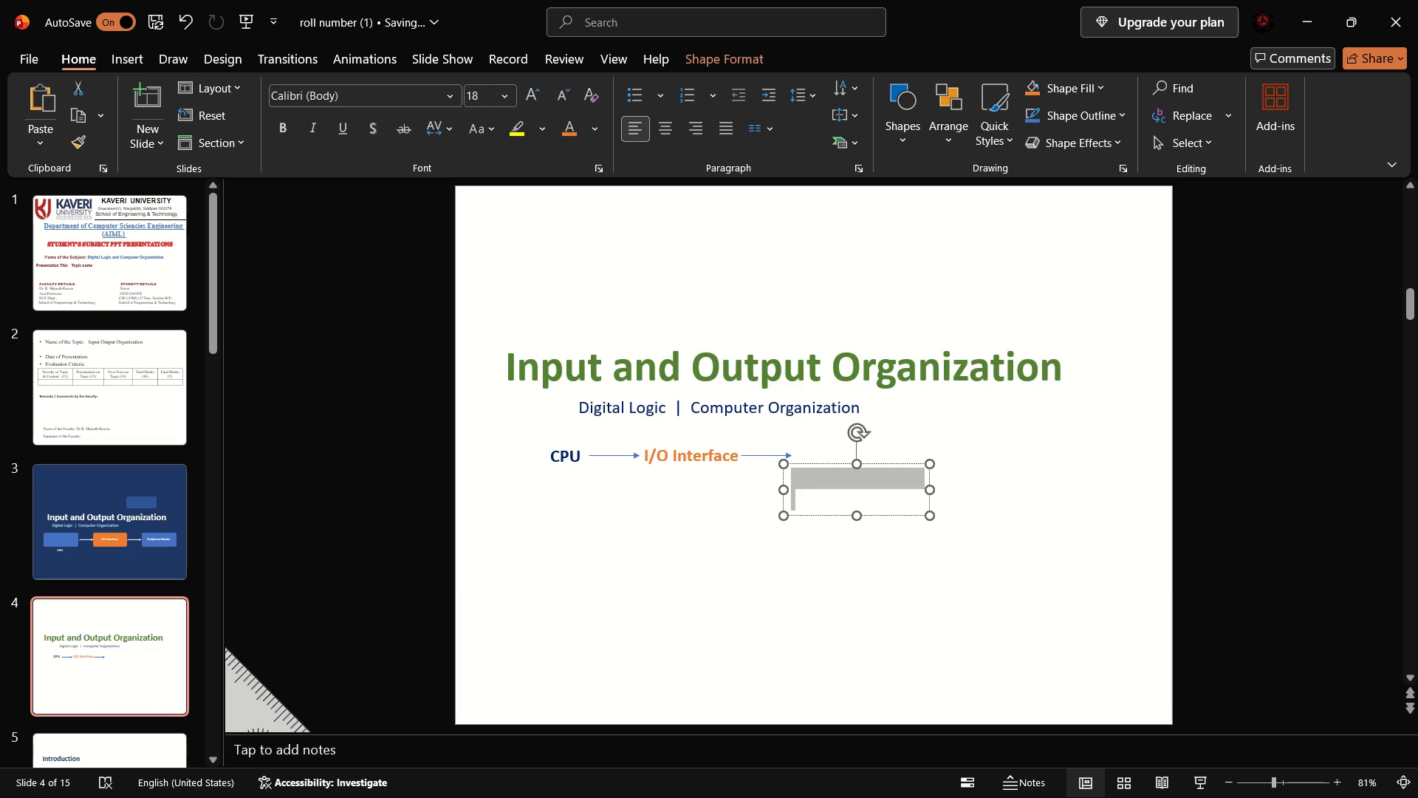
pyautogui.click(598, 132)
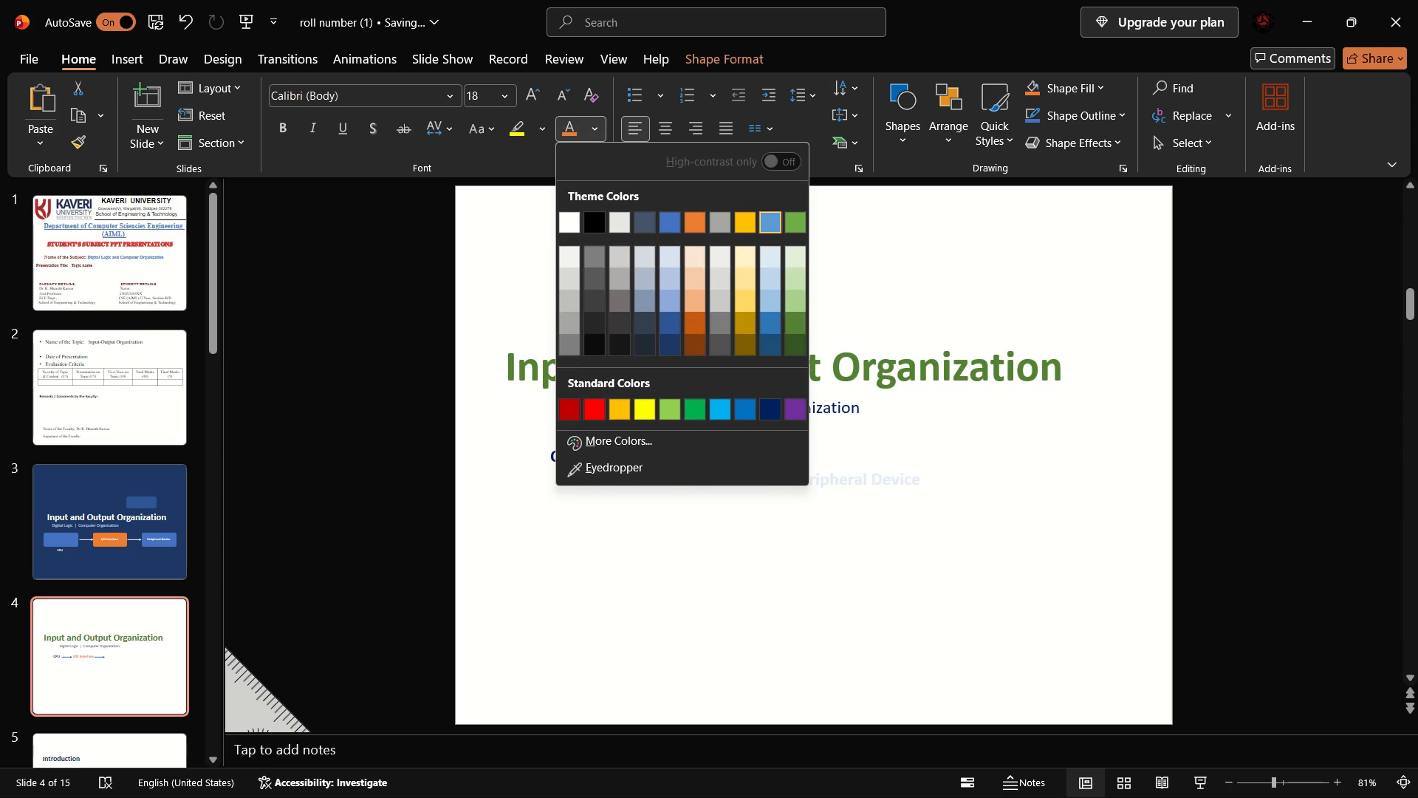
pyautogui.click(769, 224)
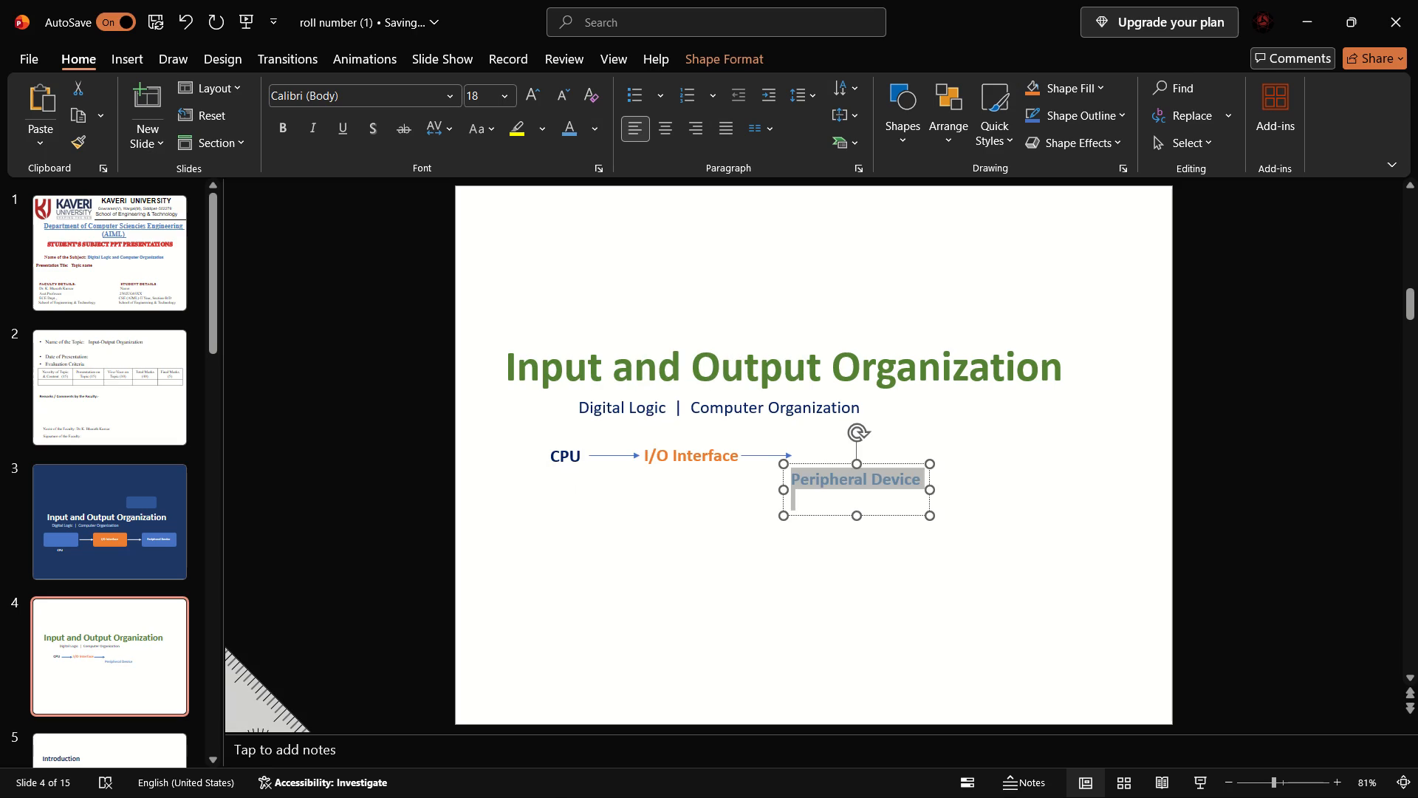
pyautogui.moveTo(871, 463); pyautogui.dragTo(874, 440)
pyautogui.click(654, 519)
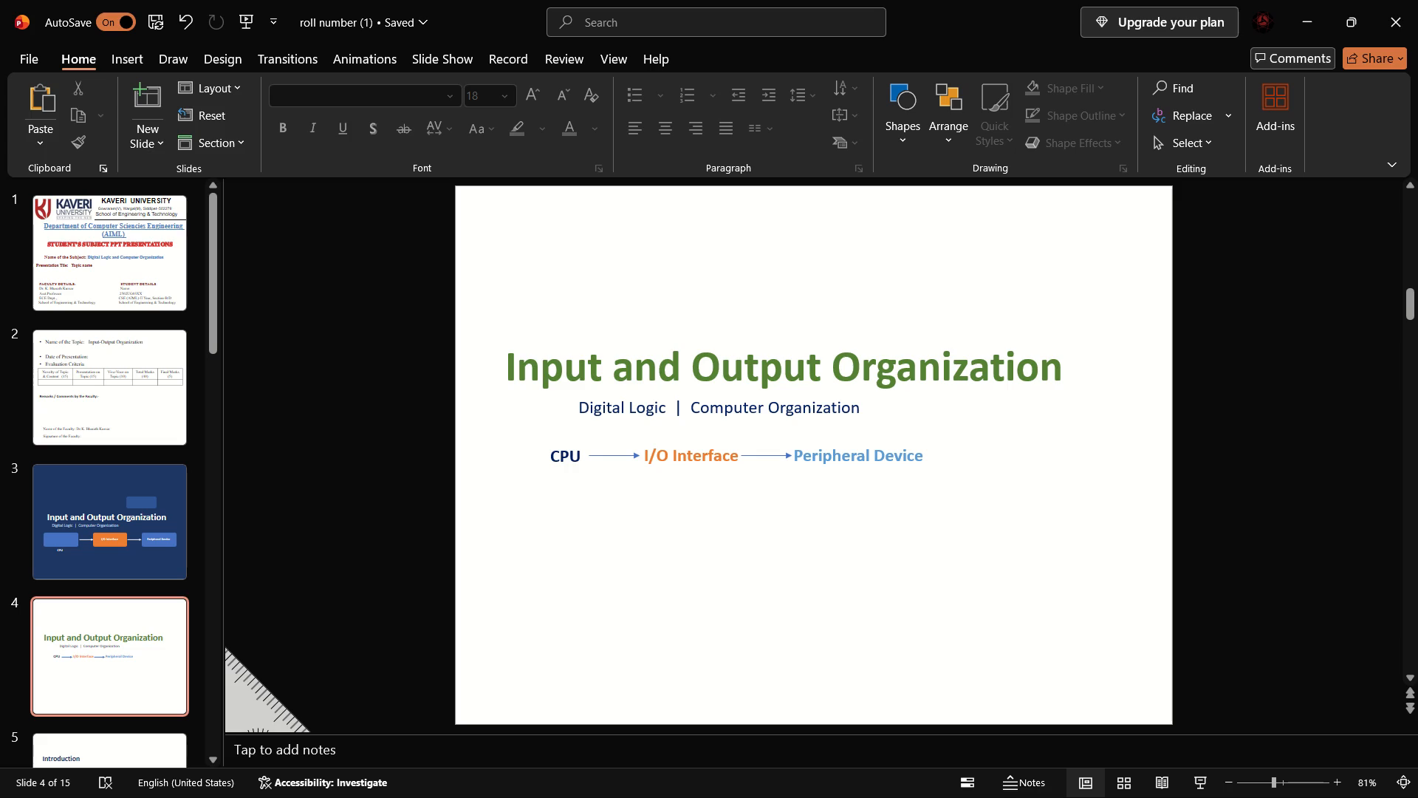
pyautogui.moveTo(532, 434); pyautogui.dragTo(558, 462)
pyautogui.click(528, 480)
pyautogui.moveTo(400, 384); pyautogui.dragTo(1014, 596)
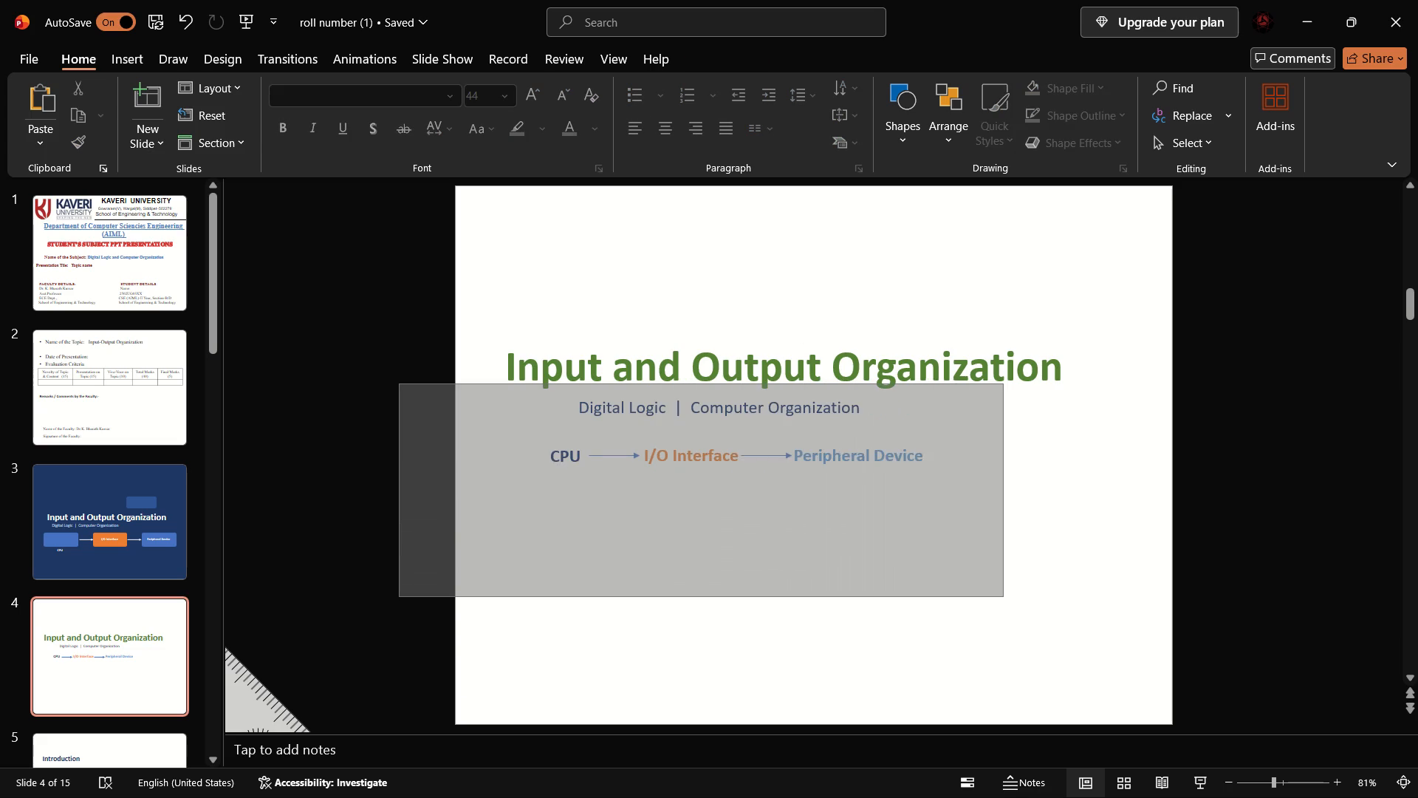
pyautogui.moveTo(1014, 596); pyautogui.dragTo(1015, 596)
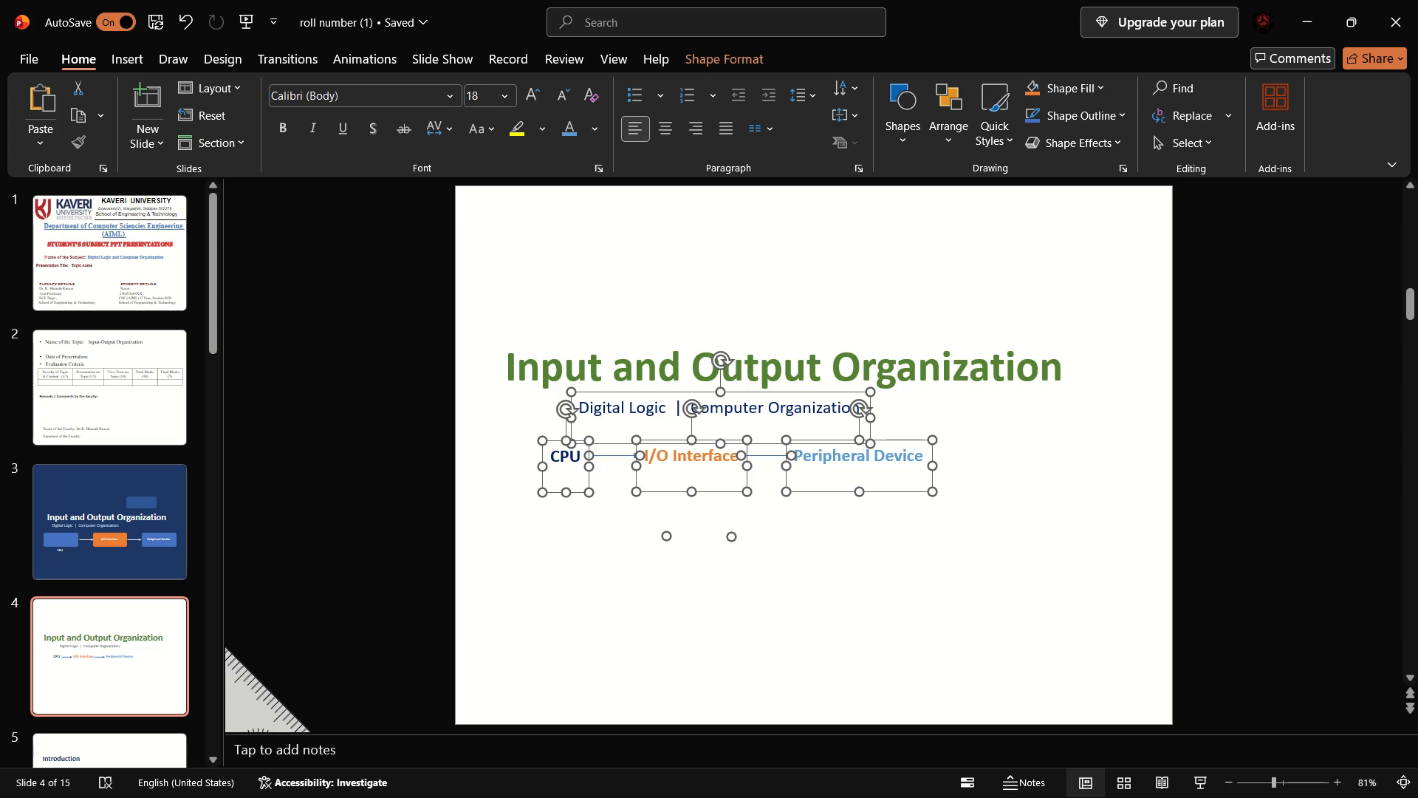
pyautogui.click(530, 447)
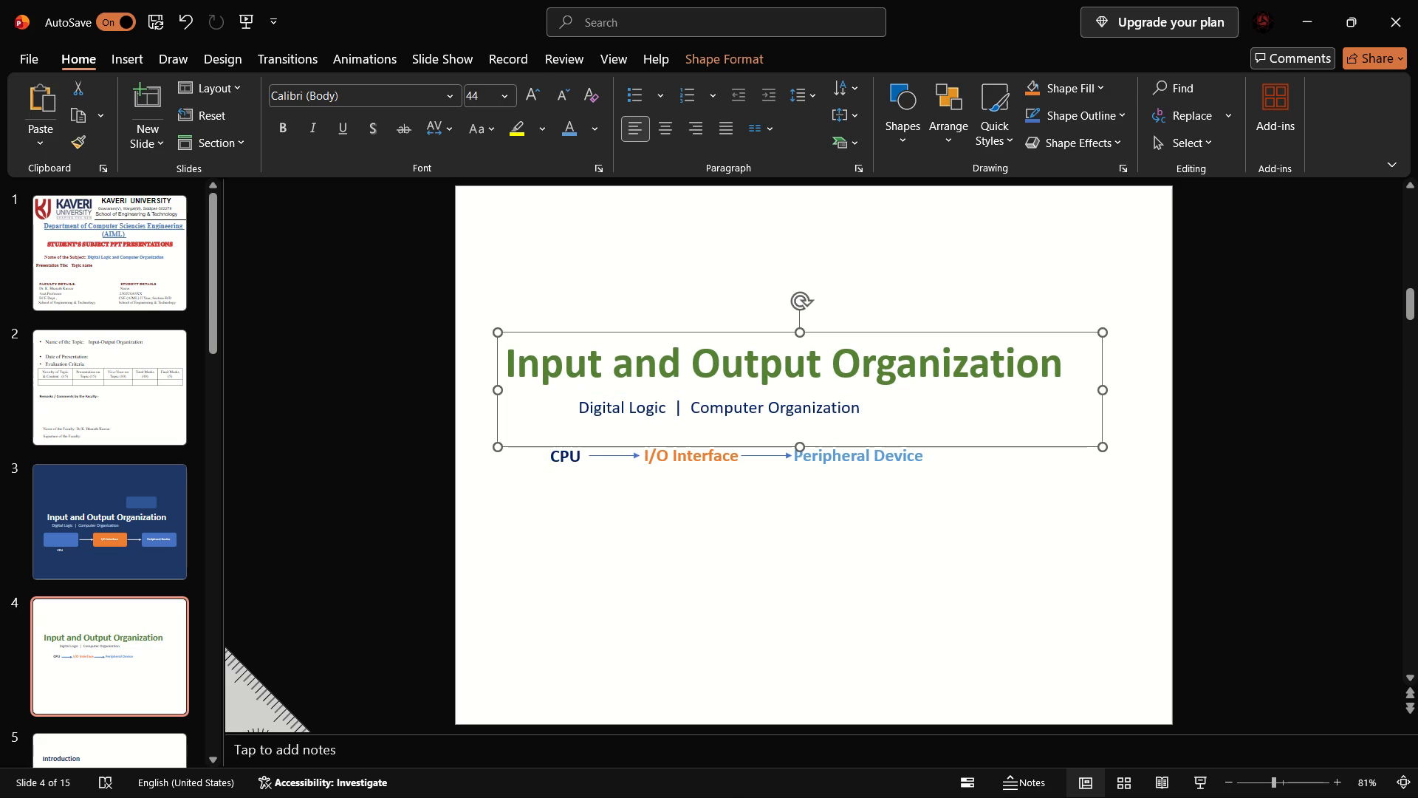
# Move the Peripheral Device label and the second arrow upward and away from I/O Interface, keeping the arrow pointing at the label.
pyautogui.click(826, 458)
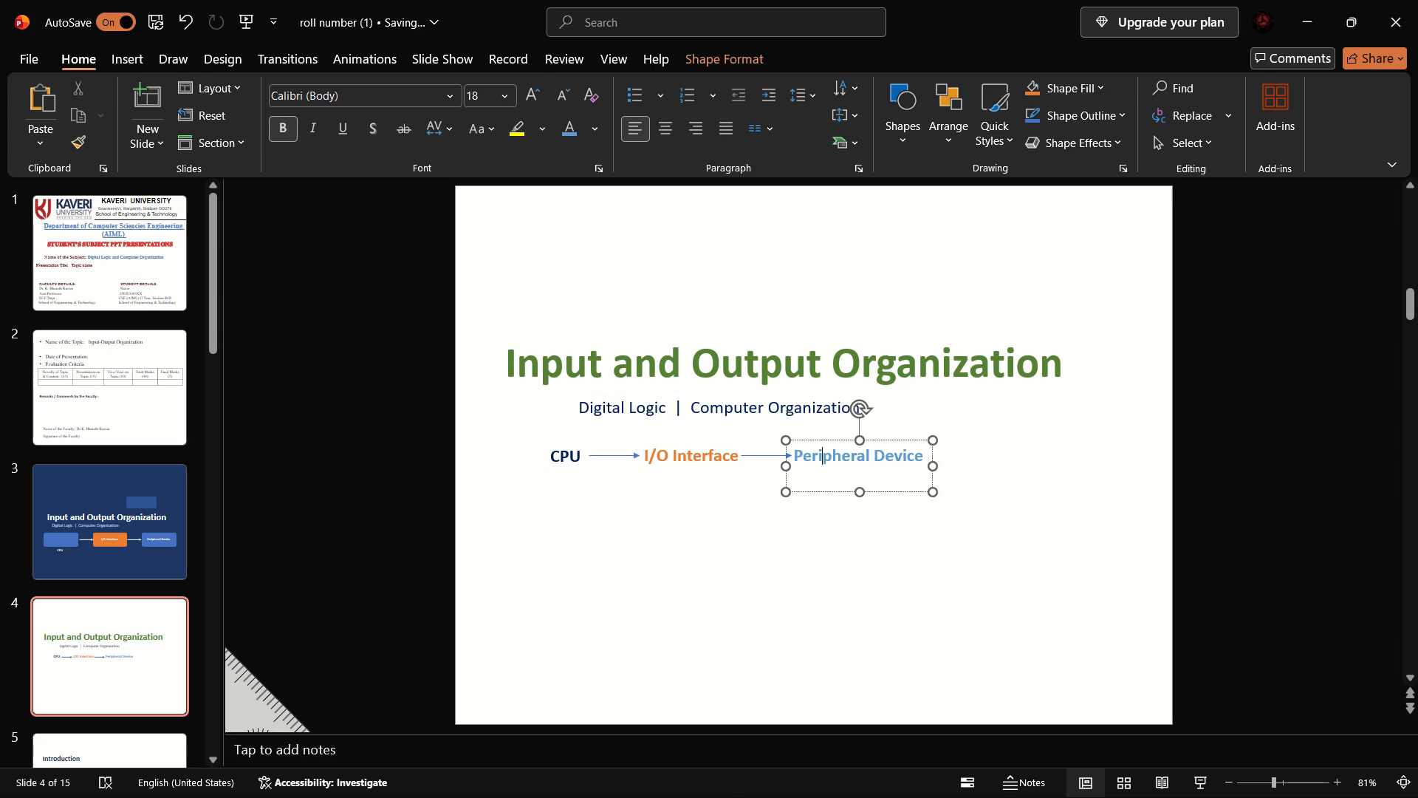
pyautogui.moveTo(884, 443); pyautogui.dragTo(914, 428)
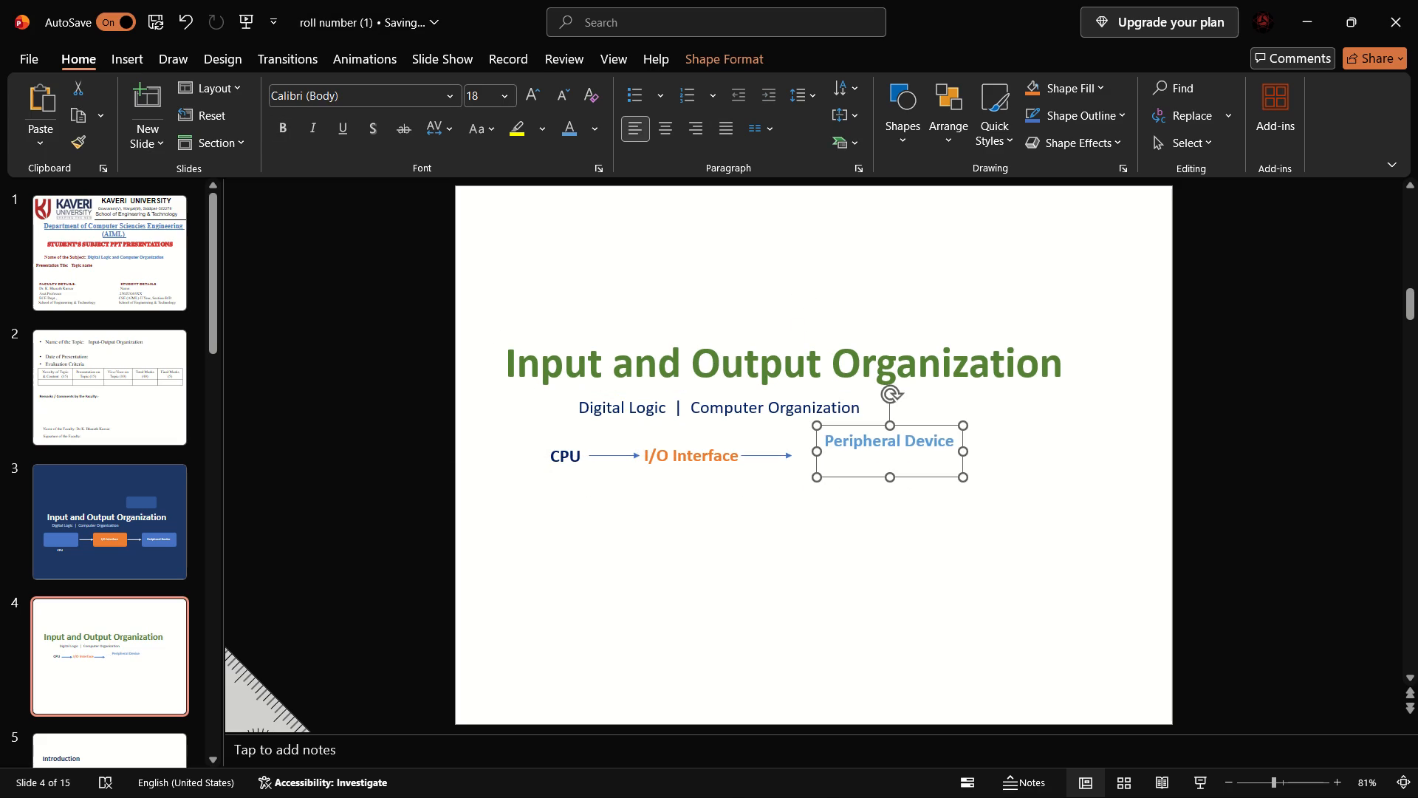
pyautogui.click(778, 452)
pyautogui.moveTo(778, 452); pyautogui.dragTo(801, 440)
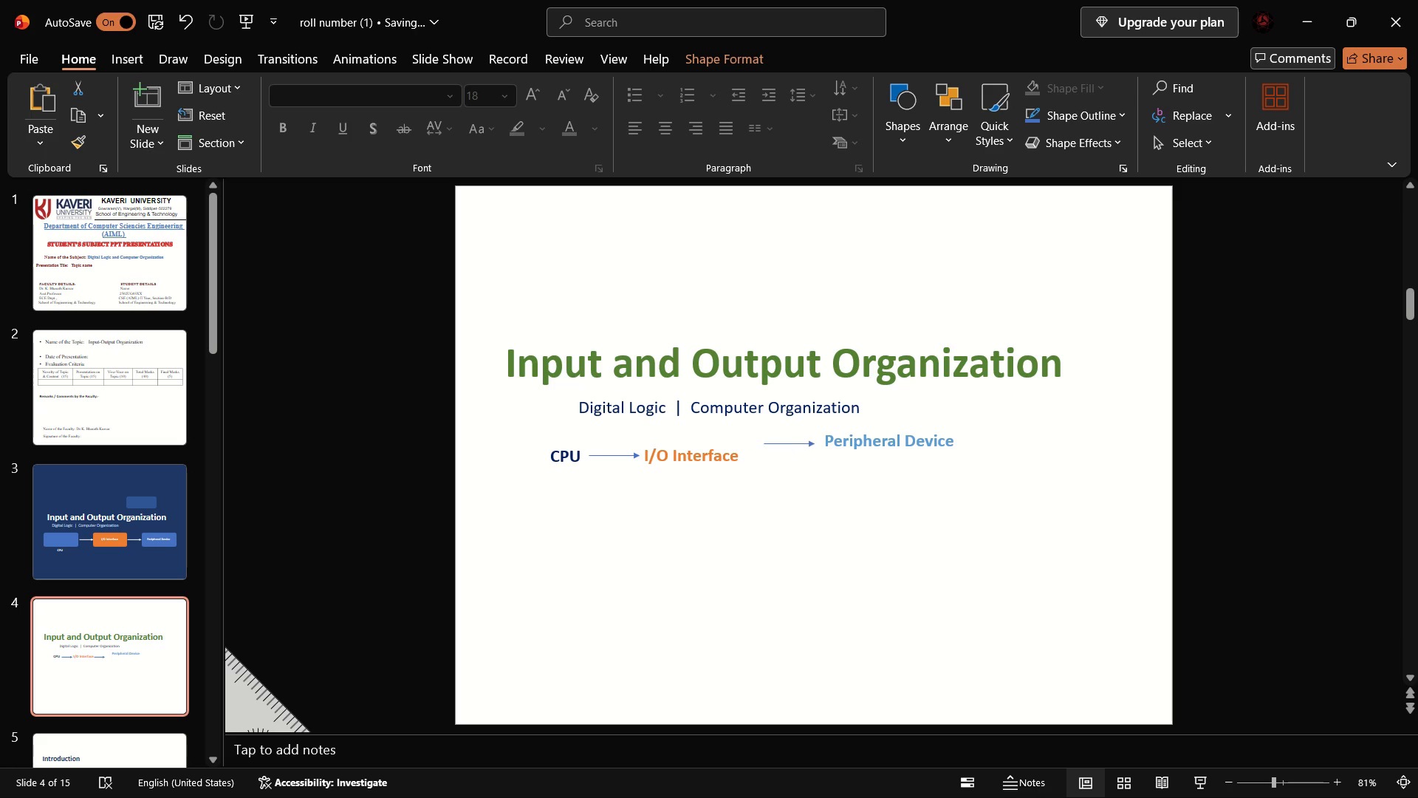
pyautogui.moveTo(801, 440); pyautogui.dragTo(807, 436)
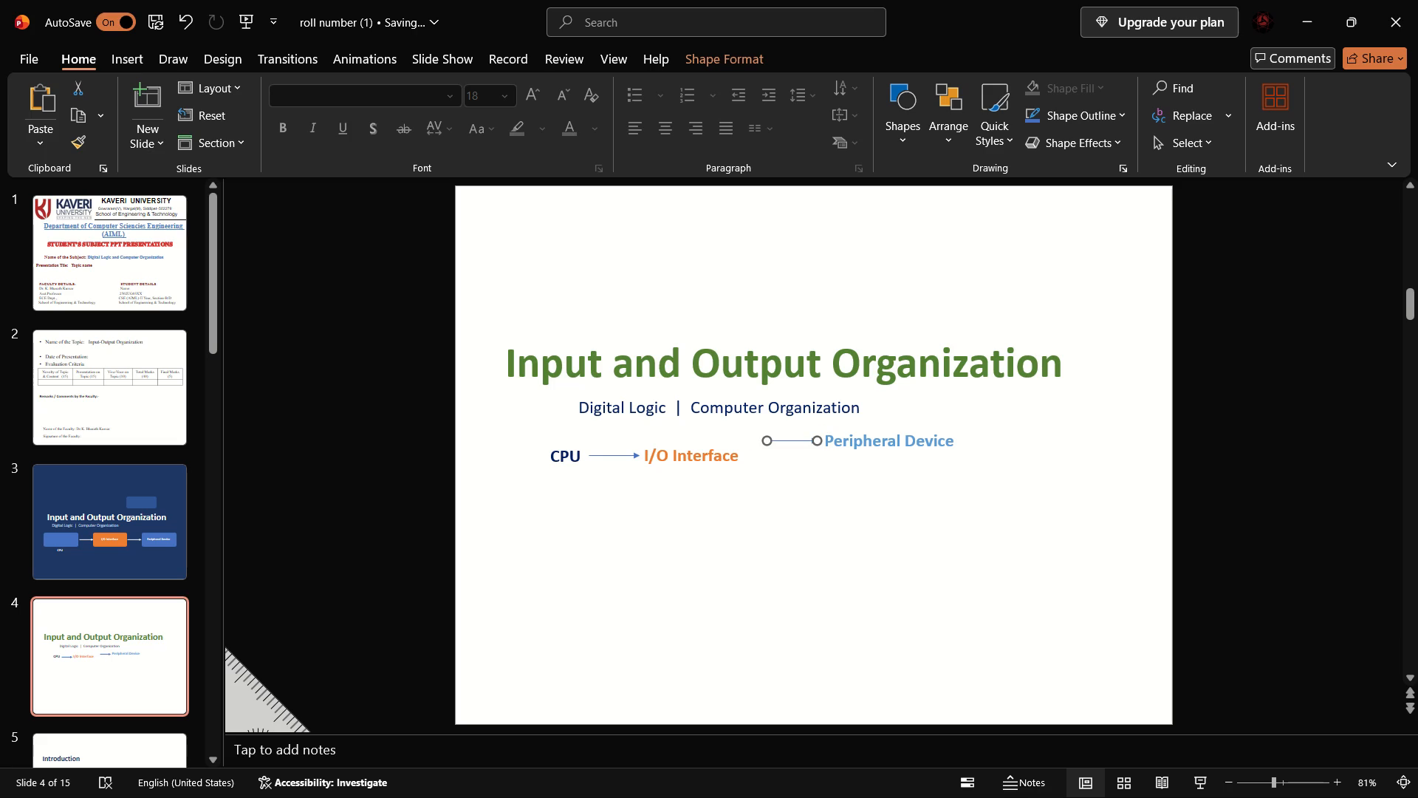
# Move the I/O Interface label up beneath the subtitle, just before the start of the second arrow.
pyautogui.click(714, 459)
pyautogui.moveTo(723, 443); pyautogui.dragTo(731, 432)
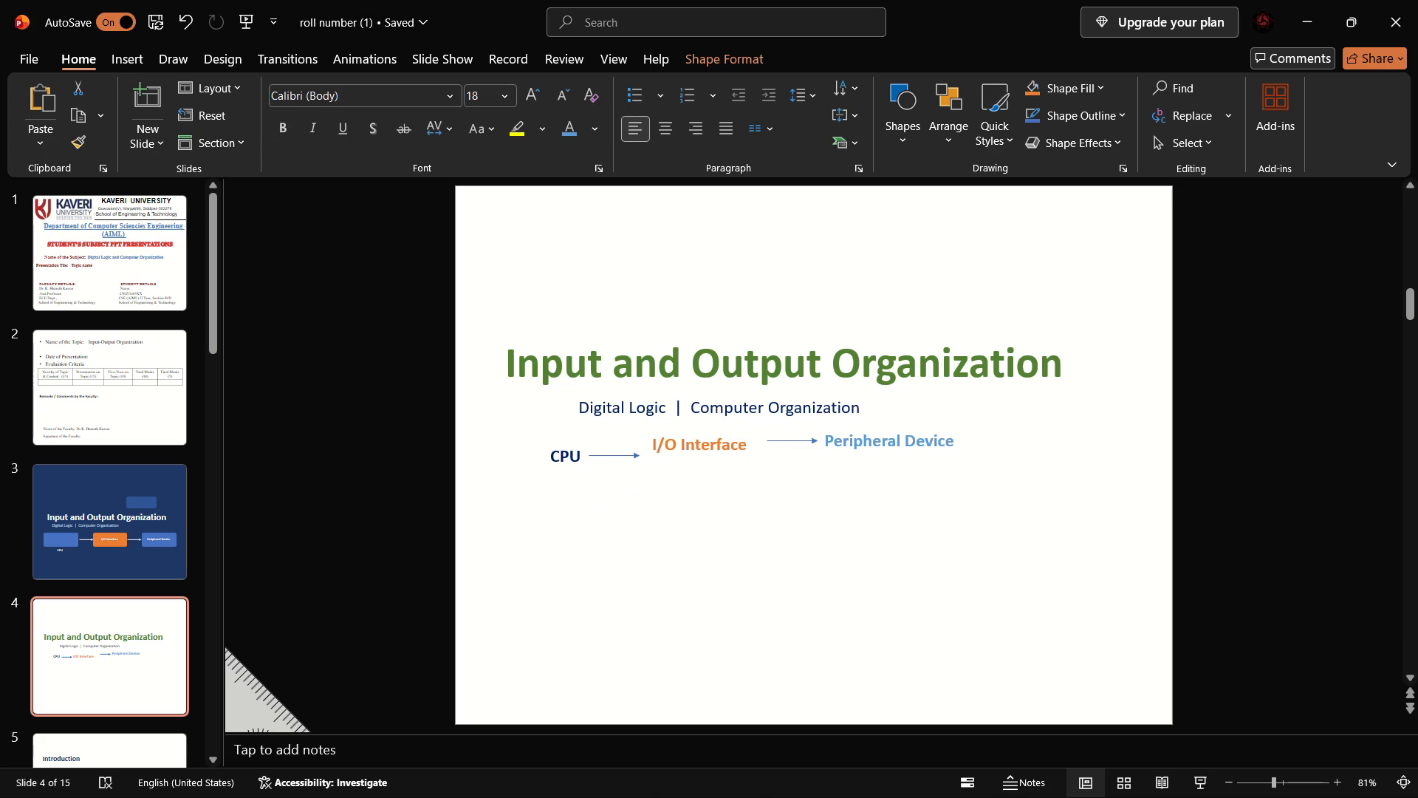
pyautogui.moveTo(731, 432); pyautogui.dragTo(741, 426)
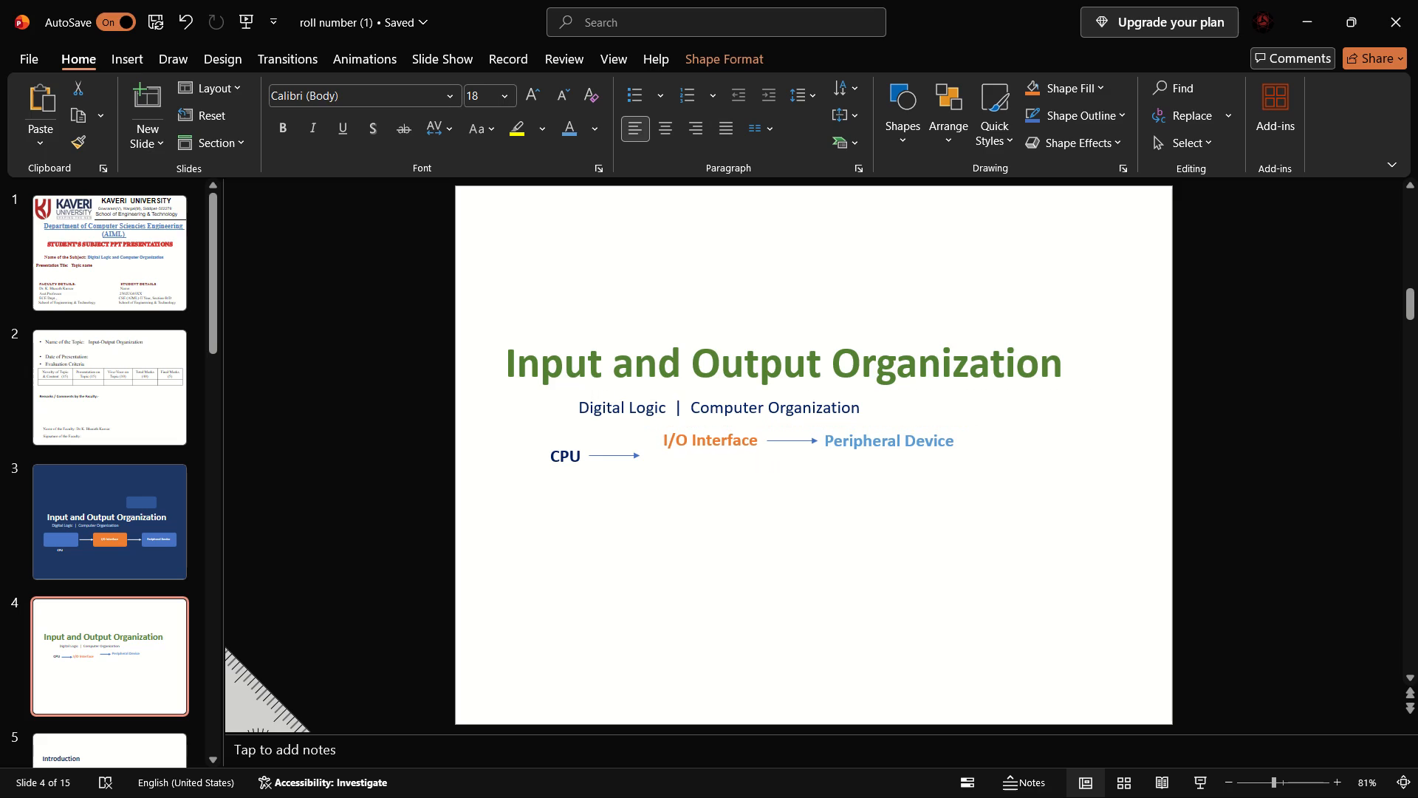
pyautogui.moveTo(741, 426); pyautogui.dragTo(744, 423)
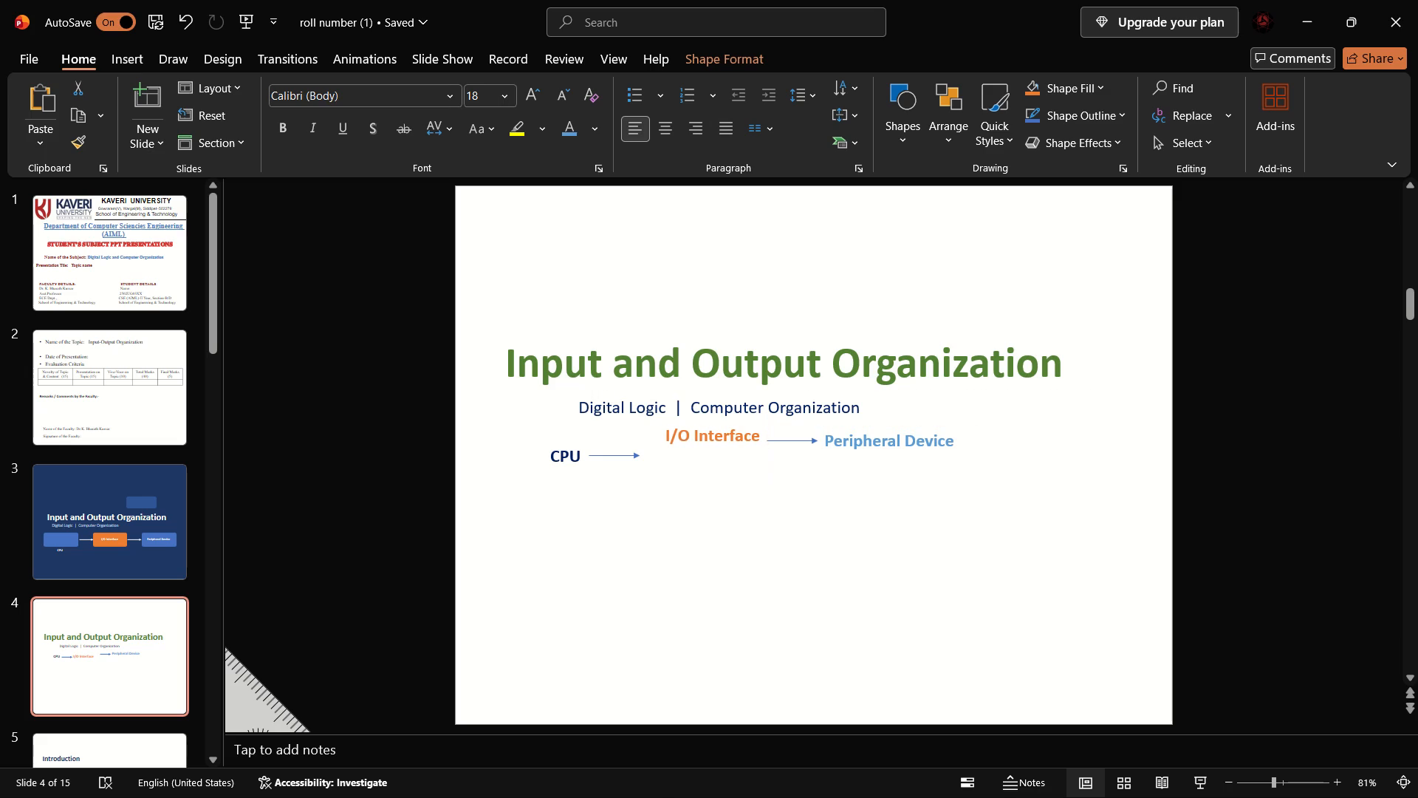
pyautogui.moveTo(744, 423); pyautogui.dragTo(744, 423)
# Move the first arrow up so it points at the I/O Interface label, level with the second arrow.
pyautogui.click(620, 454)
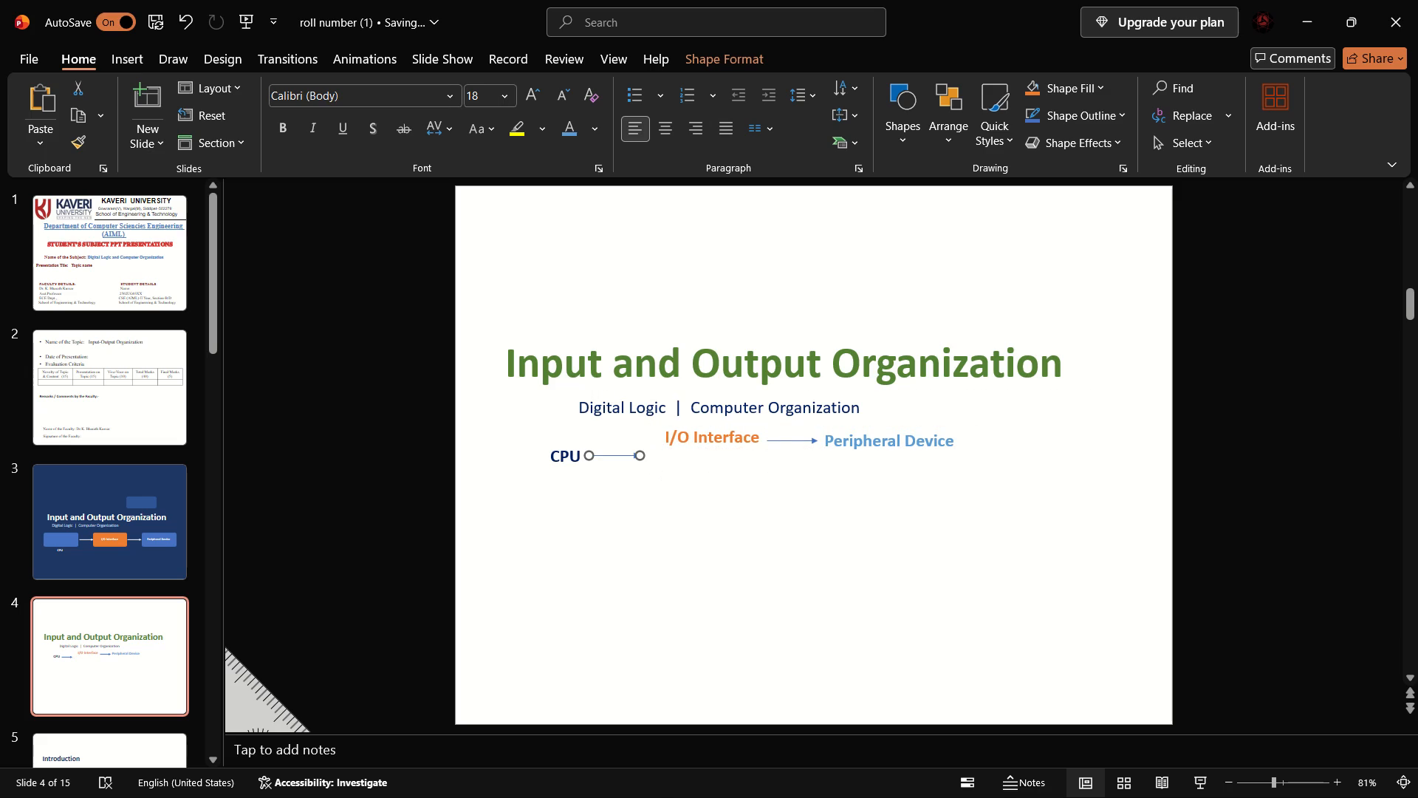
pyautogui.moveTo(620, 454); pyautogui.dragTo(635, 432)
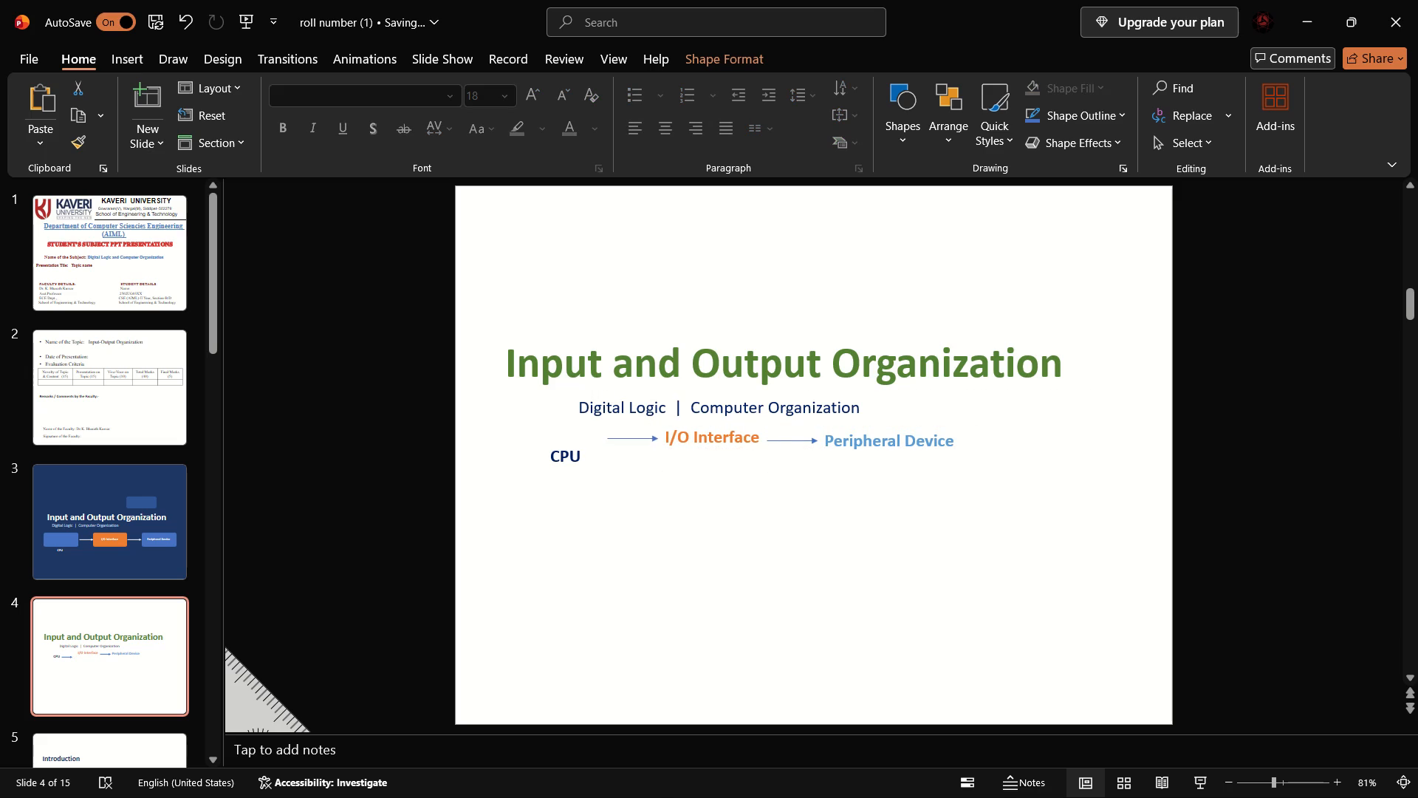
pyautogui.moveTo(635, 432); pyautogui.dragTo(640, 437)
pyautogui.moveTo(640, 437); pyautogui.dragTo(643, 432)
pyautogui.moveTo(643, 432); pyautogui.dragTo(642, 432)
pyautogui.moveTo(642, 432); pyautogui.dragTo(642, 433)
pyautogui.moveTo(642, 433); pyautogui.dragTo(642, 434)
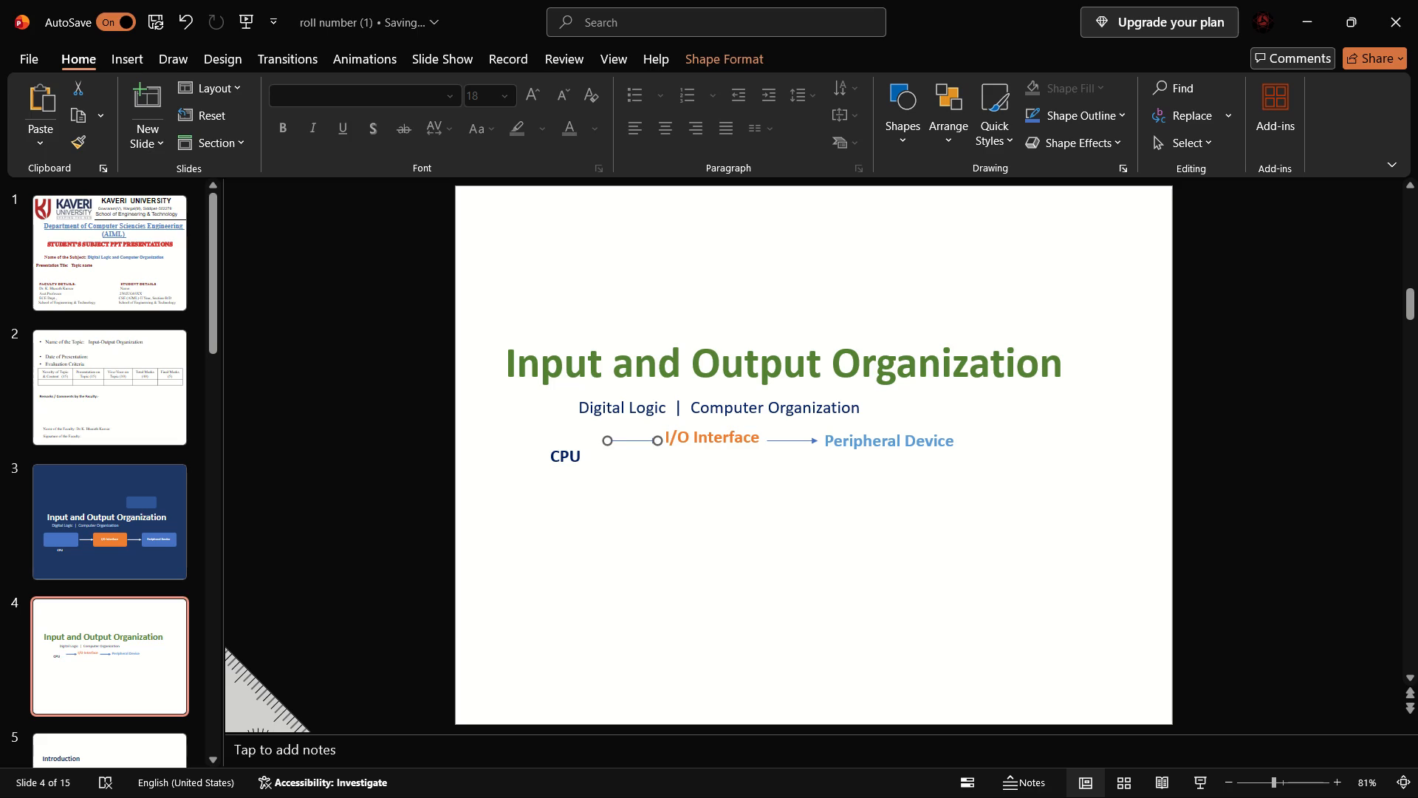
# Move the CPU label up to the start of the first arrow, level with the Peripheral Device label.
pyautogui.moveTo(573, 457); pyautogui.dragTo(577, 449)
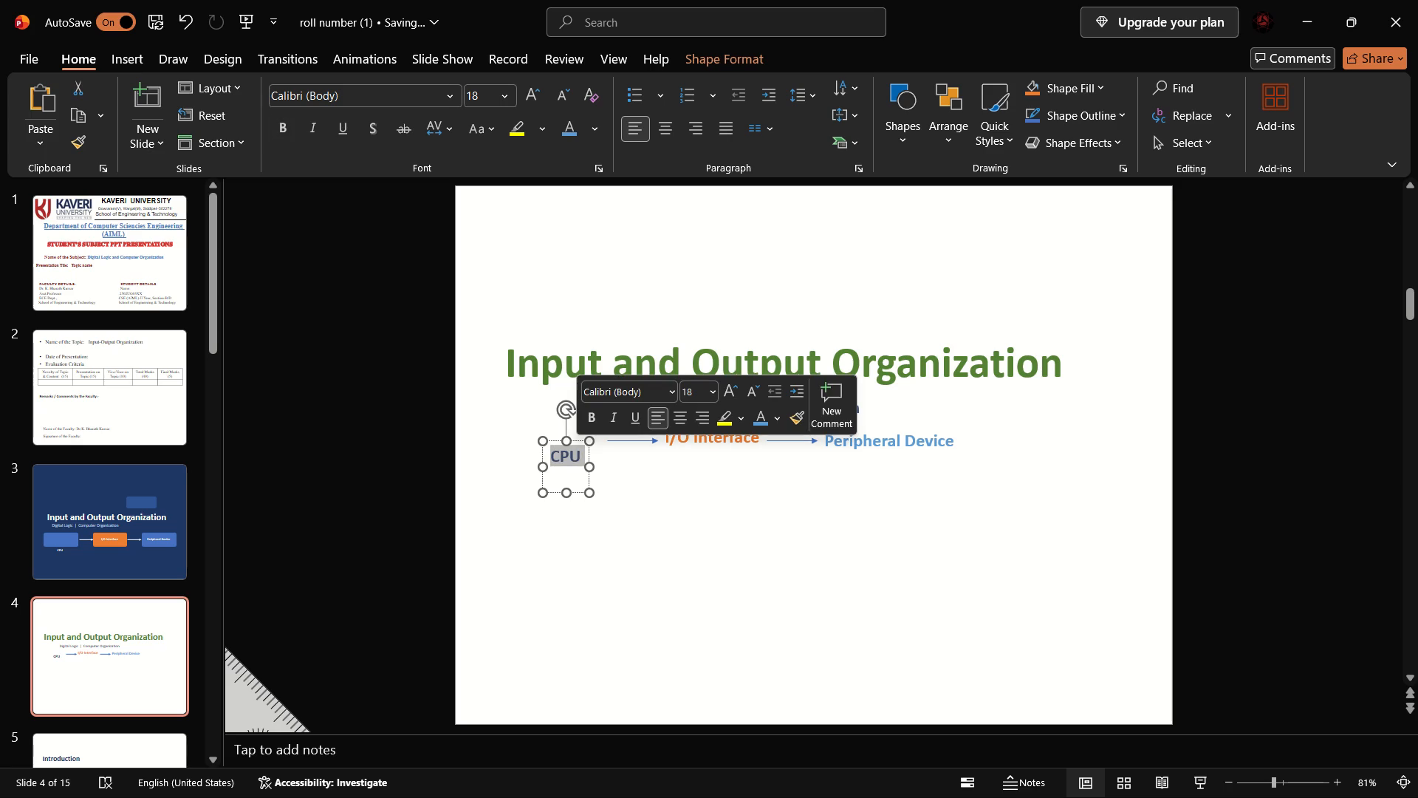
pyautogui.moveTo(580, 441); pyautogui.dragTo(599, 426)
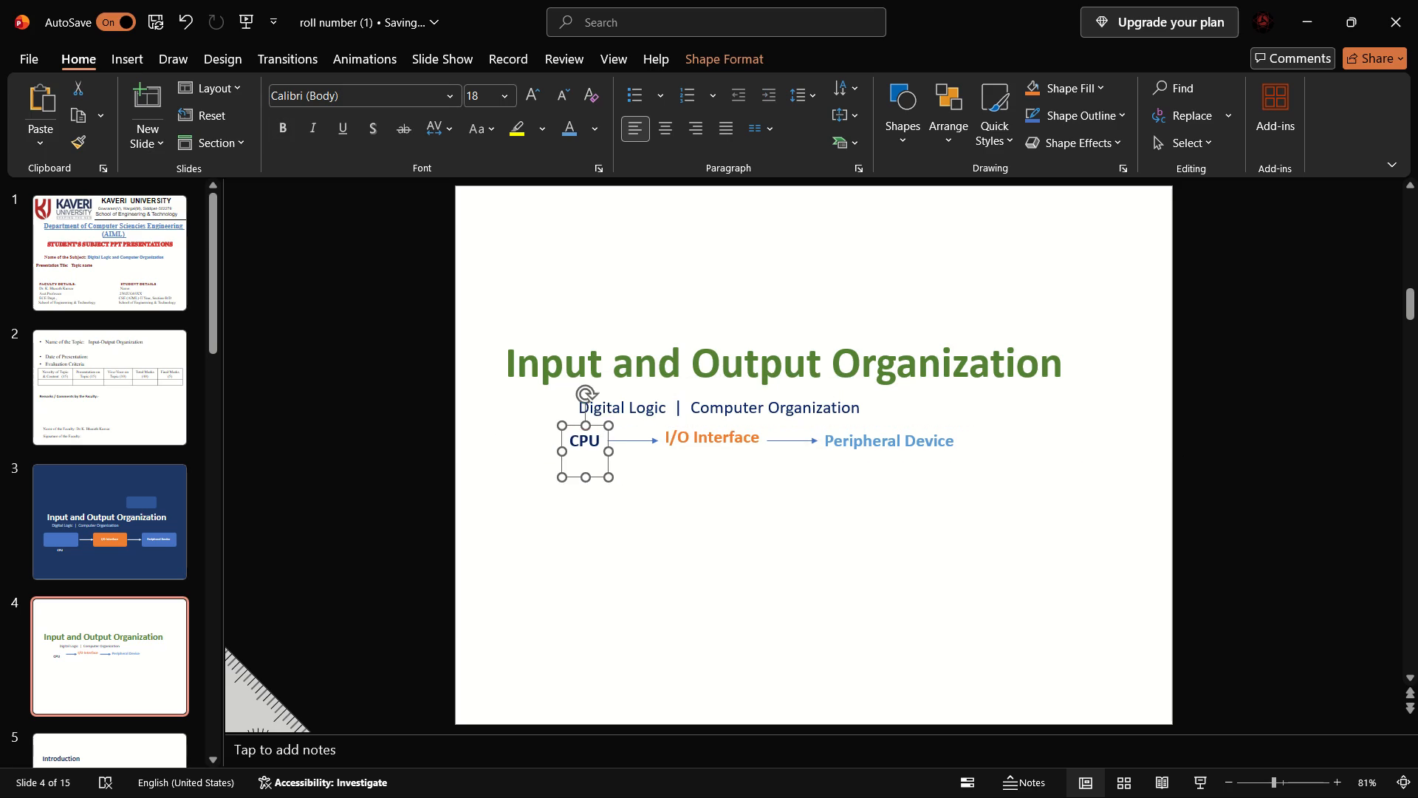
# Shorten the title text box by raising its bottom edge so it no longer overlaps the diagram row.
pyautogui.click(640, 451)
pyautogui.click(640, 447)
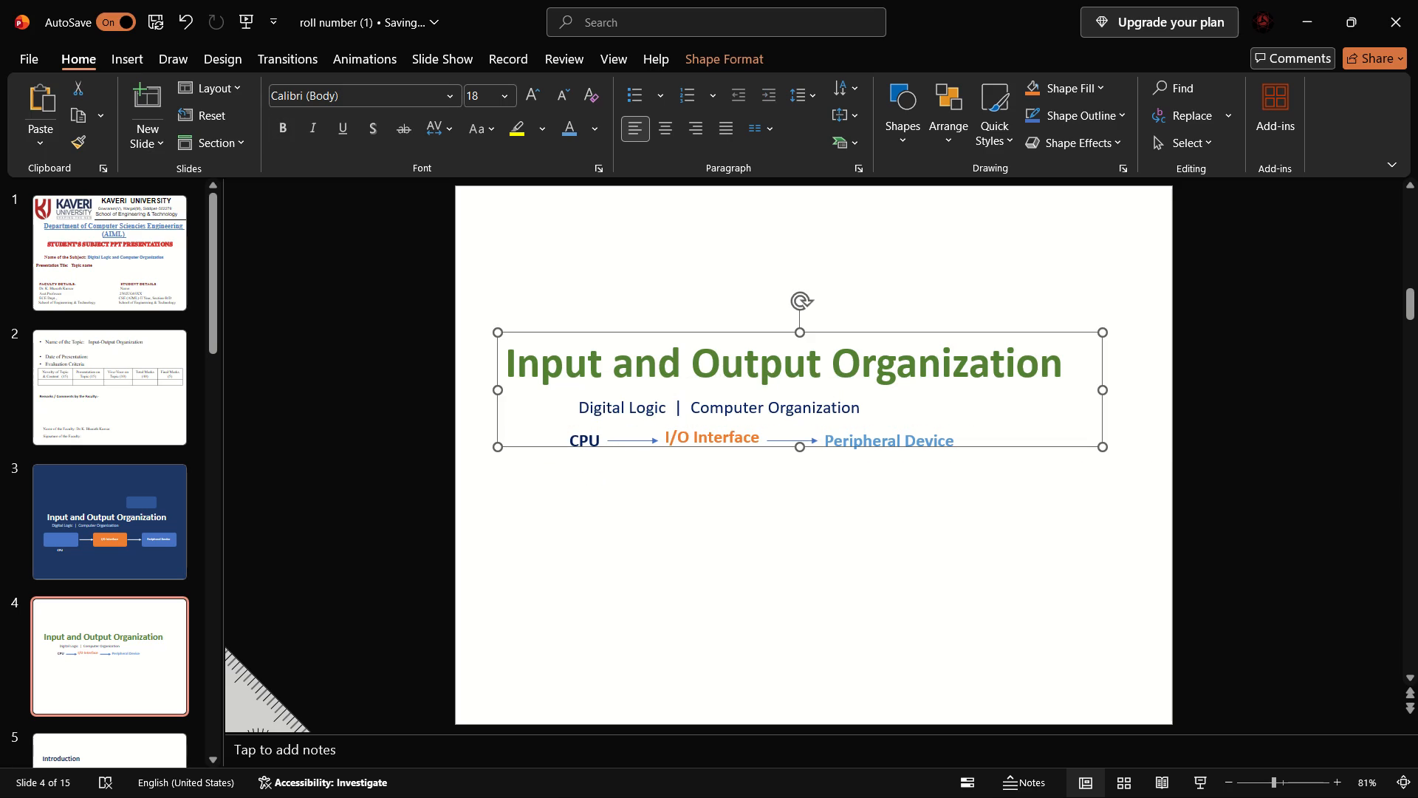
pyautogui.moveTo(800, 450); pyautogui.dragTo(800, 396)
pyautogui.click(648, 439)
pyautogui.click(648, 439)
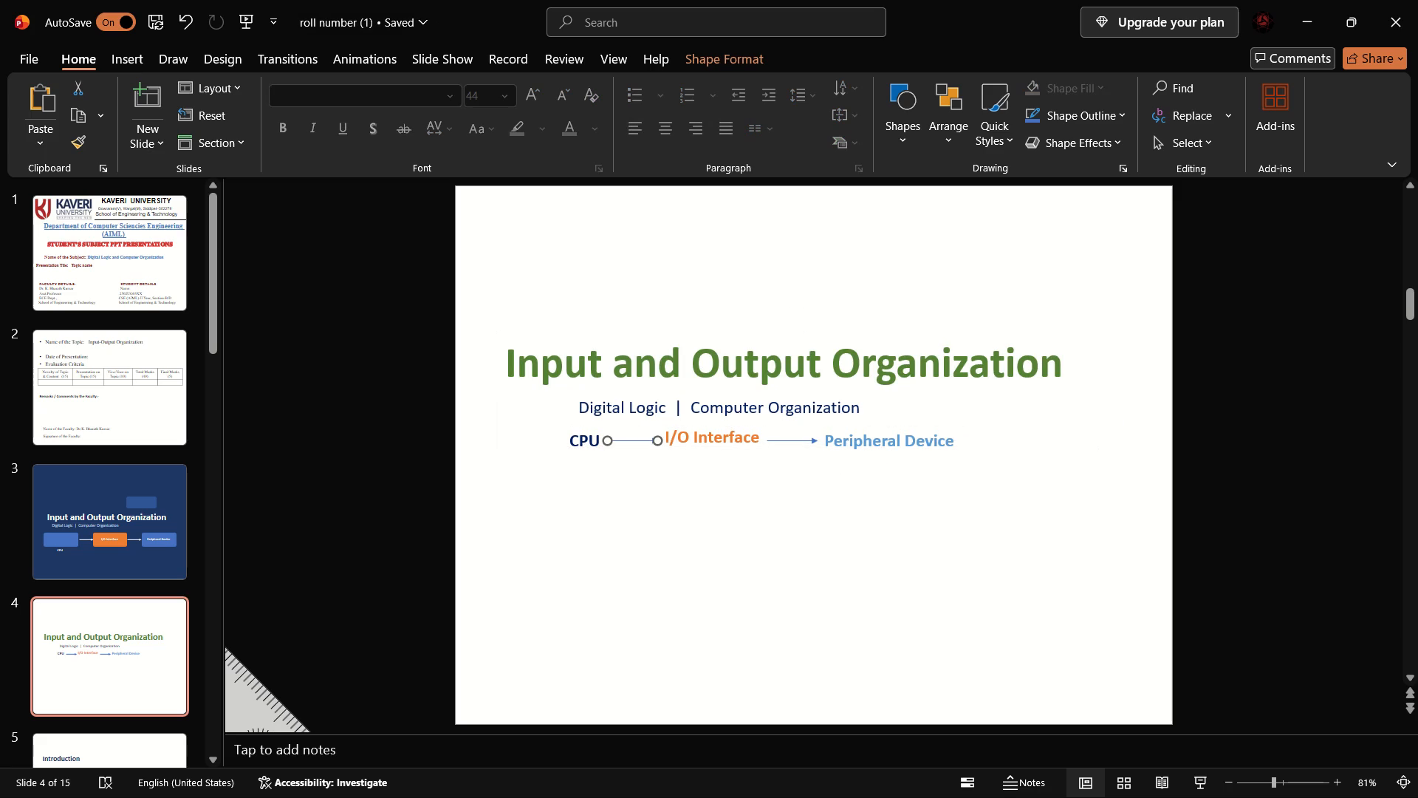
# Nudge the CPU label slightly up and closer to the first arrow.
pyautogui.click(595, 438)
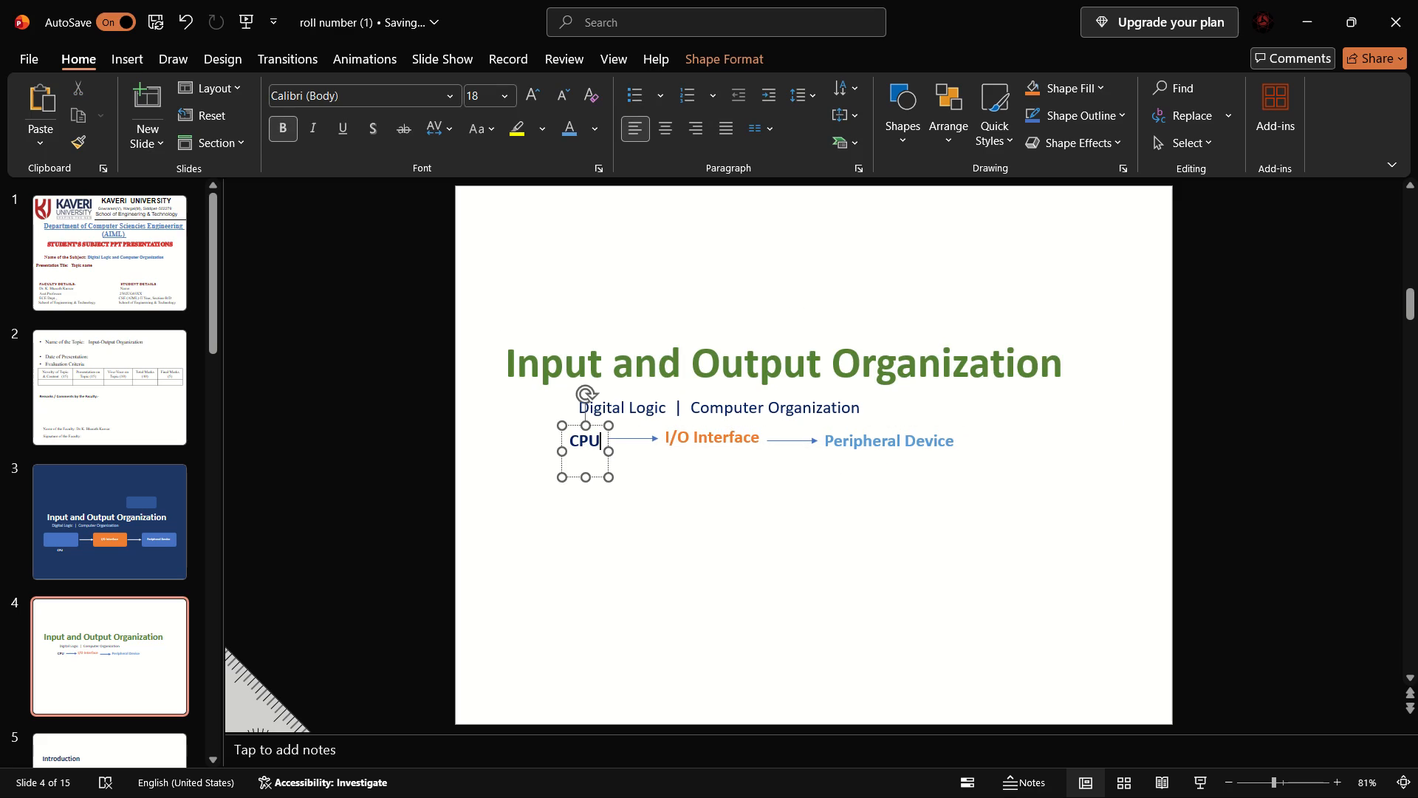
pyautogui.click(596, 425)
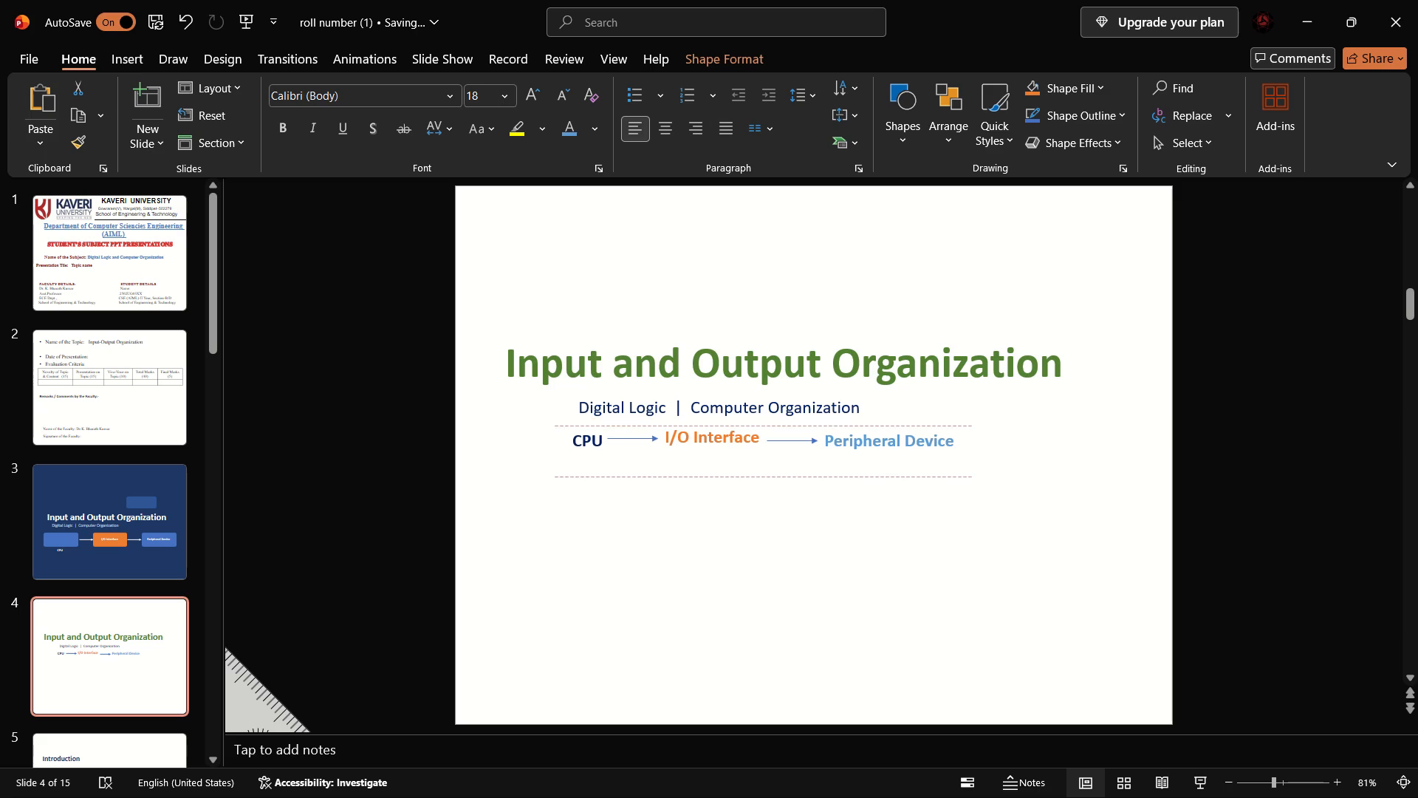
pyautogui.click(656, 528)
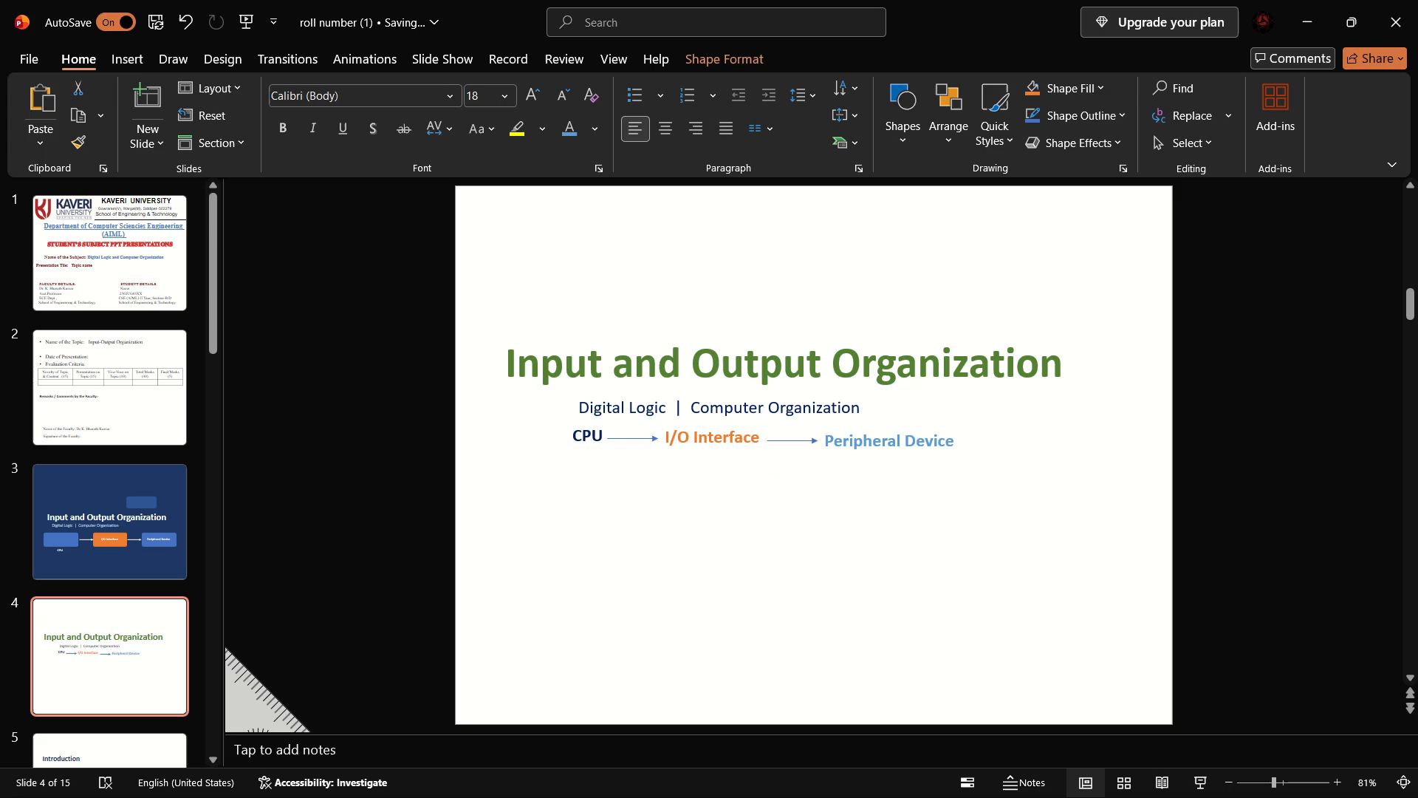
# Cut the original dark blue title slide, slide 3, from the presentation.
pyautogui.click(93, 537)
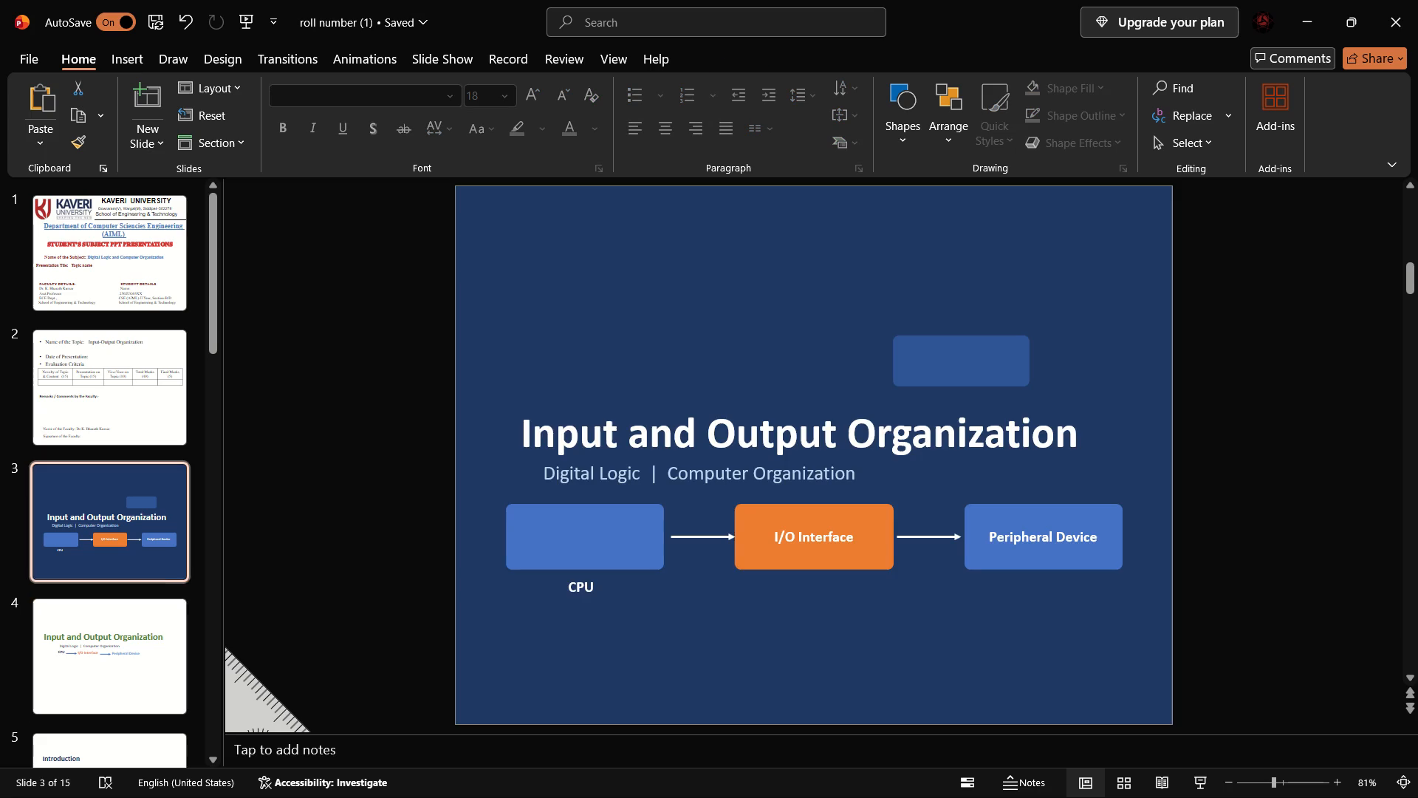
pyautogui.hotkey('ctrl', 'x')
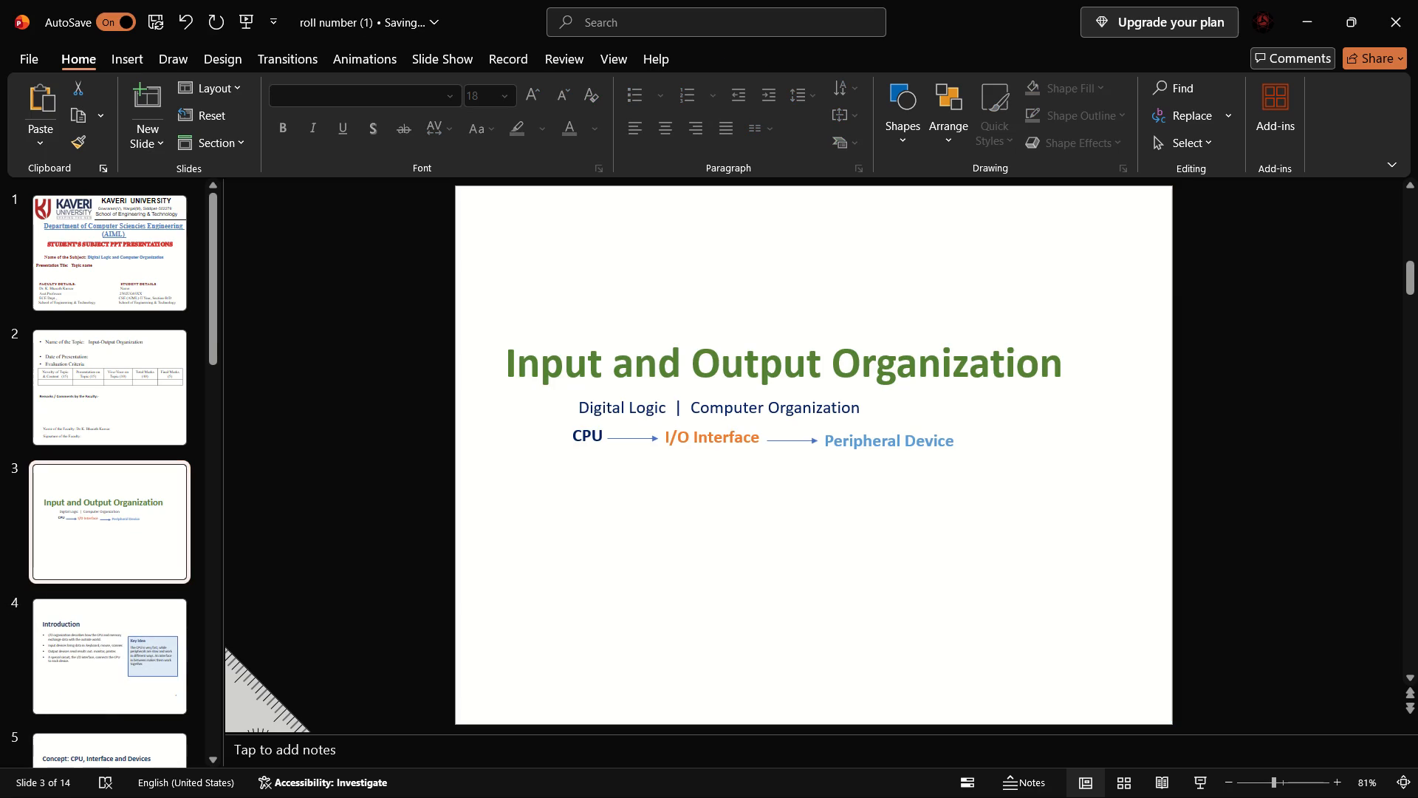
# On the second Introduction slide, slide 8, make the Key idea text box wider and shorter, and shift it up and slightly left.
pyautogui.click(136, 543)
pyautogui.click(129, 638)
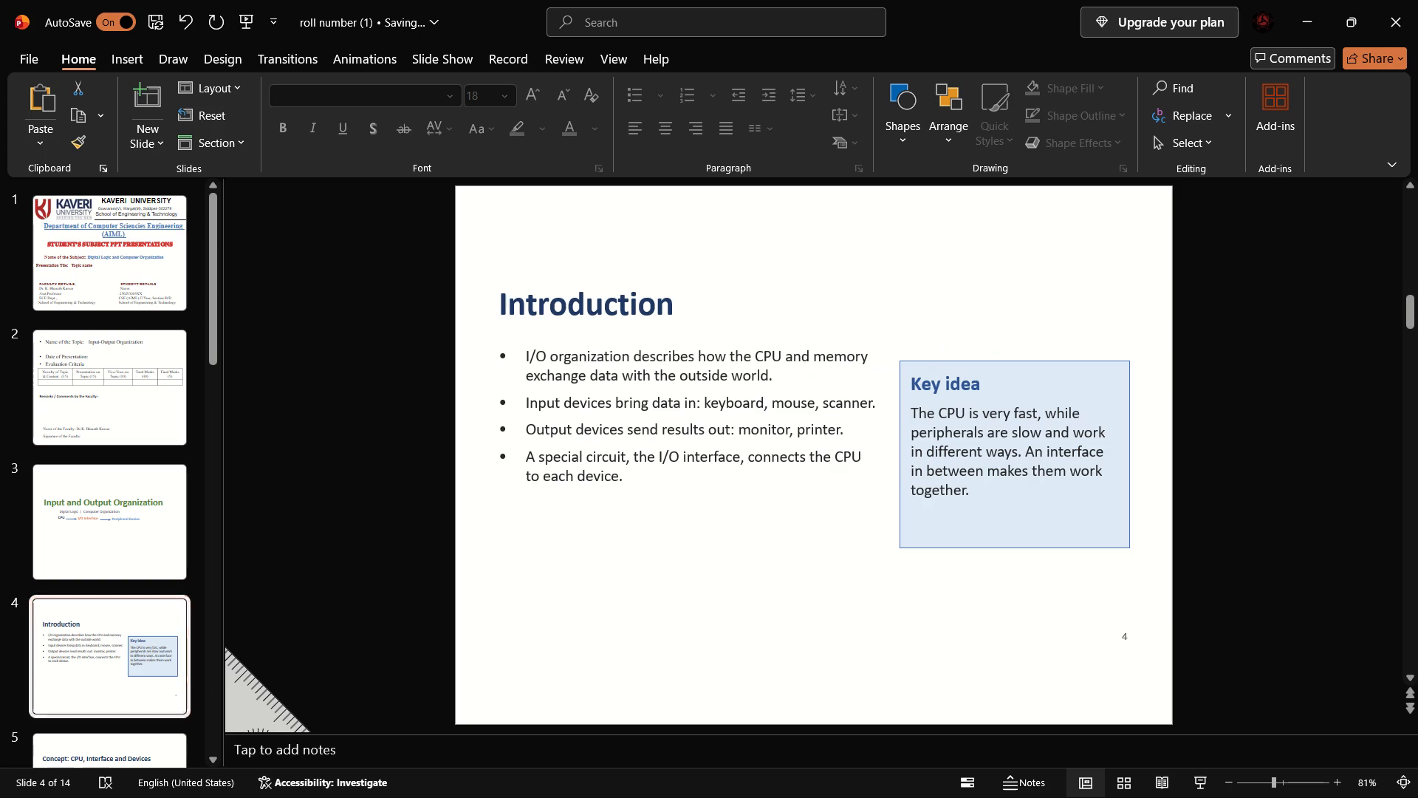
pyautogui.click(110, 544)
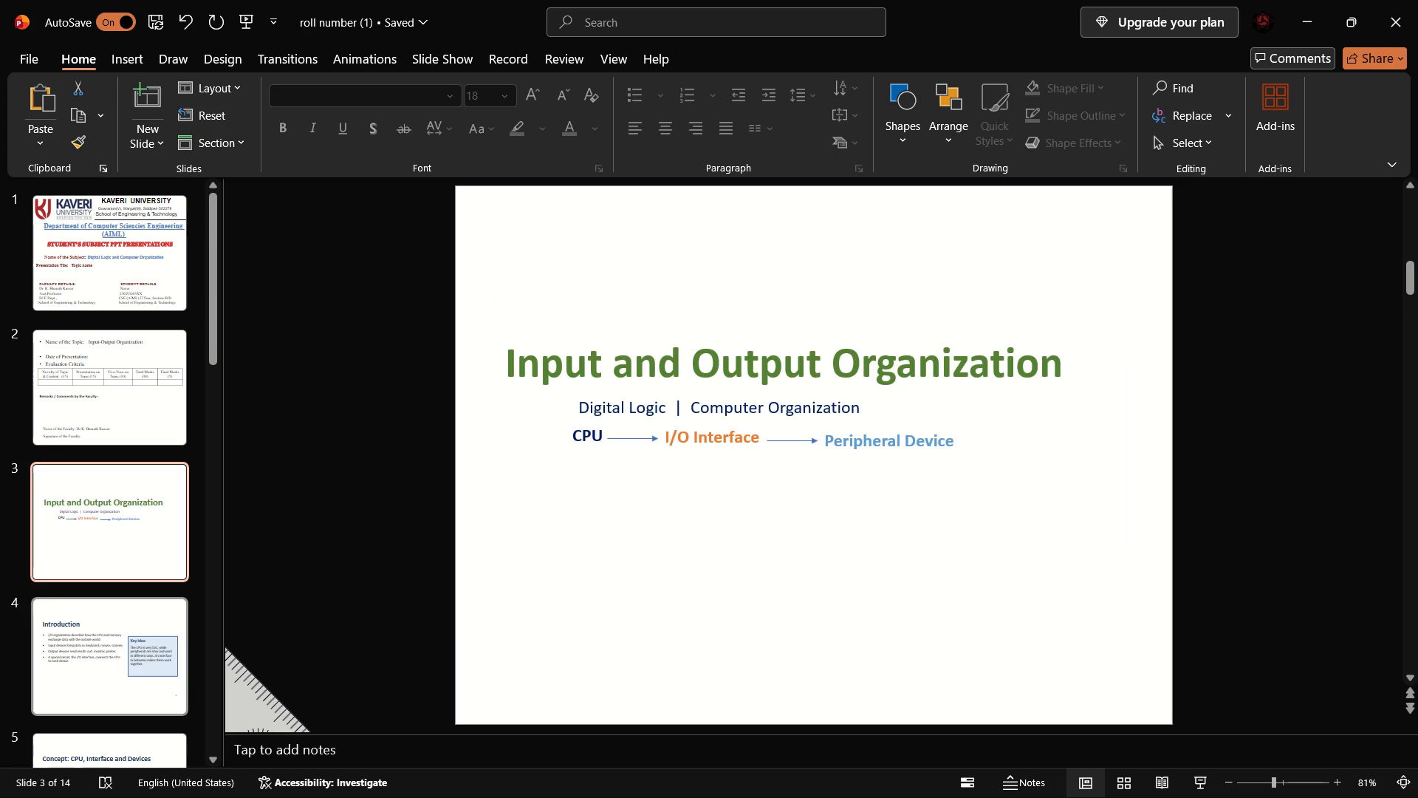
pyautogui.scroll(-4, 89, 581)
pyautogui.moveTo(209, 358); pyautogui.dragTo(210, 367)
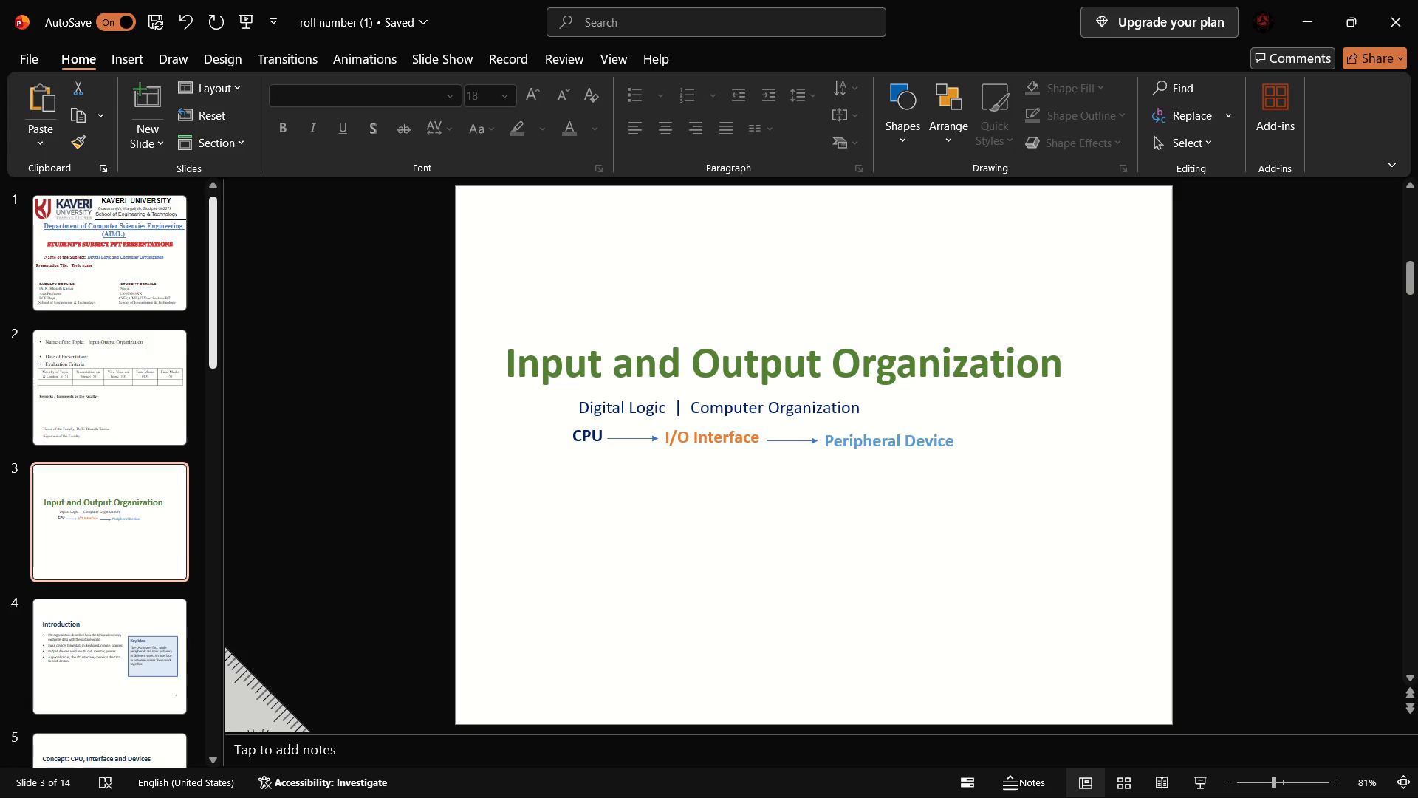
pyautogui.moveTo(210, 367); pyautogui.dragTo(192, 593)
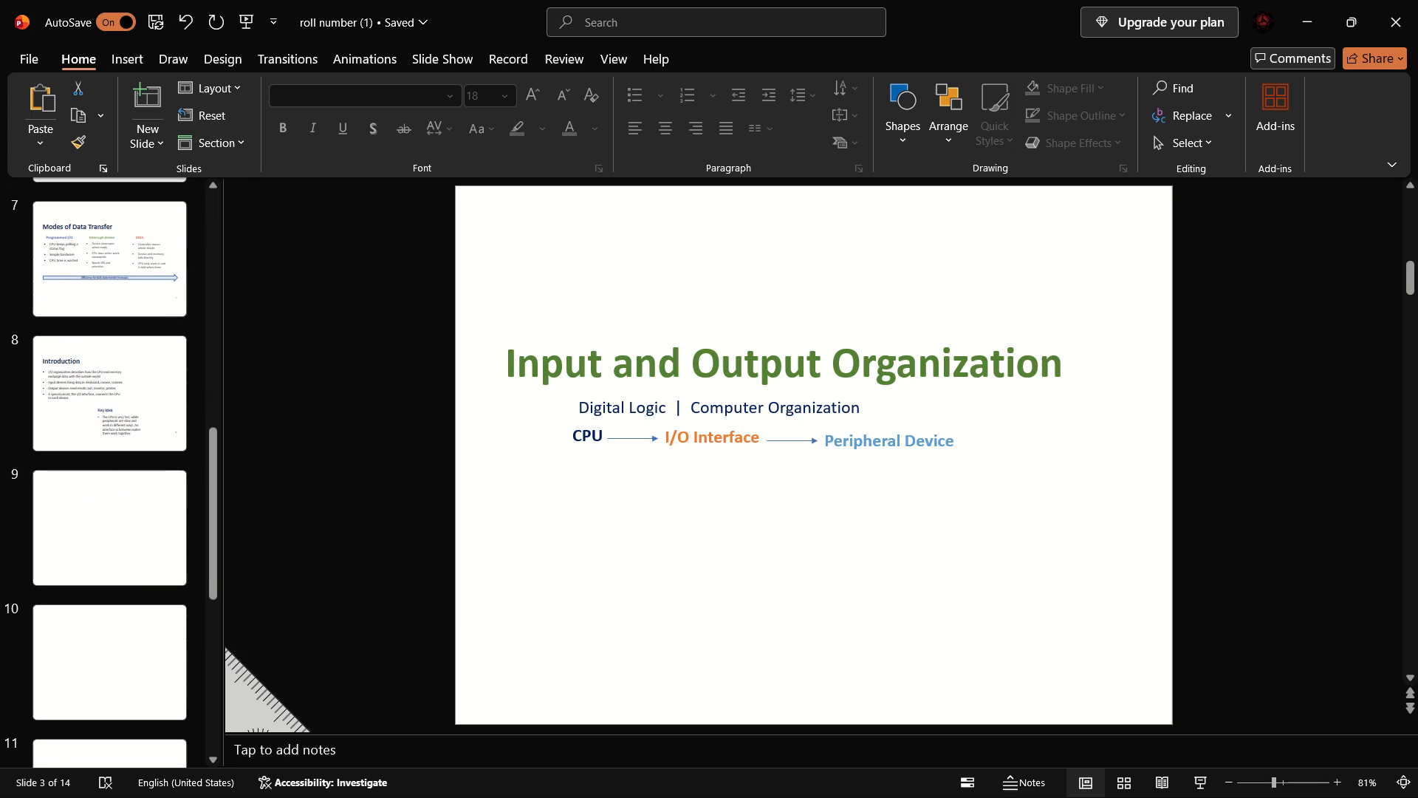
pyautogui.click(114, 392)
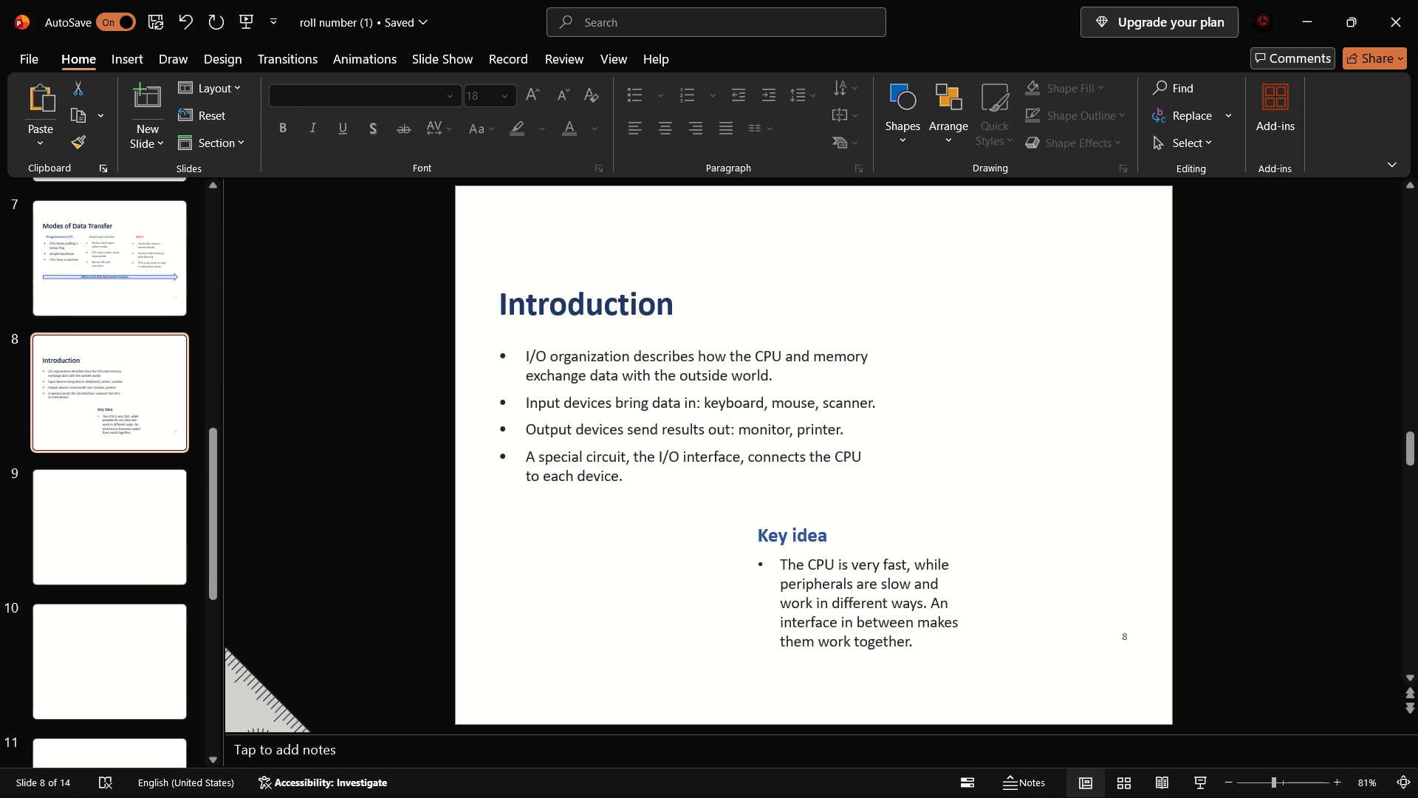
pyautogui.click(835, 542)
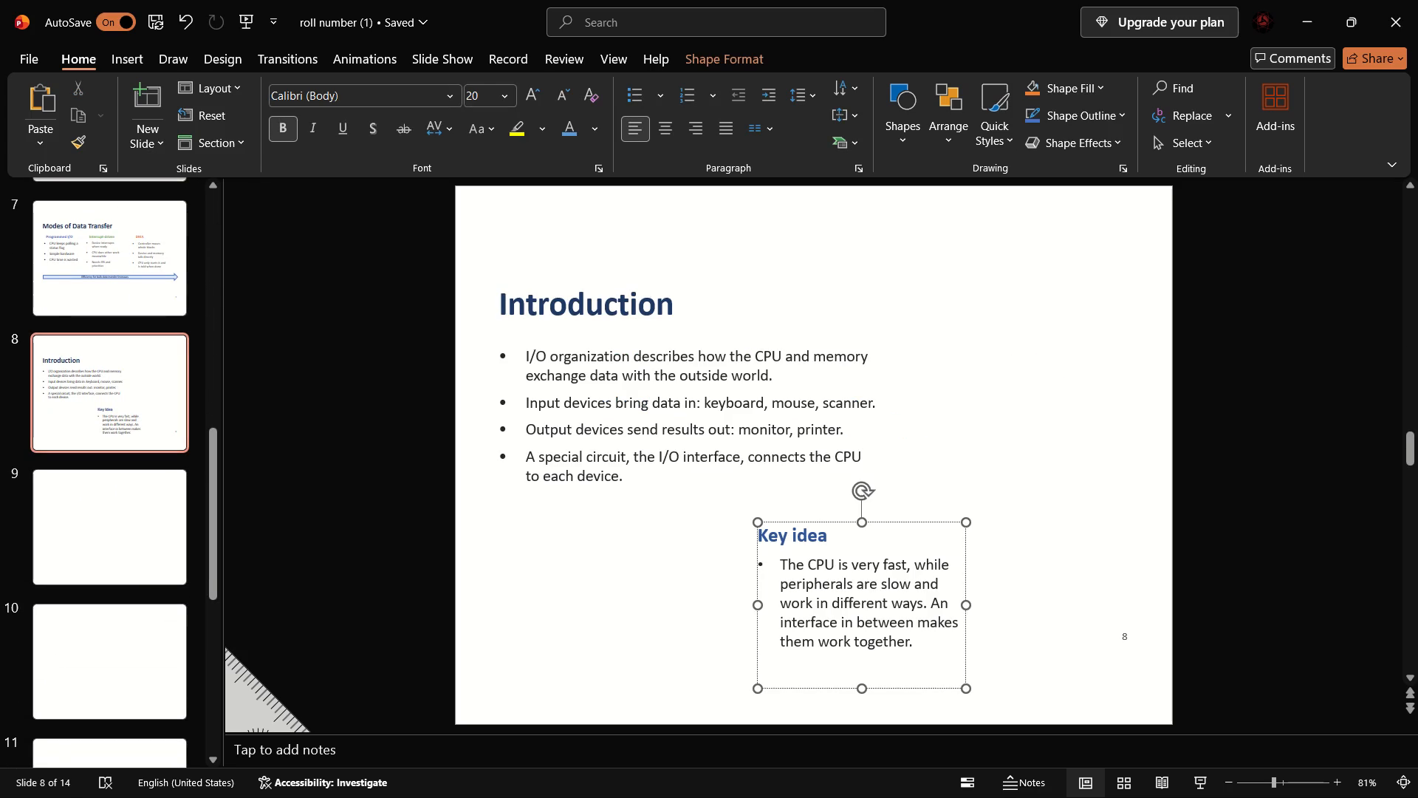
pyautogui.moveTo(965, 521); pyautogui.dragTo(990, 556)
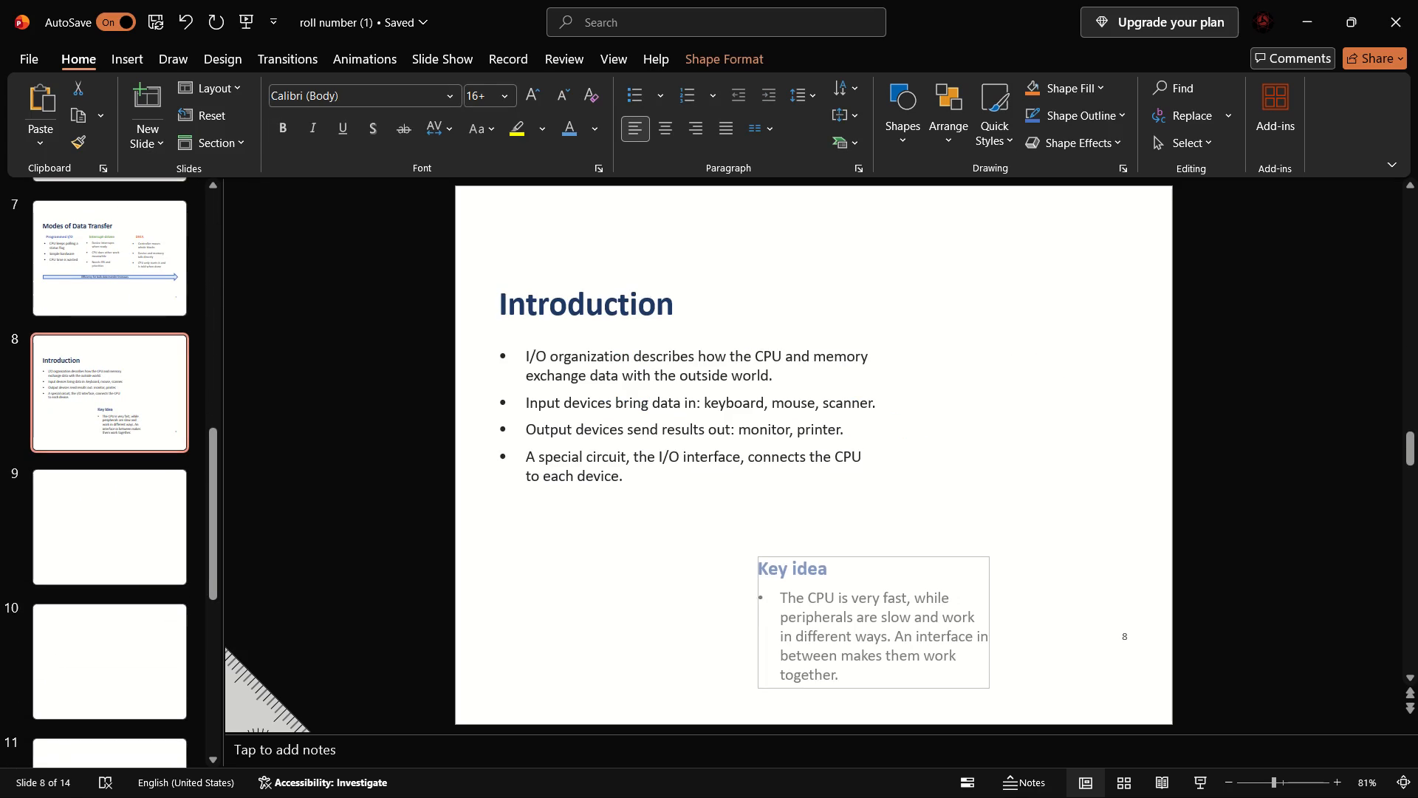
pyautogui.moveTo(990, 556); pyautogui.dragTo(990, 565)
pyautogui.moveTo(907, 573); pyautogui.dragTo(906, 564)
pyautogui.moveTo(906, 564); pyautogui.dragTo(894, 516)
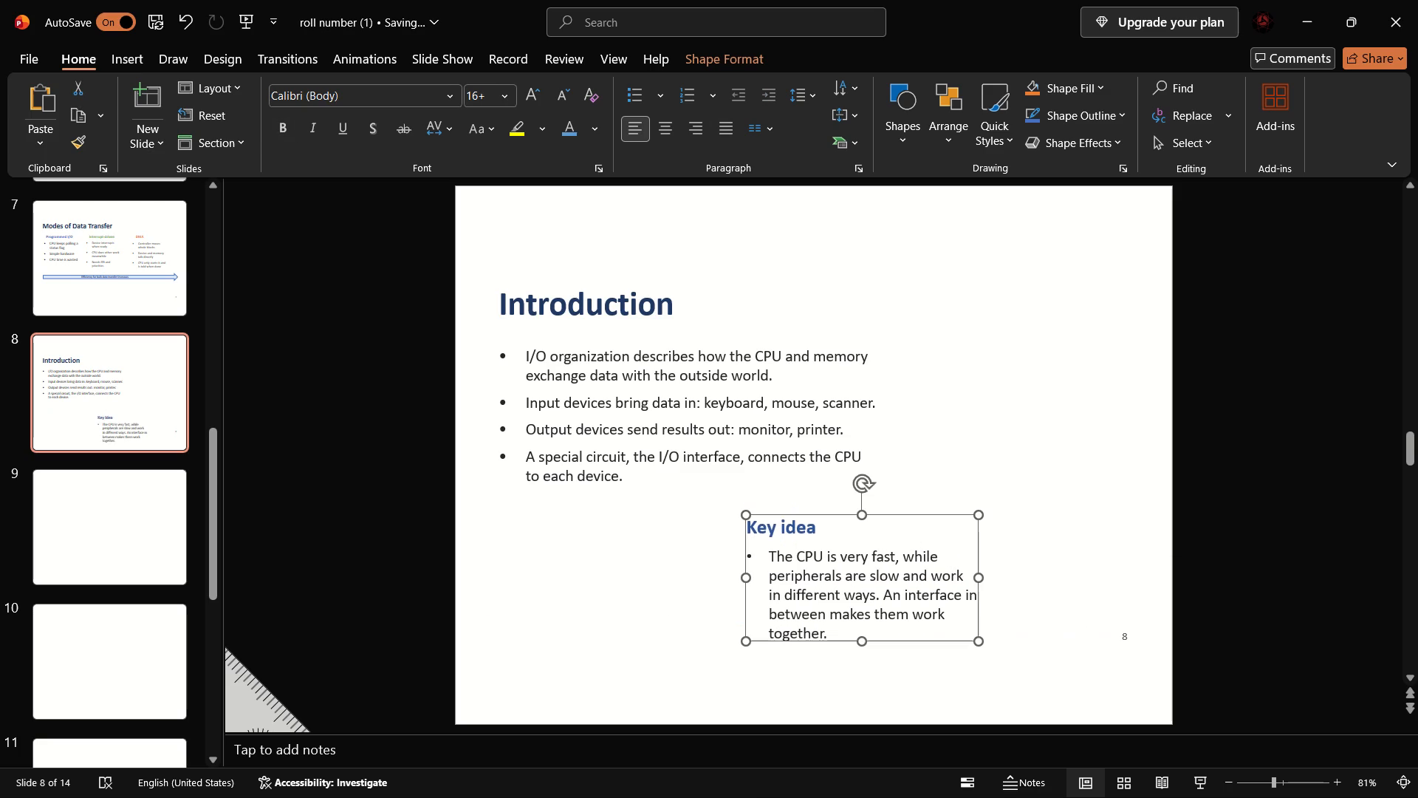
# Check slides 7 to 9, switch to the Input_Output_Organization presentation and examine its DMA slide and Concept: CPU, Interface and Devices slide.
pyautogui.click(142, 504)
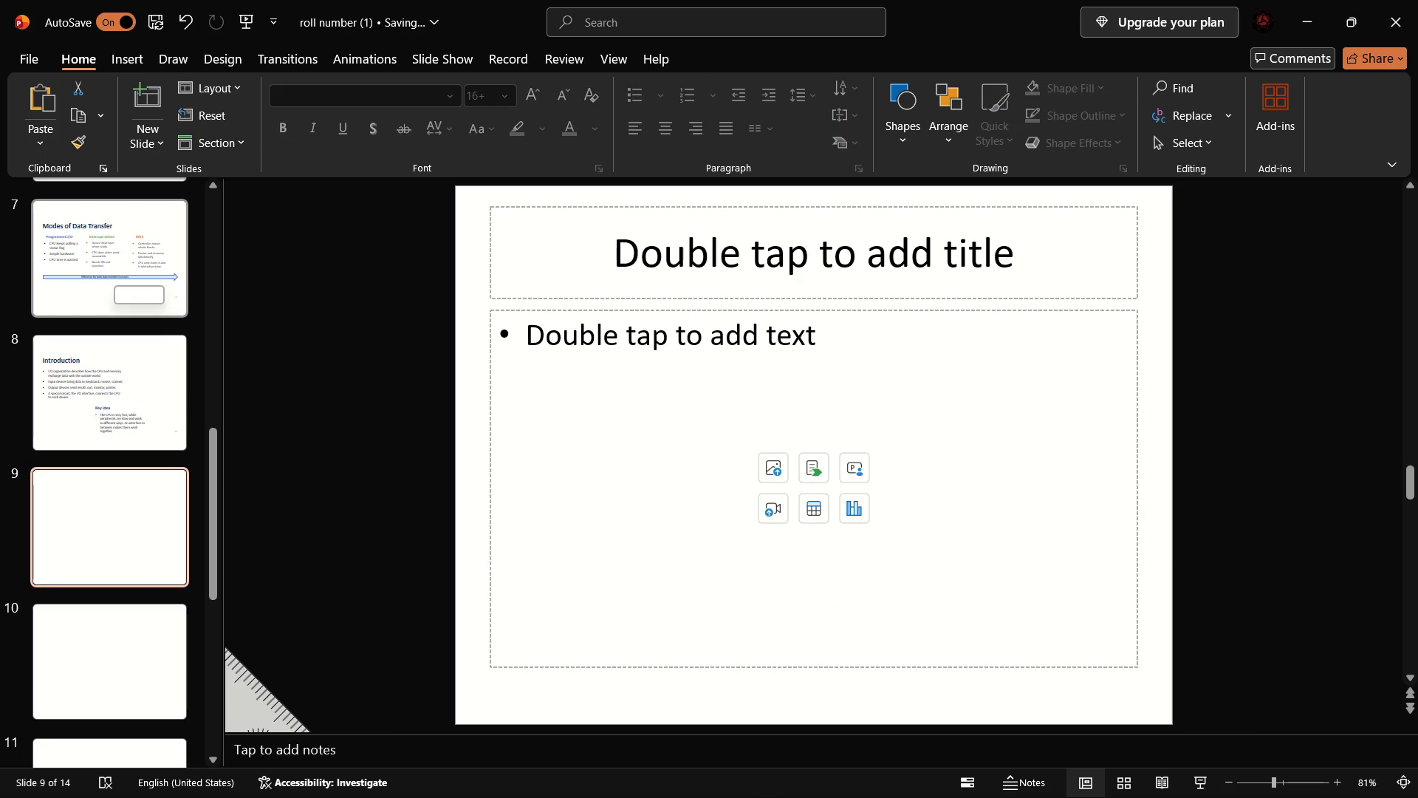
pyautogui.click(114, 270)
pyautogui.click(103, 389)
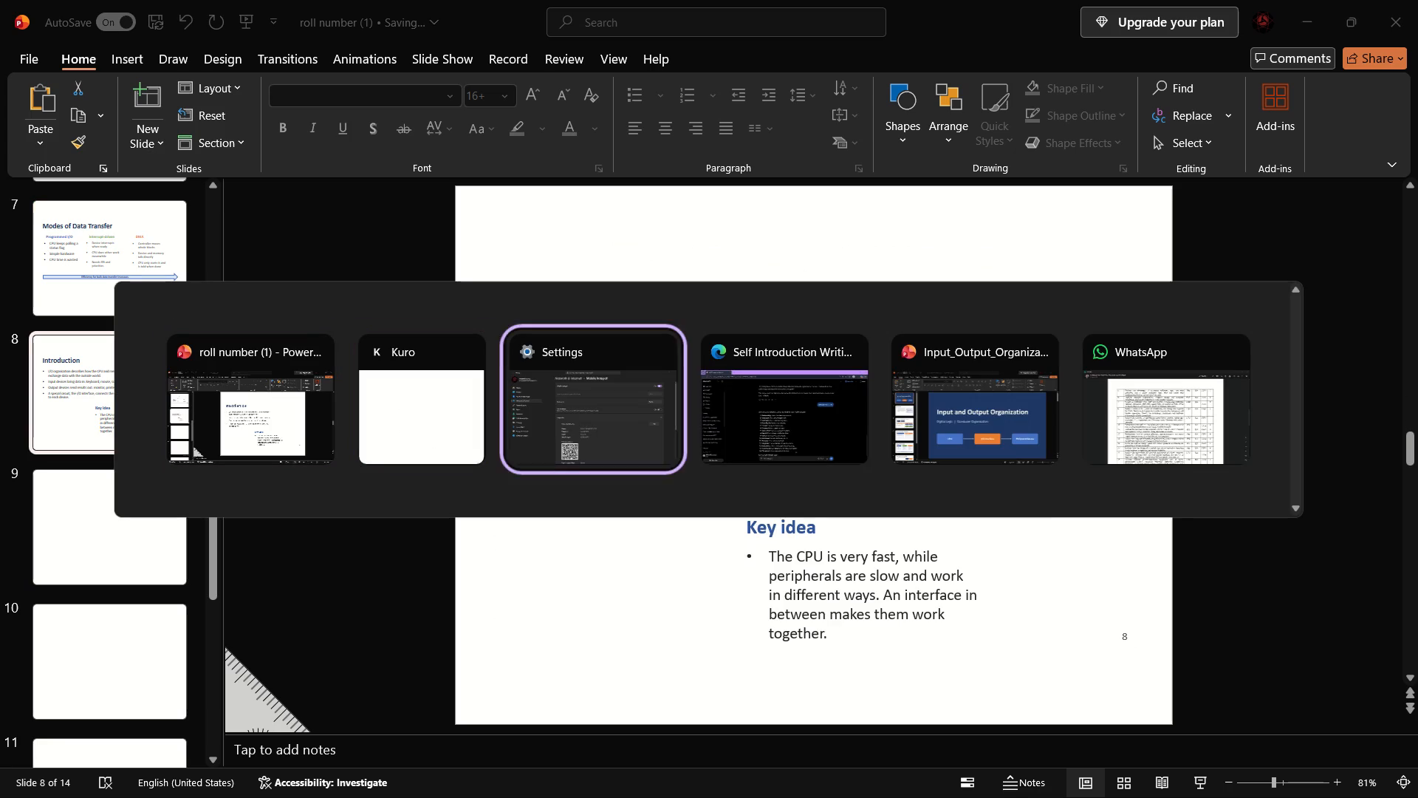
pyautogui.click(129, 490)
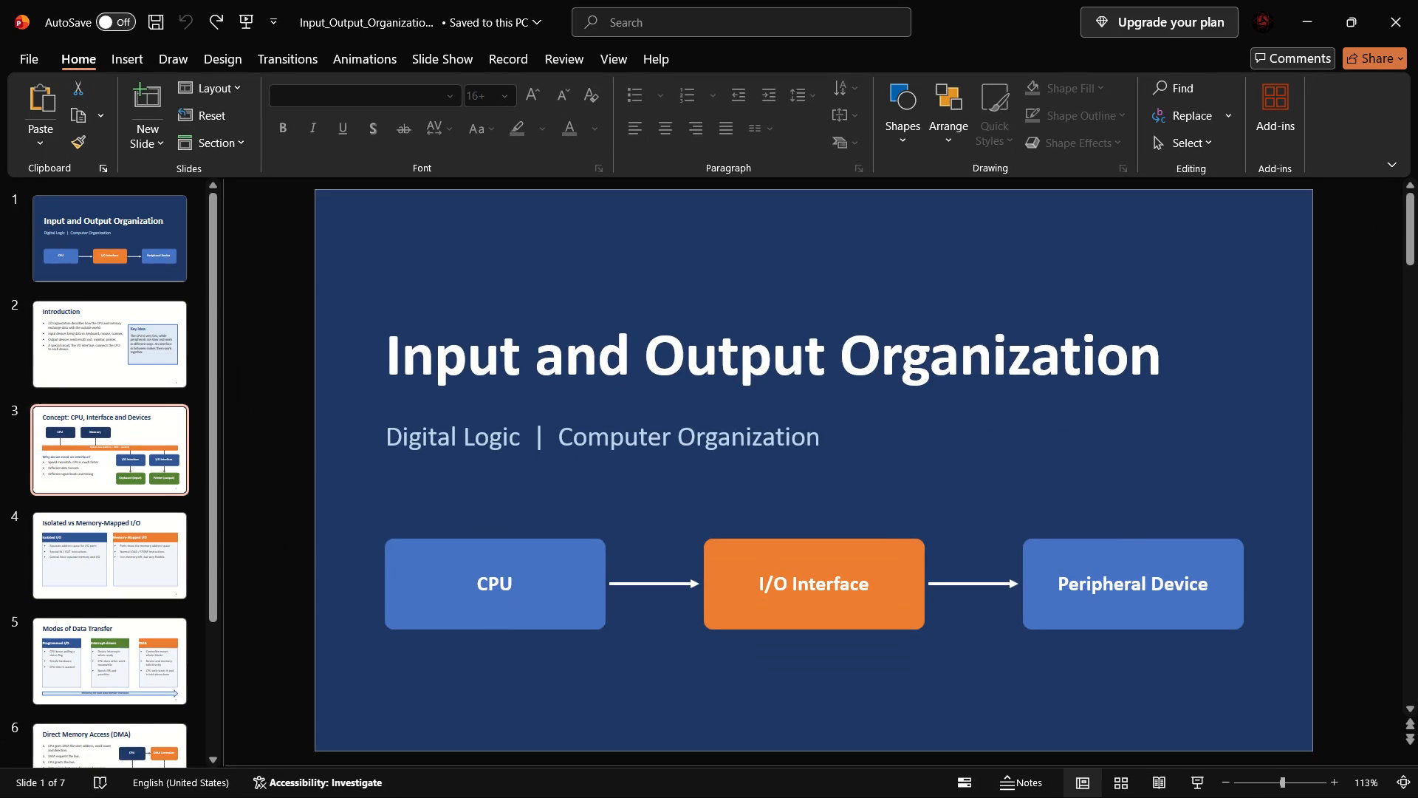
pyautogui.click(115, 579)
pyautogui.click(80, 726)
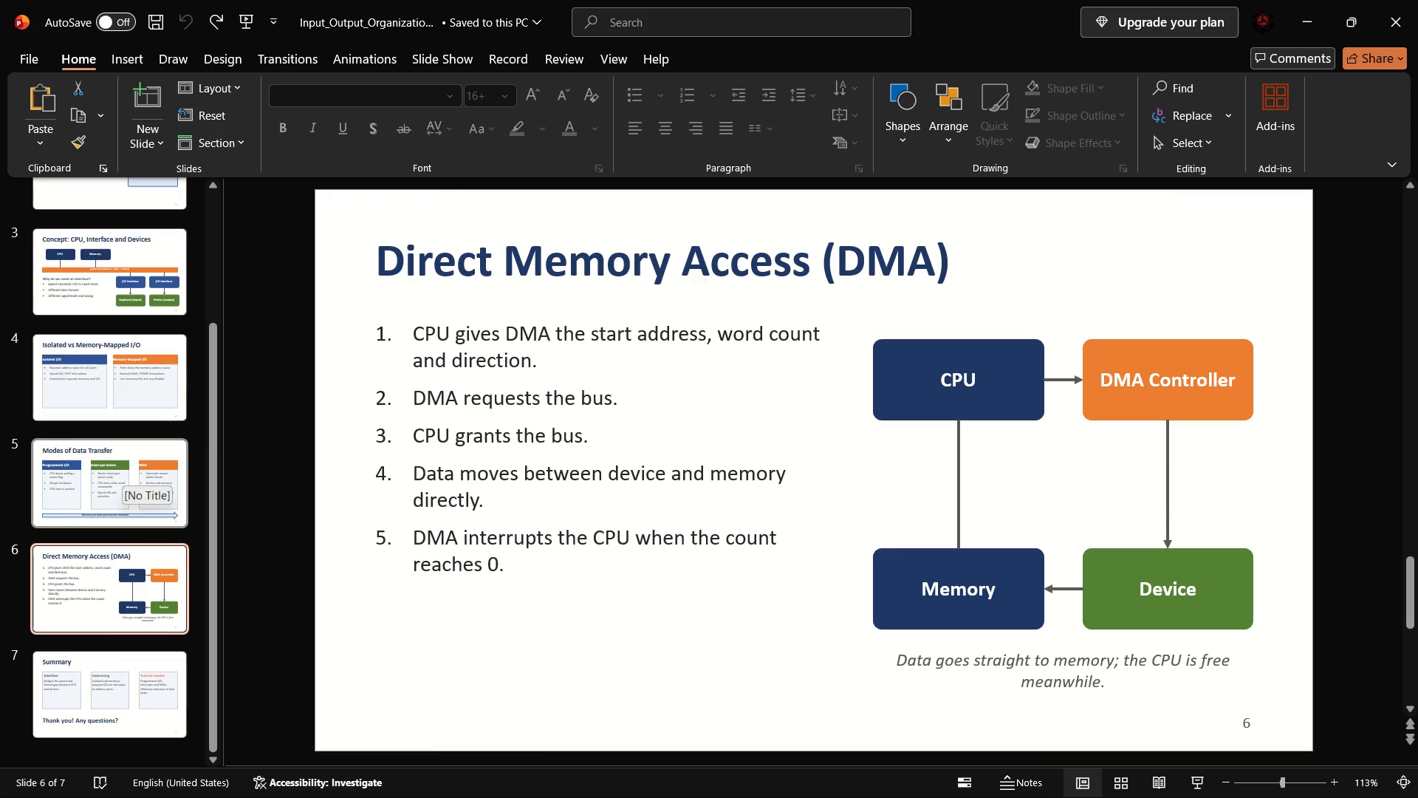
pyautogui.scroll(1, 120, 467)
pyautogui.click(127, 291)
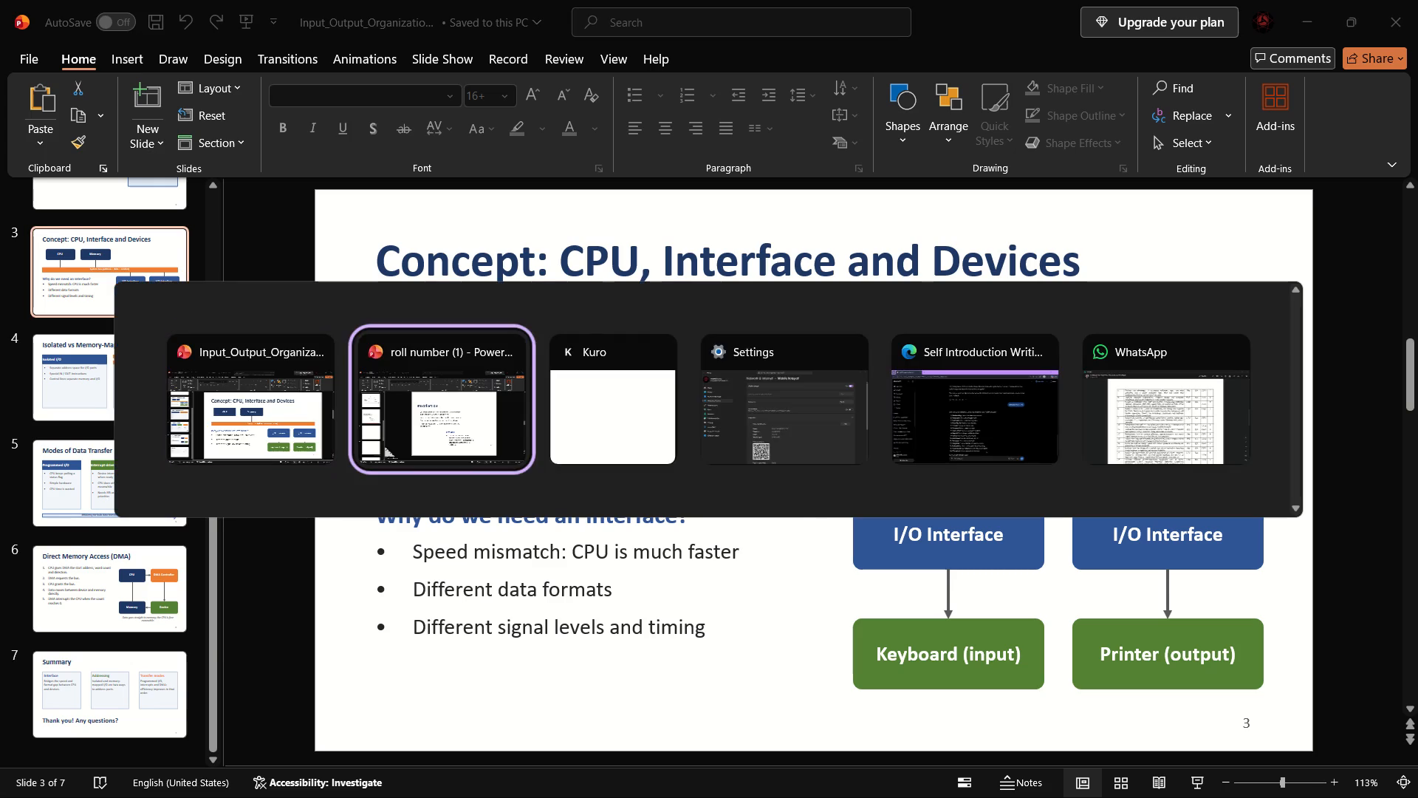
pyautogui.click(92, 310)
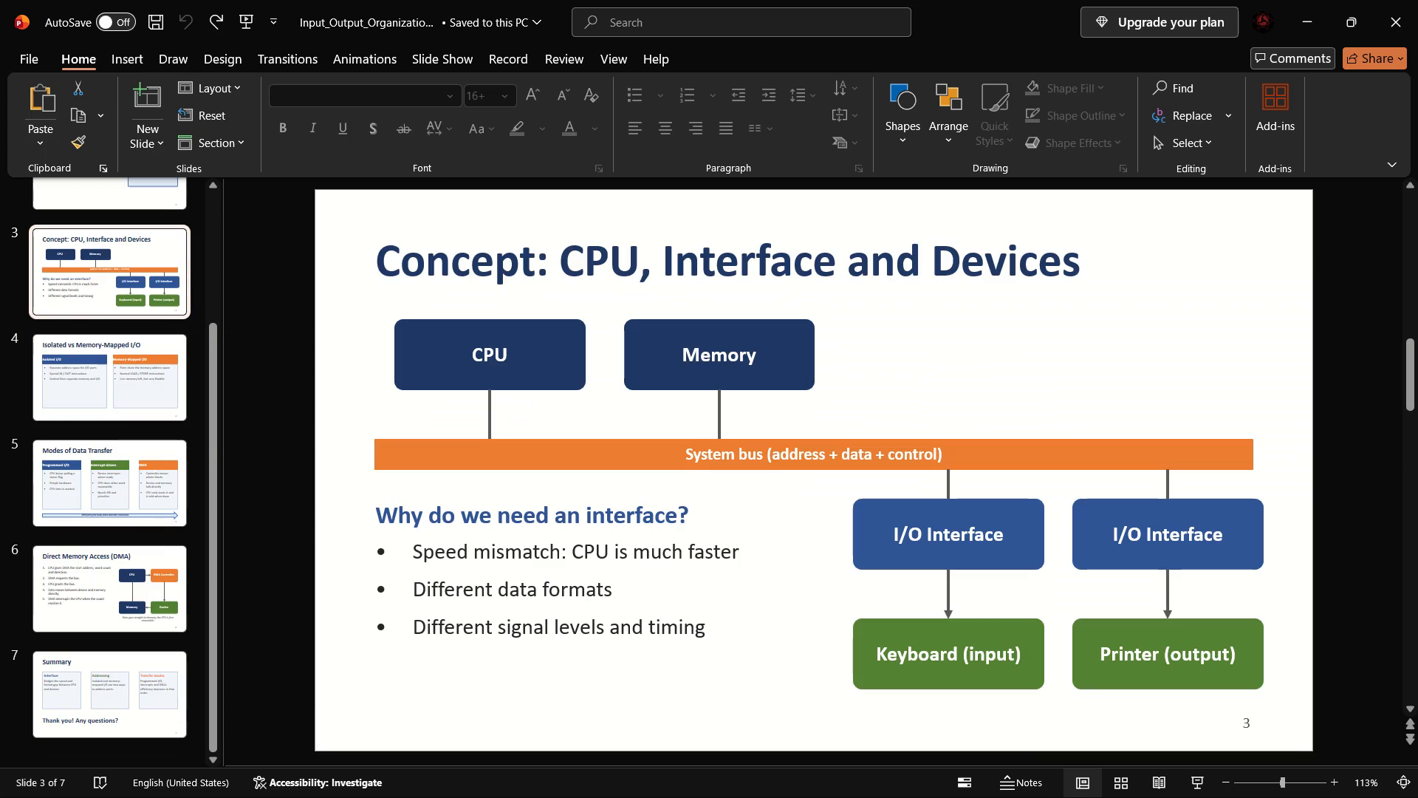
pyautogui.scroll(1, 95, 349)
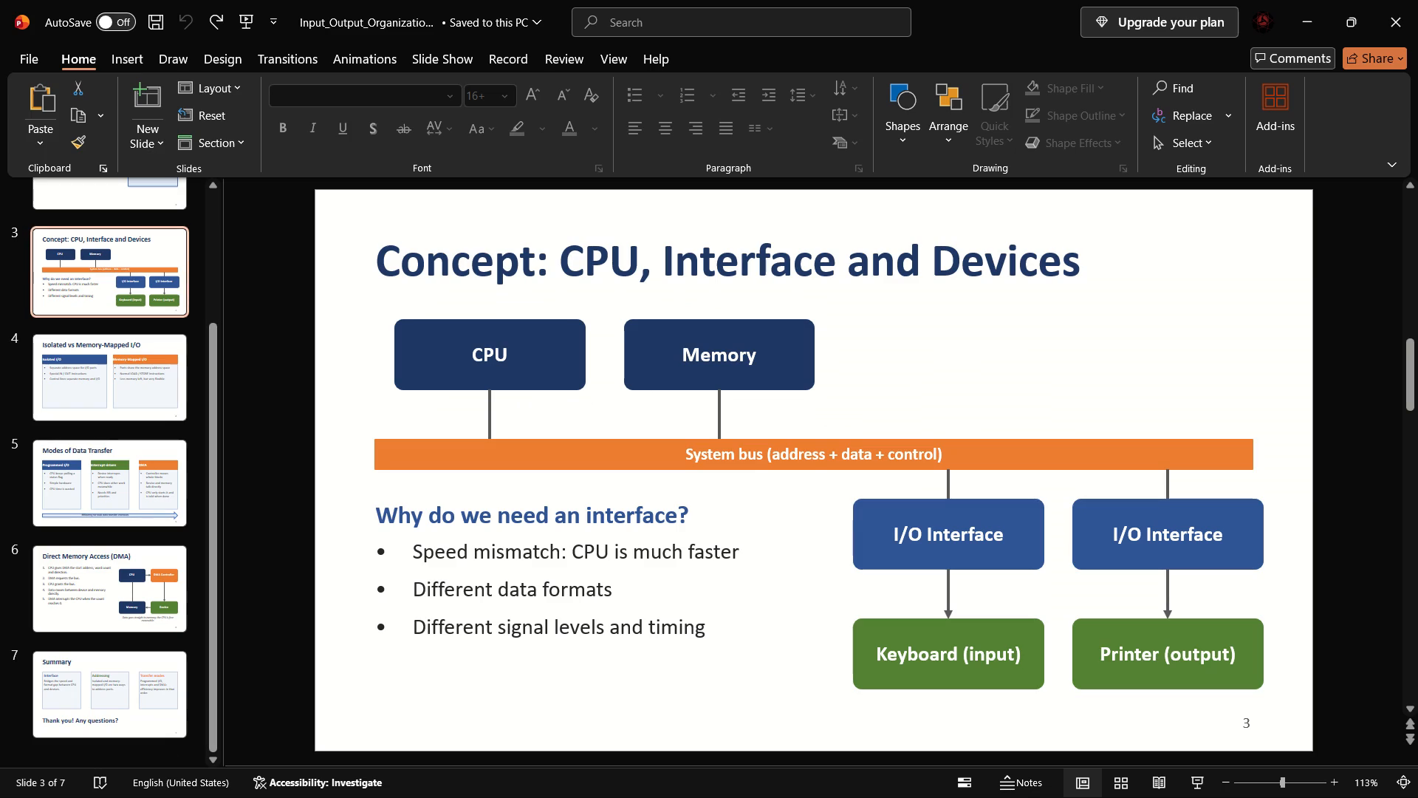
# On the Concept: CPU, Interface and Devices slide, move the System bus label slightly down and lower the orange bar to line up behind it.
pyautogui.moveTo(476, 462); pyautogui.dragTo(479, 482)
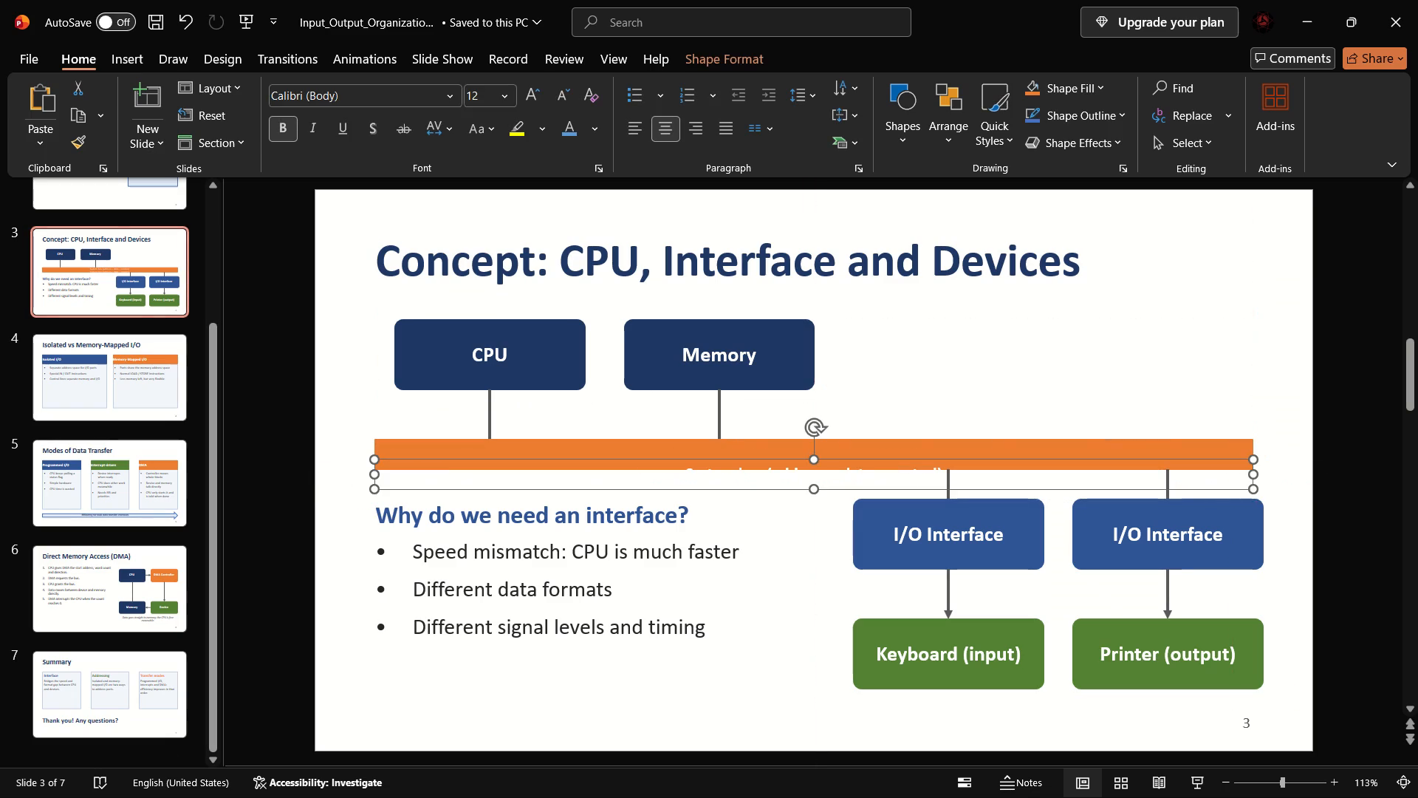
pyautogui.moveTo(467, 456); pyautogui.dragTo(470, 452)
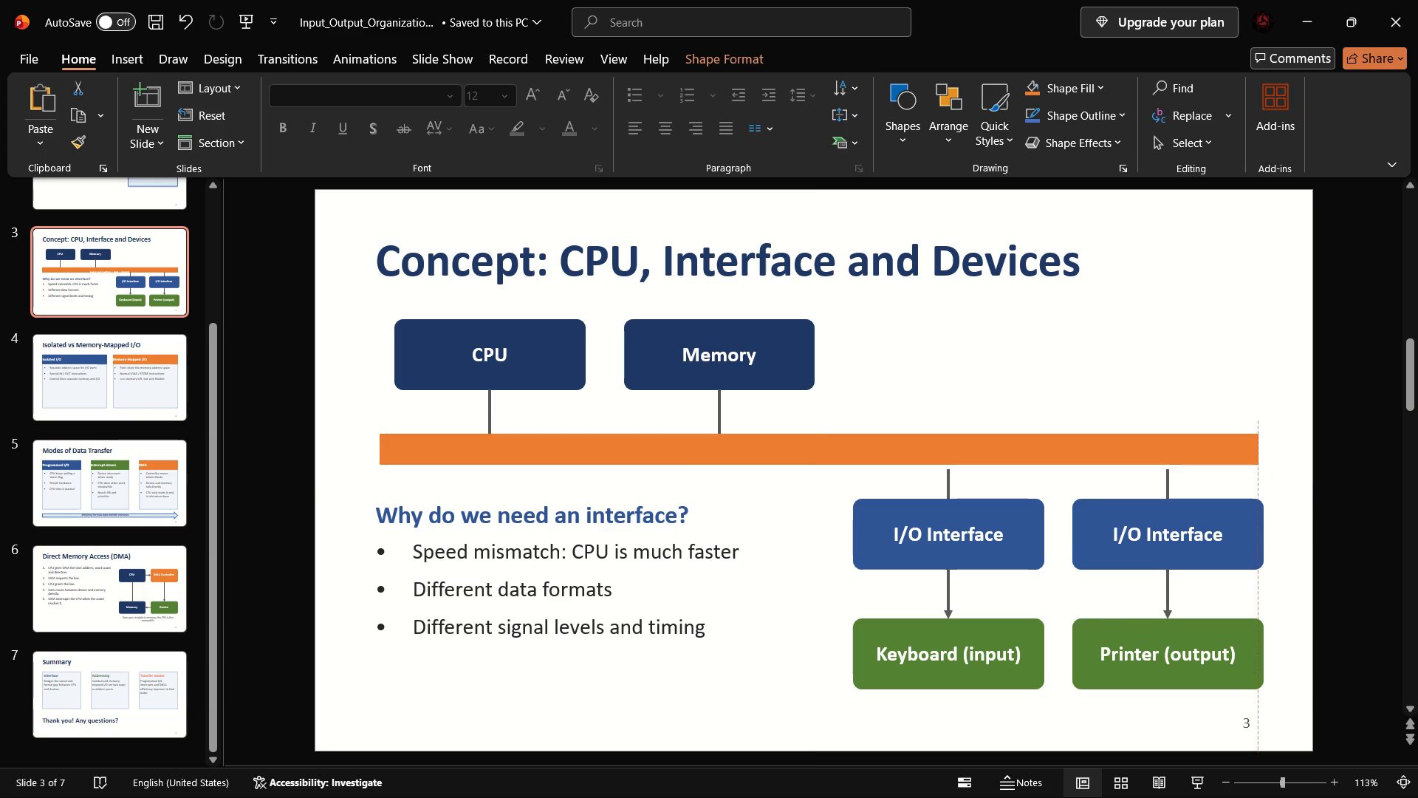
pyautogui.moveTo(470, 452); pyautogui.dragTo(470, 474)
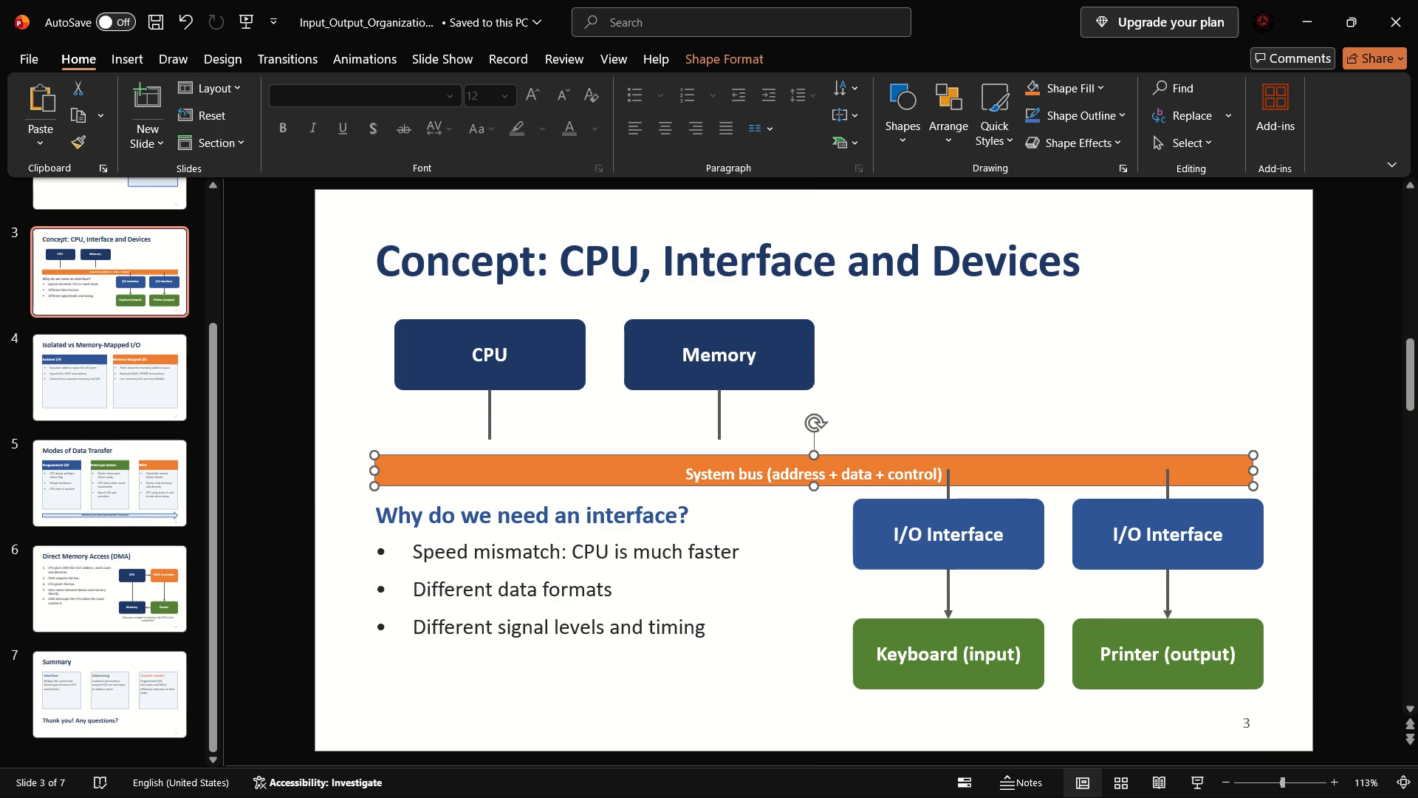